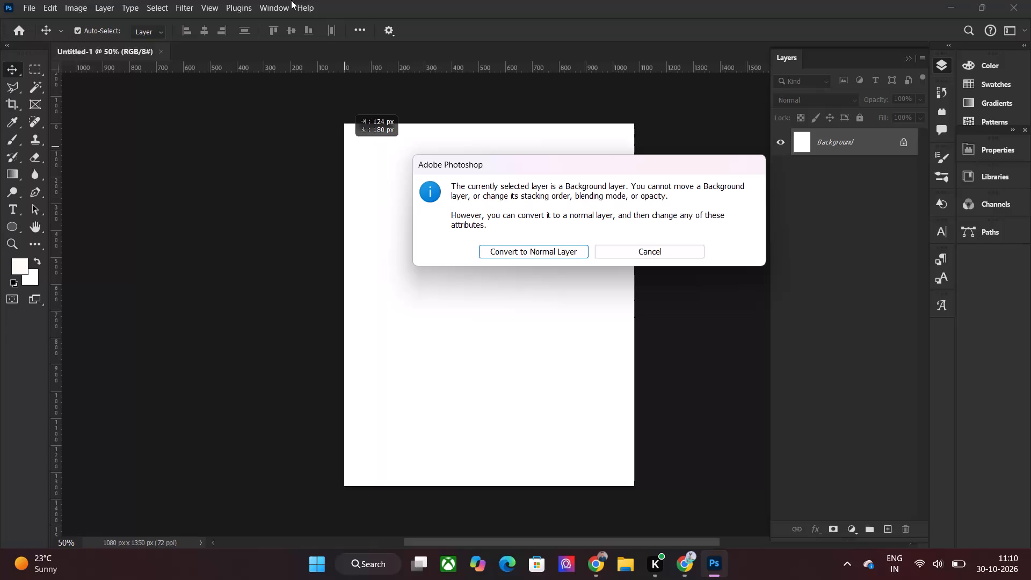
Leave the background layer unconverted and paste the copied boardroom image as a single new layer, undoing the duplicate paste.
{"action": "left_click", "coordinate": [669, 253]}
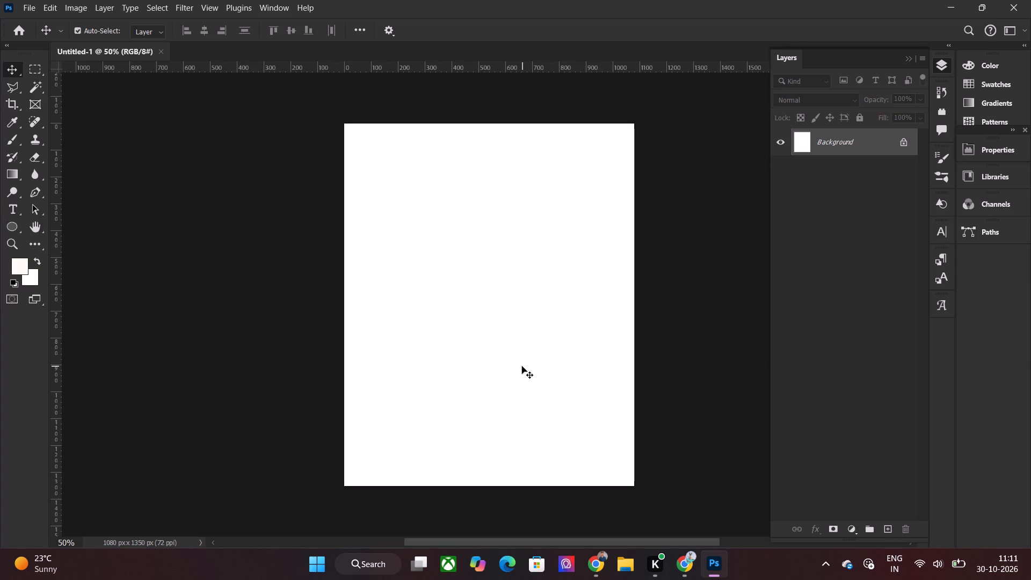
{"action": "key", "text": "ctrl+v"}
{"action": "key", "text": "ctrl+v"}
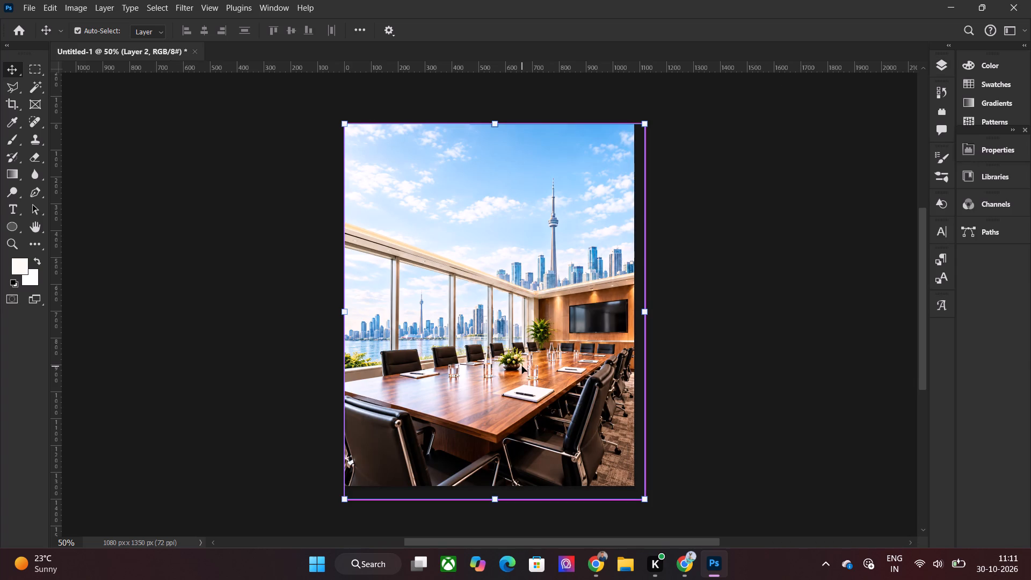
{"action": "left_click", "coordinate": [942, 57]}
{"action": "left_click", "coordinate": [940, 66]}
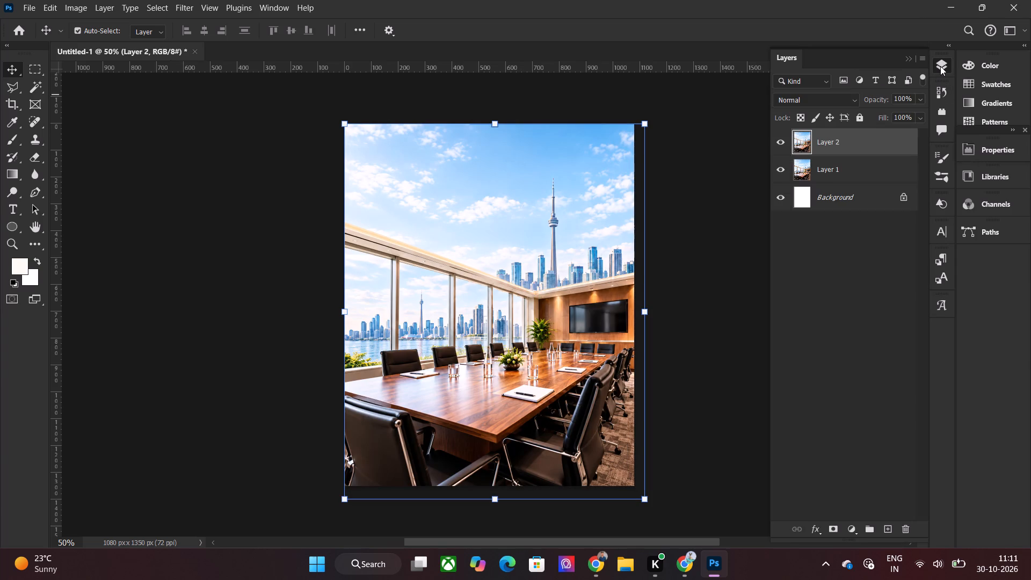
{"action": "key", "text": "ctrl+z"}
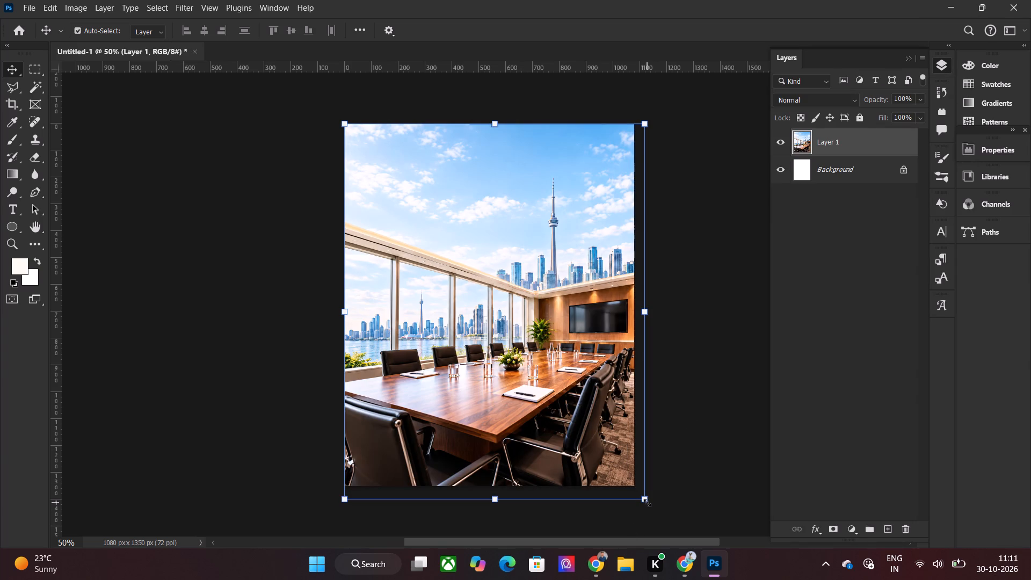
Scale the boardroom image down proportionally to about 97.5% so it closely fits the canvas, and apply the transform.
{"action": "left_click_drag", "start_coordinate": [647, 503], "coordinate": [635, 497], "text": "shift"}
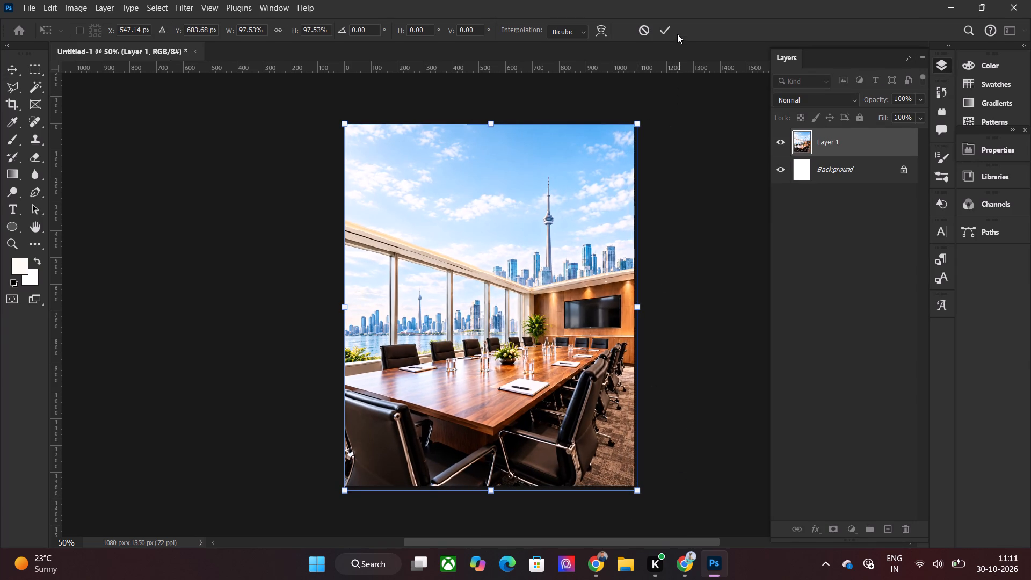
{"action": "left_click", "coordinate": [676, 32]}
{"action": "left_click", "coordinate": [672, 31]}
Align the boardroom image to the canvas, centring it both horizontally and vertically.
{"action": "left_click", "coordinate": [360, 26]}
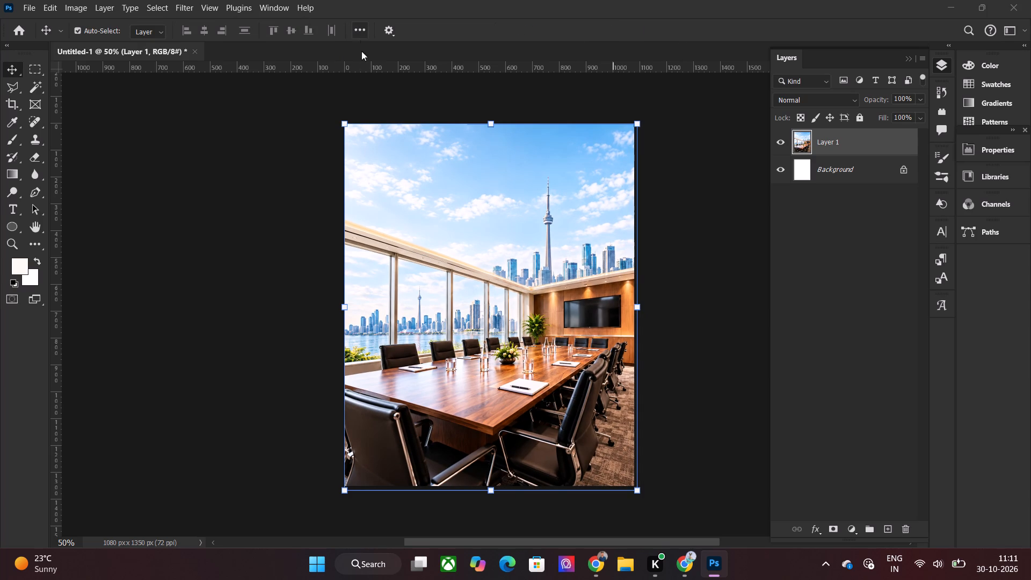
{"action": "left_click", "coordinate": [407, 151]}
{"action": "left_click", "coordinate": [407, 176]}
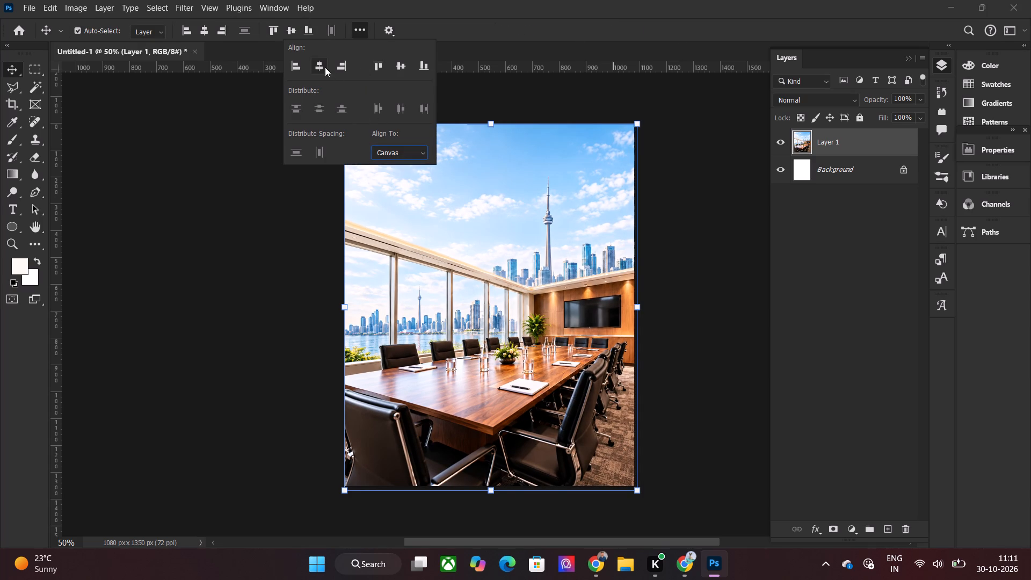
{"action": "left_click", "coordinate": [325, 67]}
{"action": "left_click", "coordinate": [400, 70]}
{"action": "left_click", "coordinate": [294, 221]}
{"action": "left_click", "coordinate": [395, 252]}
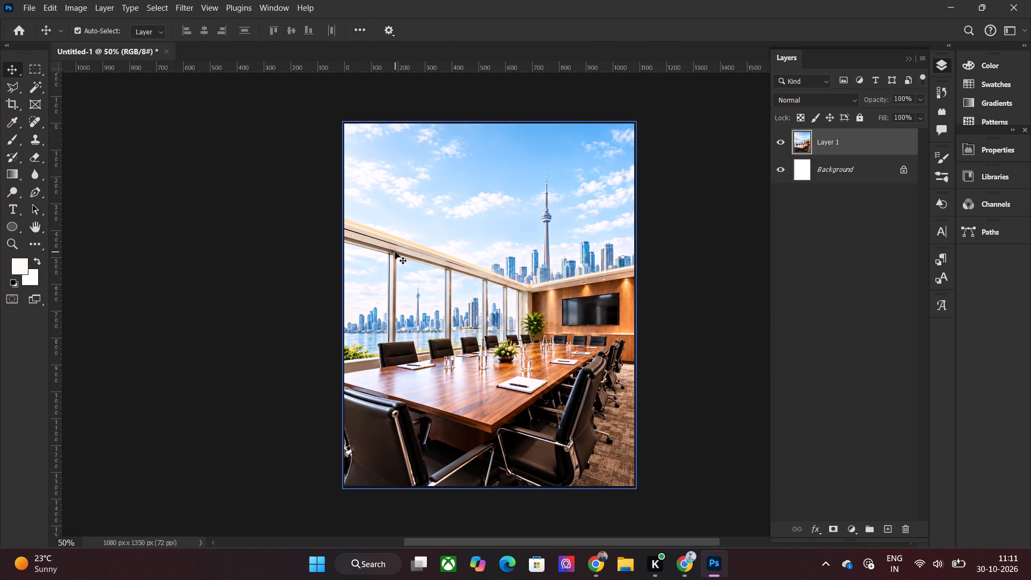
Lock the boardroom image layer completely and deselect it.
{"action": "left_click", "coordinate": [863, 117]}
{"action": "left_click", "coordinate": [293, 226]}
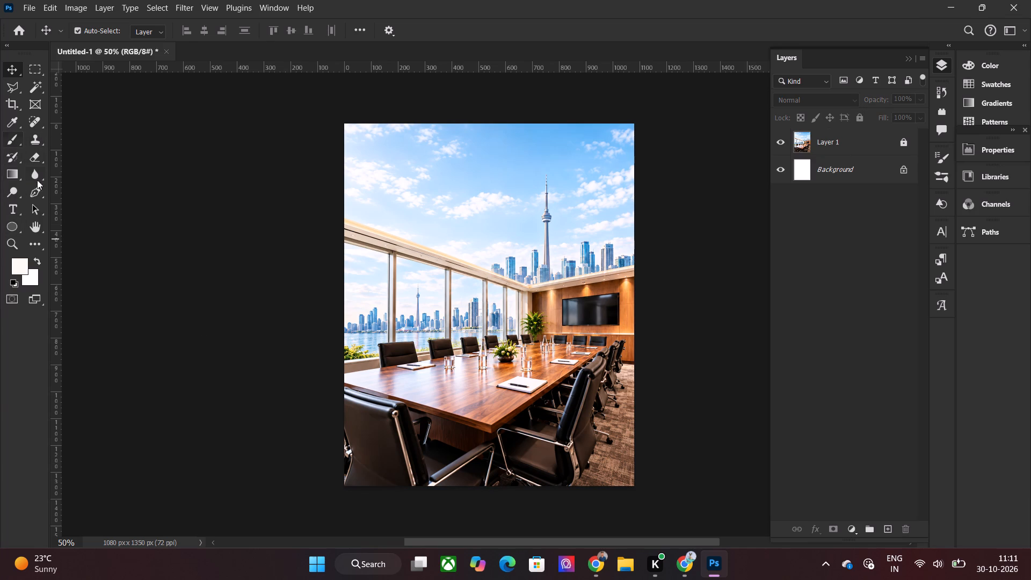
Draw the wavy upper edge of a white shape with the Curvature Pen Tool across the boardroom table, extending past both canvas sides.
{"action": "left_click_drag", "start_coordinate": [35, 195], "coordinate": [99, 185]}
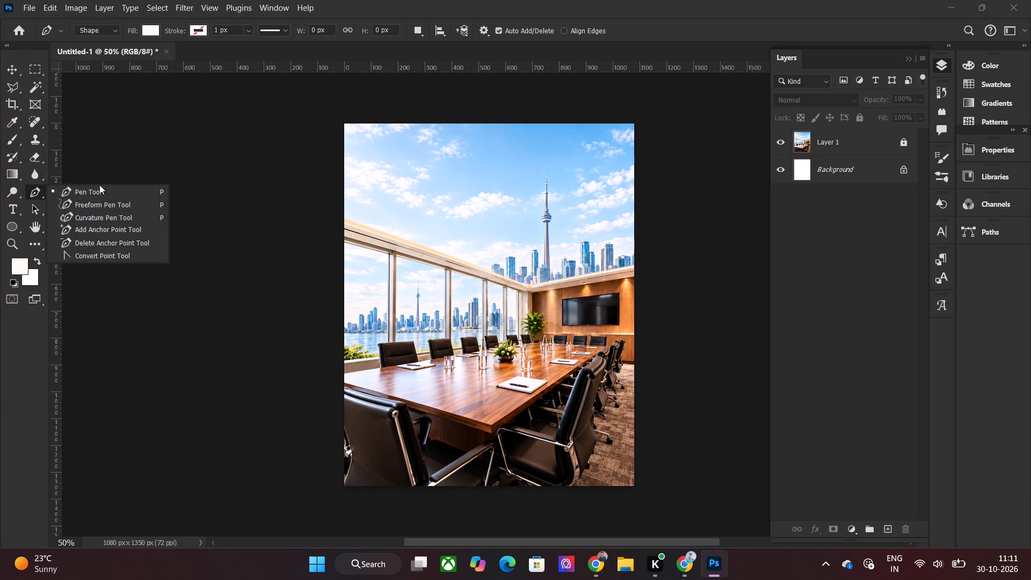
{"action": "left_click_drag", "start_coordinate": [99, 185], "coordinate": [97, 213]}
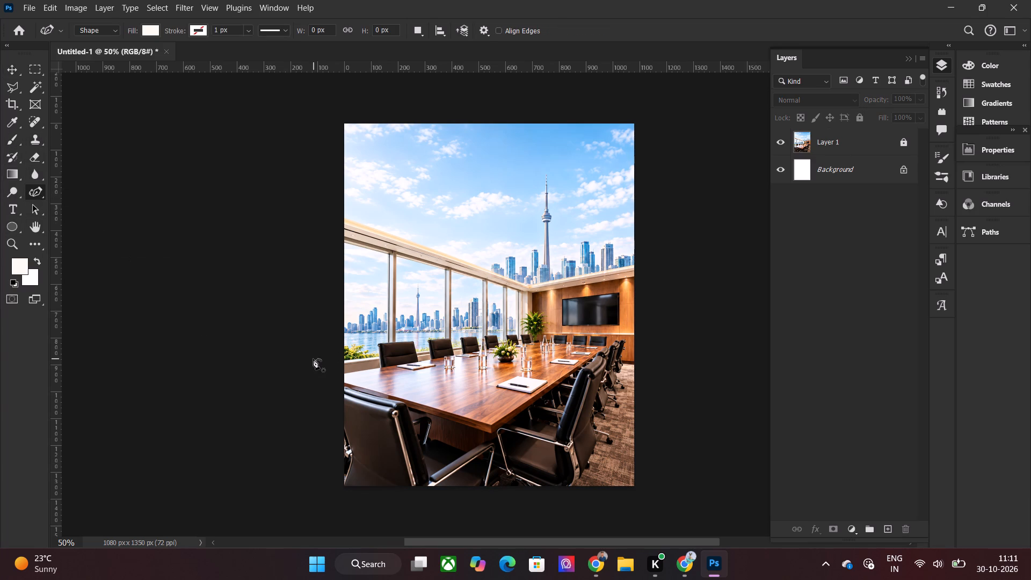
{"action": "left_click", "coordinate": [313, 359]}
{"action": "left_click_drag", "start_coordinate": [397, 350], "coordinate": [420, 350]}
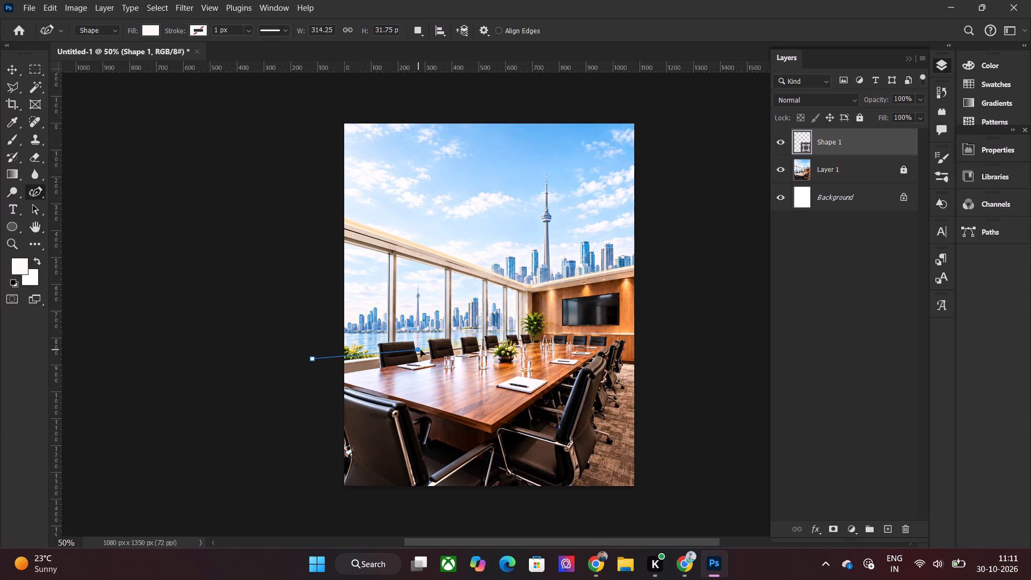
{"action": "left_click_drag", "start_coordinate": [420, 350], "coordinate": [422, 350]}
{"action": "left_click_drag", "start_coordinate": [458, 381], "coordinate": [515, 404]}
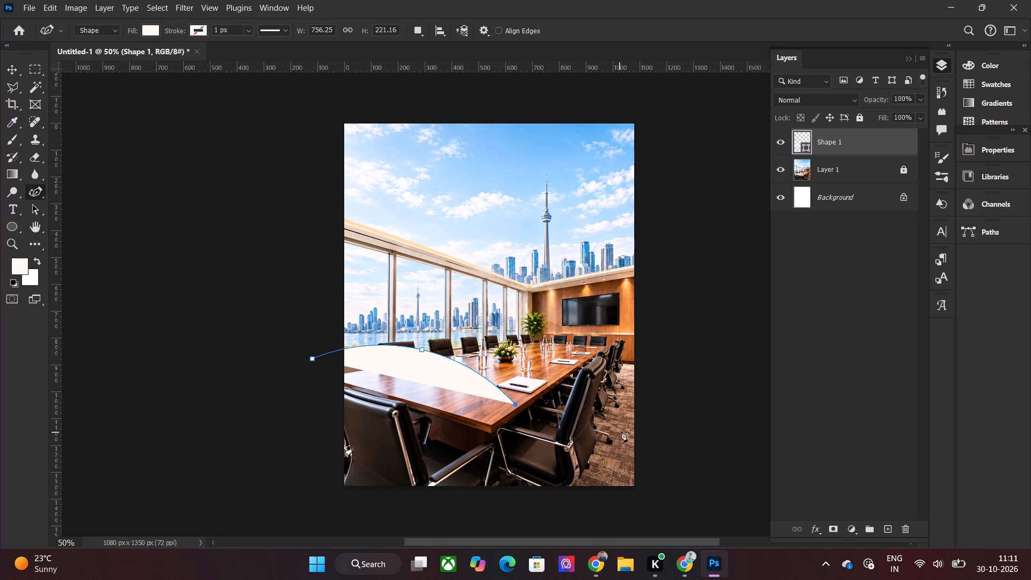
{"action": "left_click_drag", "start_coordinate": [621, 431], "coordinate": [648, 391]}
{"action": "left_click_drag", "start_coordinate": [670, 402], "coordinate": [702, 419]}
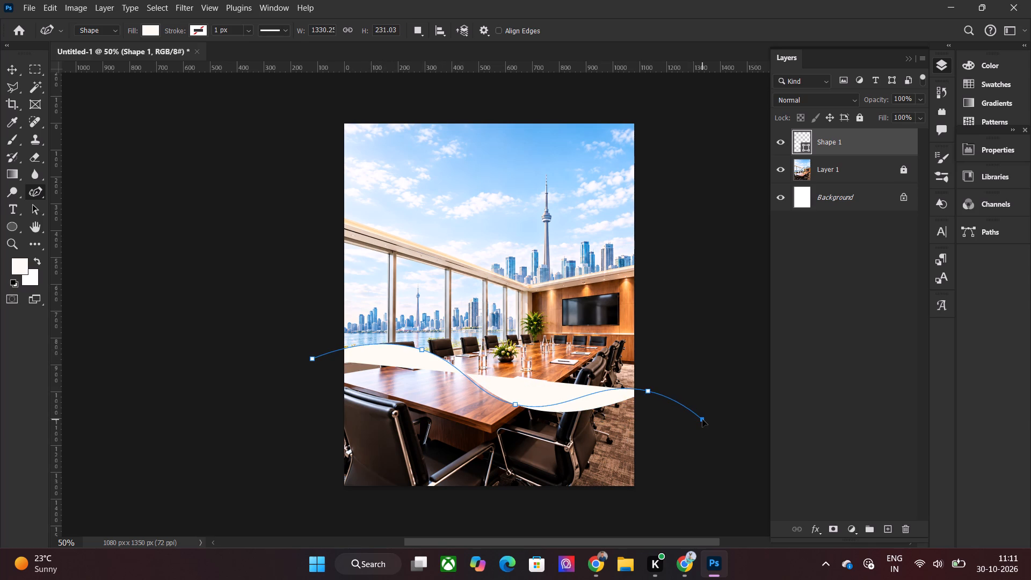
{"action": "left_click_drag", "start_coordinate": [702, 419], "coordinate": [702, 418]}
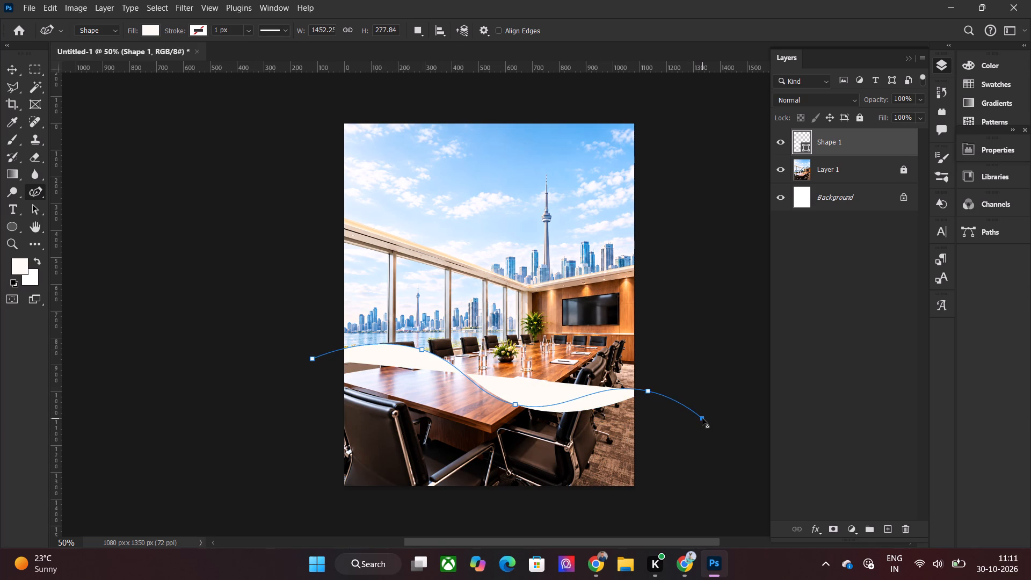
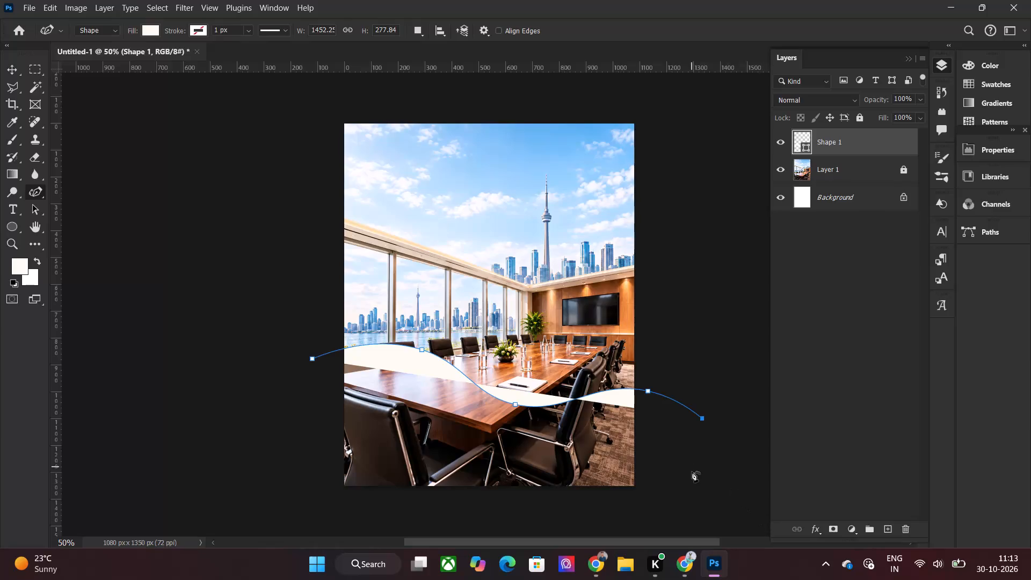
Continue the wavy white path around and below the canvas and close it at its starting point, covering the poster's lower part.
{"action": "left_click_drag", "start_coordinate": [700, 492], "coordinate": [688, 509]}
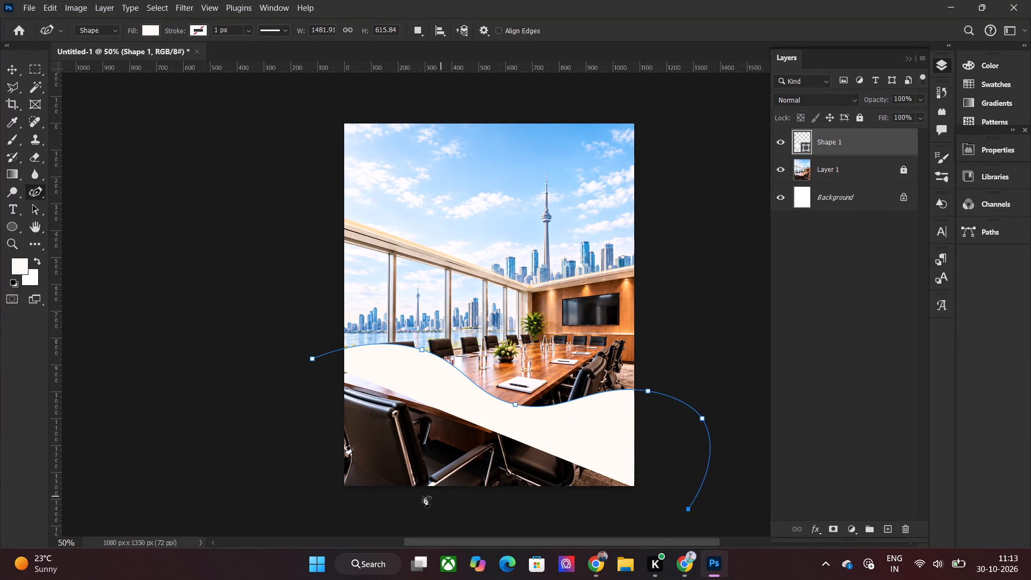
{"action": "left_click_drag", "start_coordinate": [337, 501], "coordinate": [289, 498]}
{"action": "left_click_drag", "start_coordinate": [293, 415], "coordinate": [307, 379]}
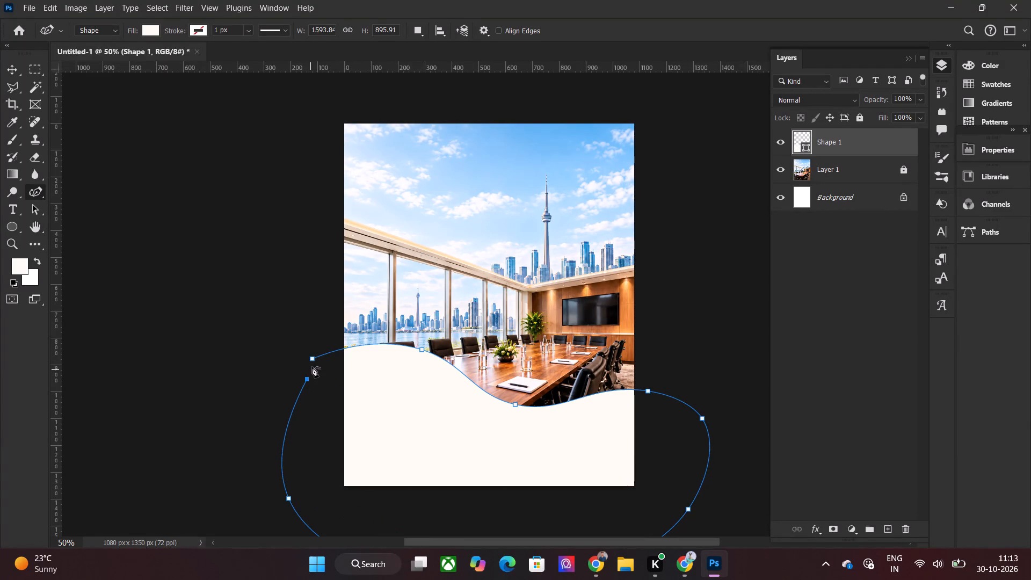
{"action": "left_click", "coordinate": [312, 360]}
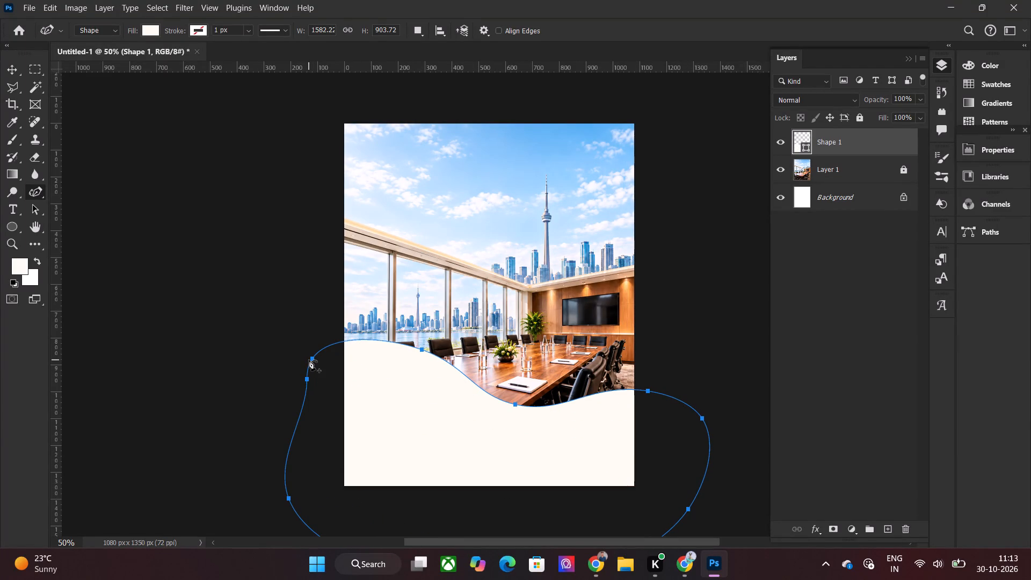
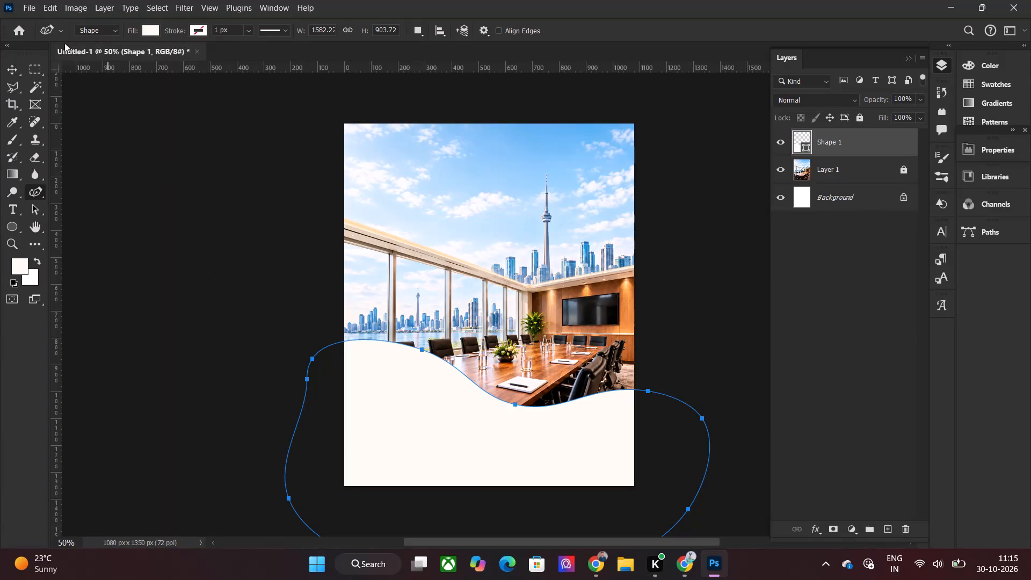
Finish drawing the white wavy shape by switching to the Move tool.
{"action": "left_click", "coordinate": [19, 69]}
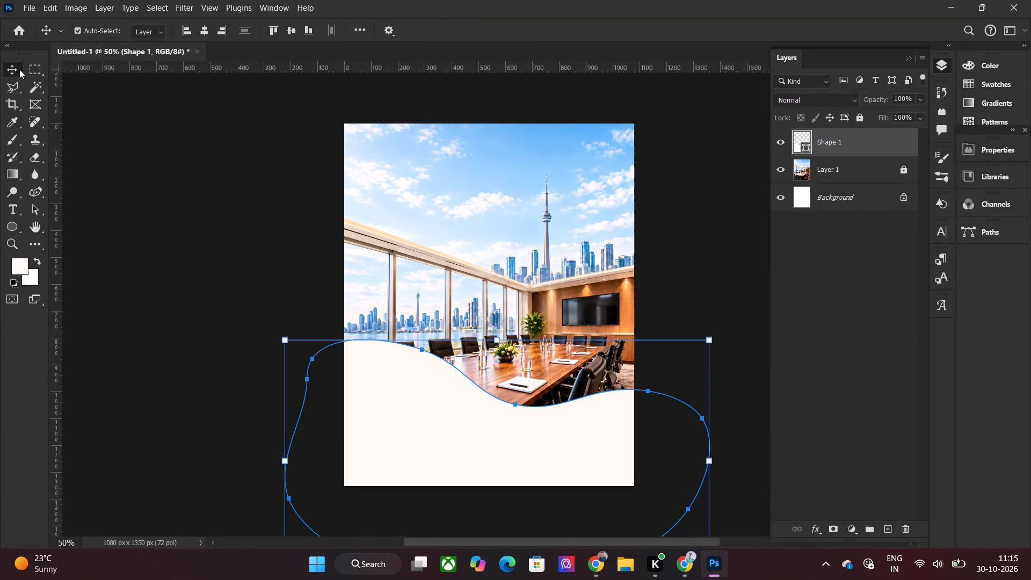
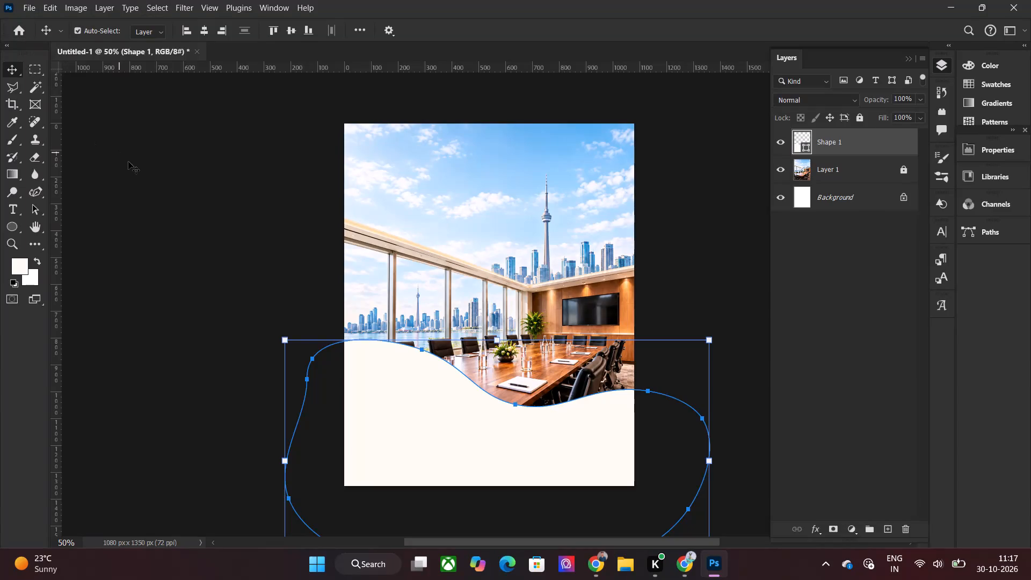
Duplicate the white wavy shape and offset the copy slightly below the original's curved upper edge.
{"action": "left_click", "coordinate": [130, 164]}
{"action": "left_click", "coordinate": [426, 411]}
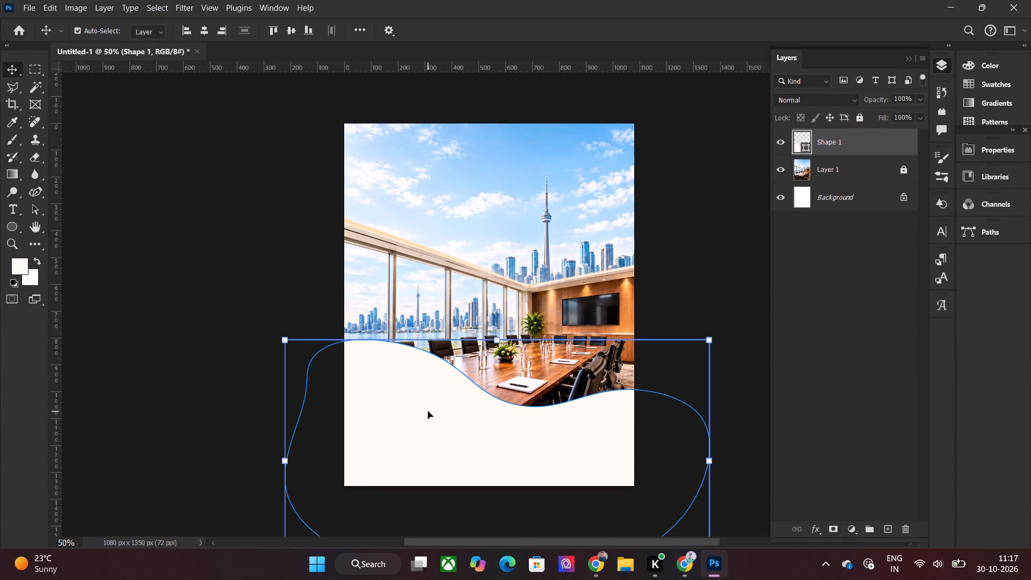
{"action": "key", "text": "ctrl+j"}
{"action": "left_click_drag", "start_coordinate": [428, 411], "coordinate": [423, 423]}
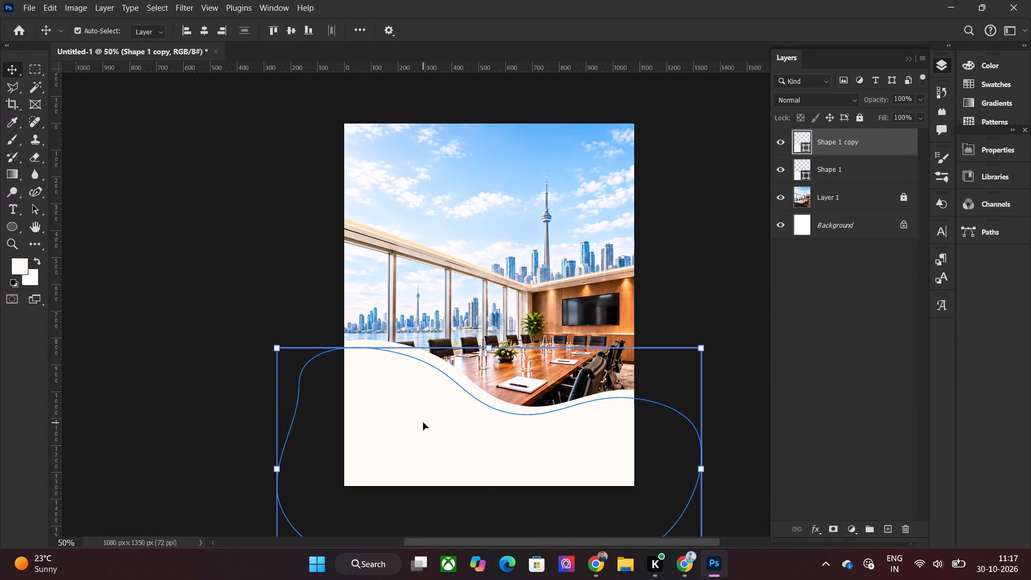
{"action": "key", "text": "Up"}
{"action": "key", "text": "Up"}
{"action": "key", "text": "Up"}
{"action": "key", "text": "Up"}
{"action": "key", "text": "Up"}
{"action": "key", "text": "Up"}
{"action": "key", "text": "Up"}
{"action": "key", "text": "Up"}
{"action": "key", "text": "Up"}
{"action": "key", "text": "Right"}
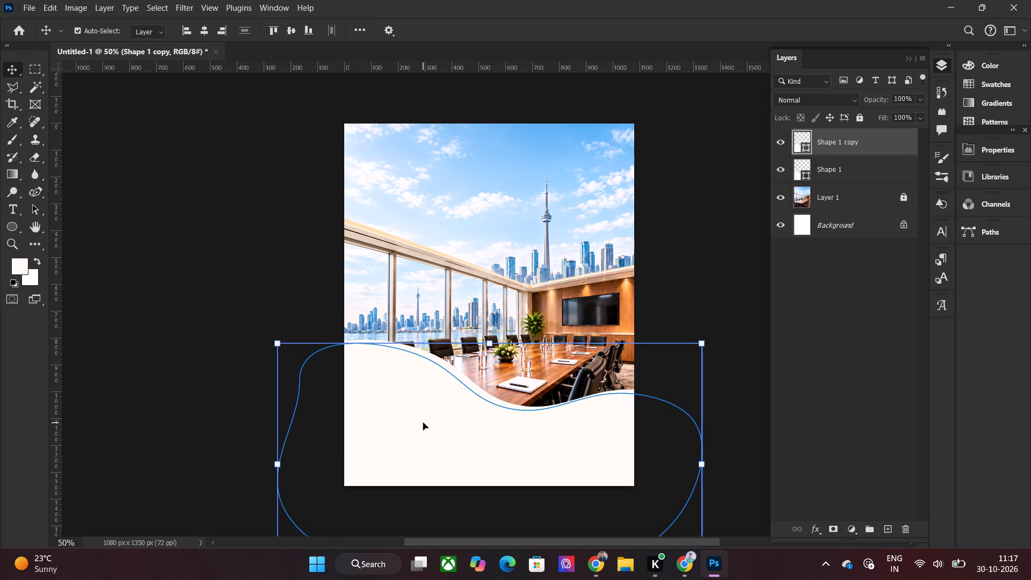
Rotate the wavy shape's copy about 1.2° and nudge it to about X 558 px, Y 1271 px, leaving a thin uneven rim.
{"action": "left_click_drag", "start_coordinate": [264, 335], "coordinate": [273, 334]}
{"action": "key", "text": "Right"}
{"action": "key", "text": "Right"}
{"action": "key", "text": "Right"}
{"action": "key", "text": "Right"}
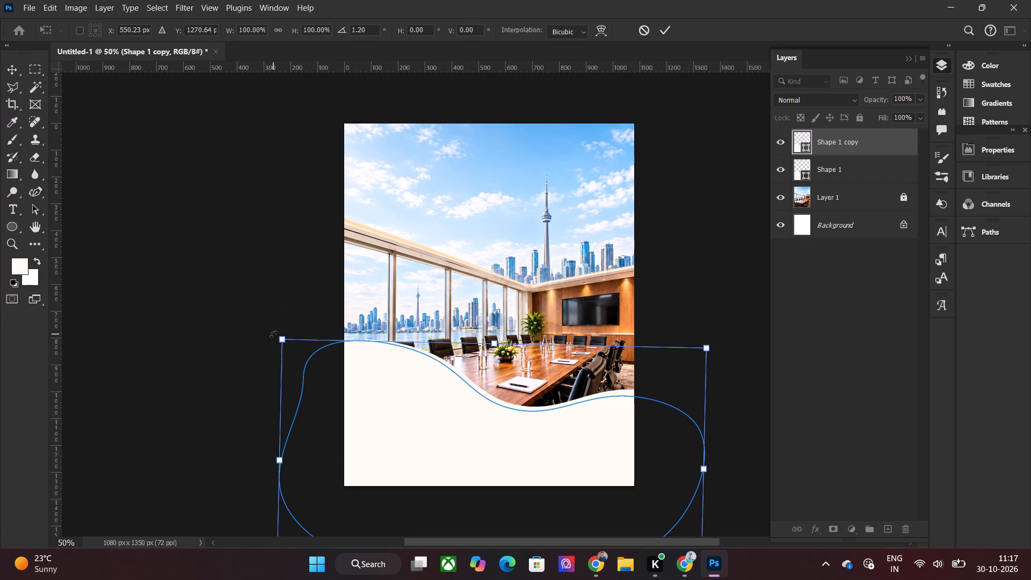
{"action": "key", "text": "Right"}
{"action": "key", "text": "Right"}
{"action": "key", "text": "Right"}
{"action": "key", "text": "Down"}
{"action": "key", "text": "Down"}
{"action": "key", "text": "Down"}
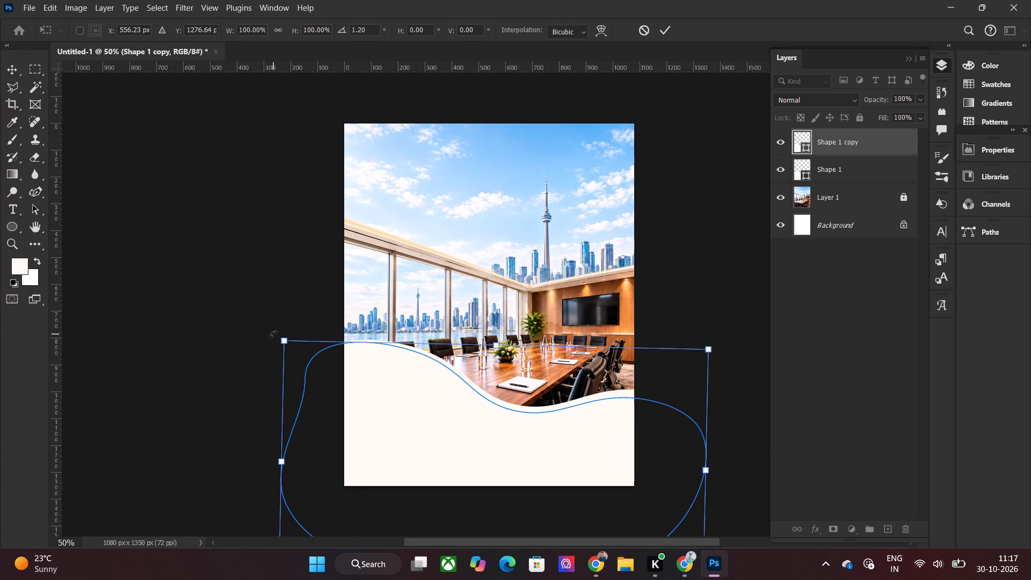
{"action": "key", "text": "Up"}
{"action": "key", "text": "Right"}
{"action": "key", "text": "Up"}
{"action": "key", "text": "Up"}
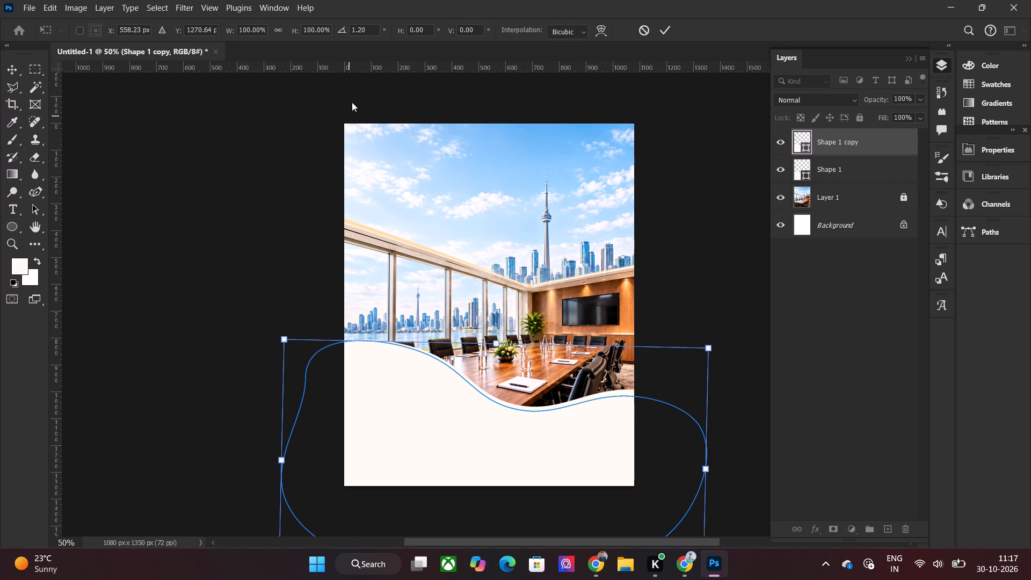
{"action": "left_click", "coordinate": [667, 27]}
{"action": "left_click", "coordinate": [274, 211]}
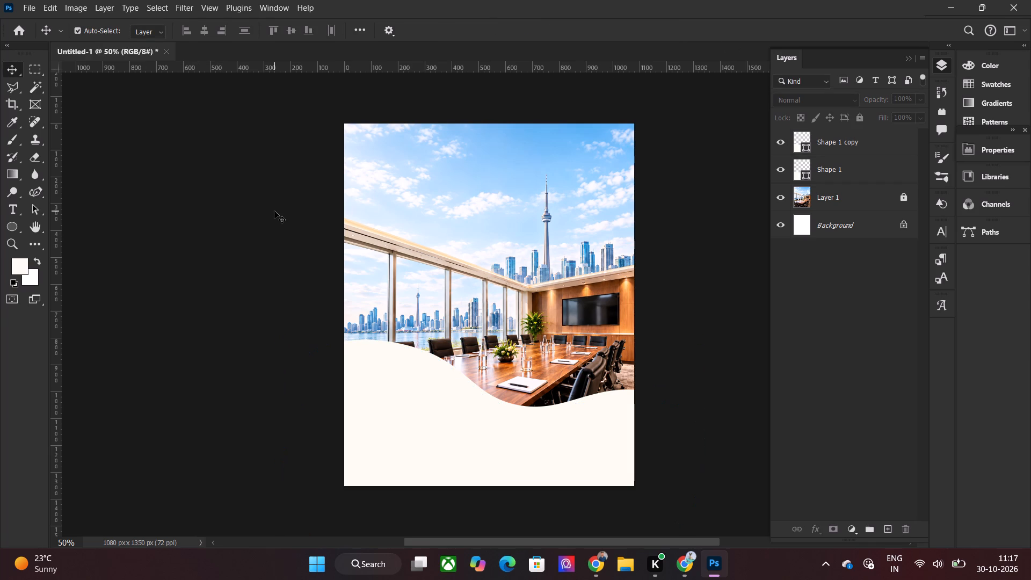
{"action": "left_click", "coordinate": [479, 542]}
{"action": "left_click", "coordinate": [435, 453]}
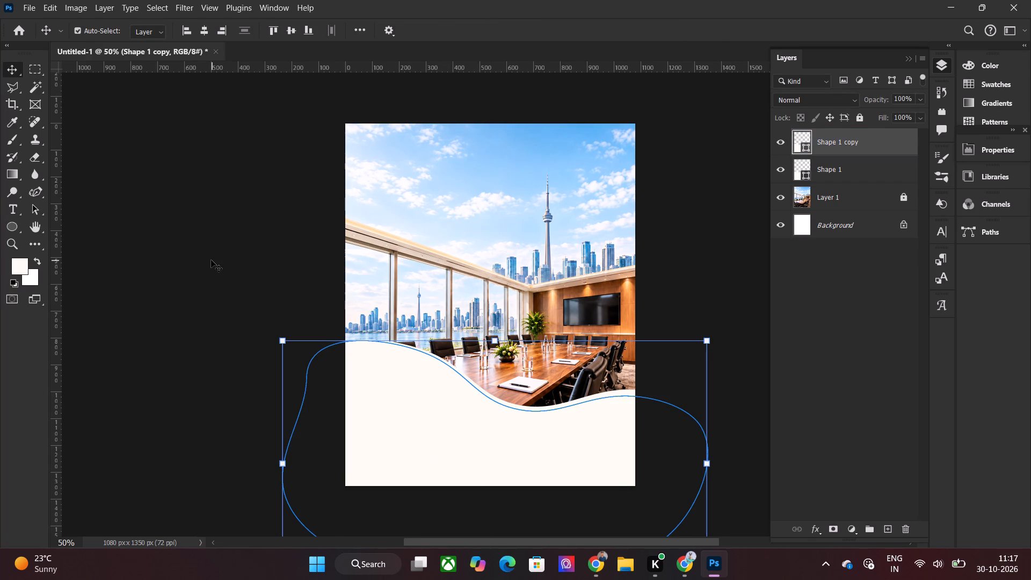
{"action": "left_click", "coordinate": [211, 260]}
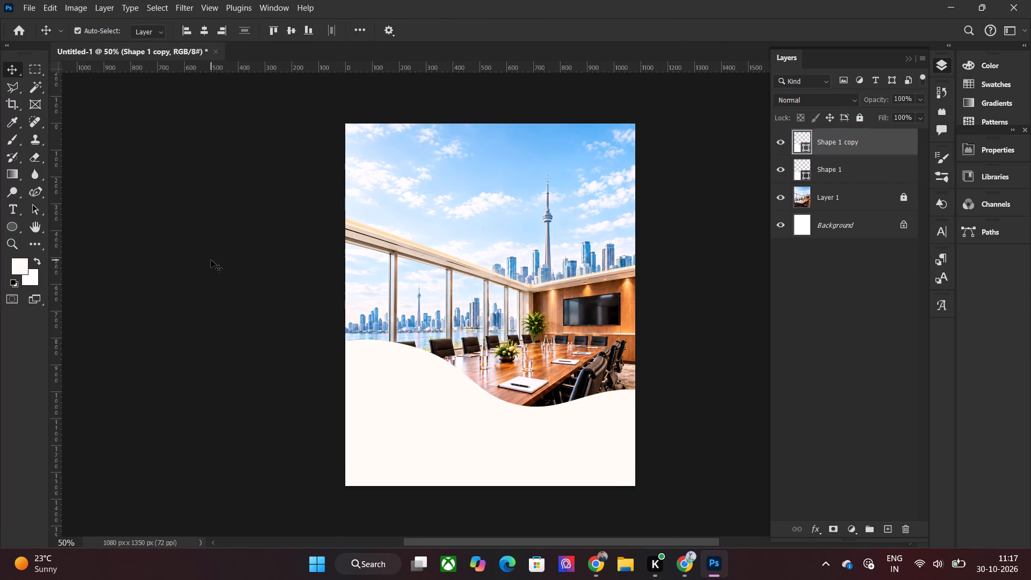
Switch to Chrome, open the Innent home page and capture a screenshot of its navigation bar and Hotels banner.
{"action": "left_click", "coordinate": [597, 570]}
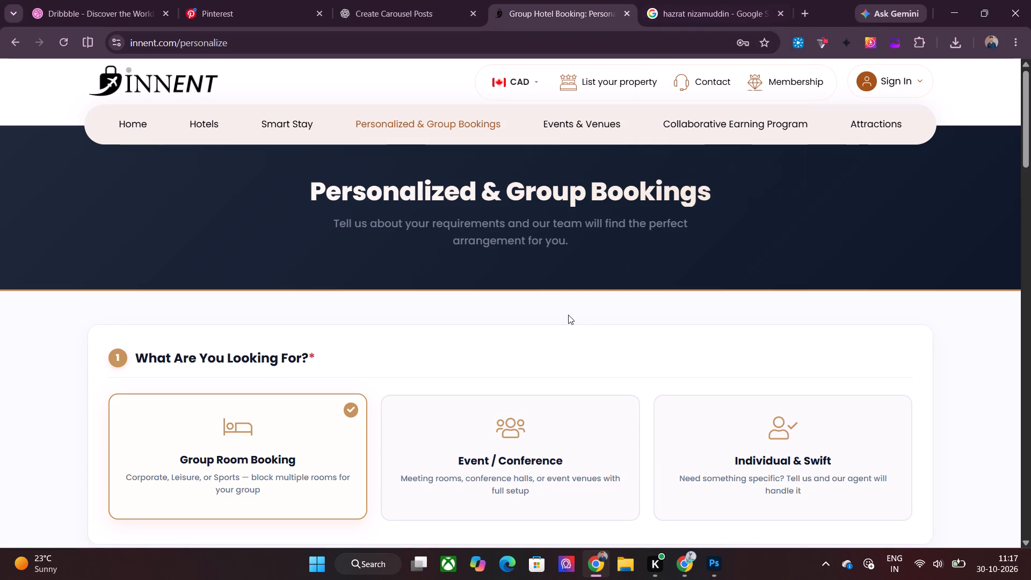
{"action": "scroll", "coordinate": [568, 315], "scroll_direction": "down", "scroll_amount": 2}
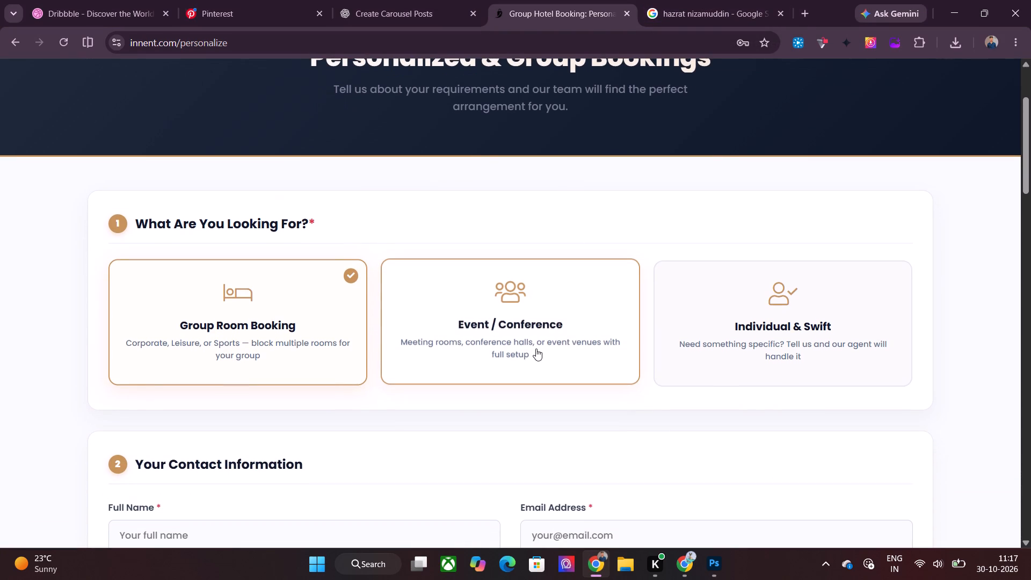
{"action": "key", "text": "shift+super+s"}
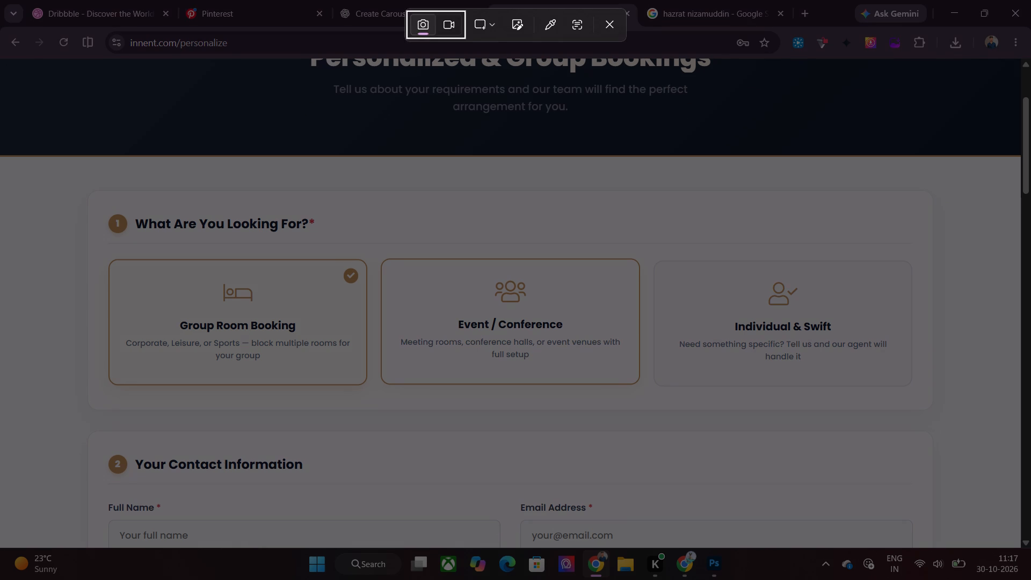
{"action": "left_click", "coordinate": [615, 20]}
{"action": "scroll", "coordinate": [636, 139], "scroll_direction": "up", "scroll_amount": 3}
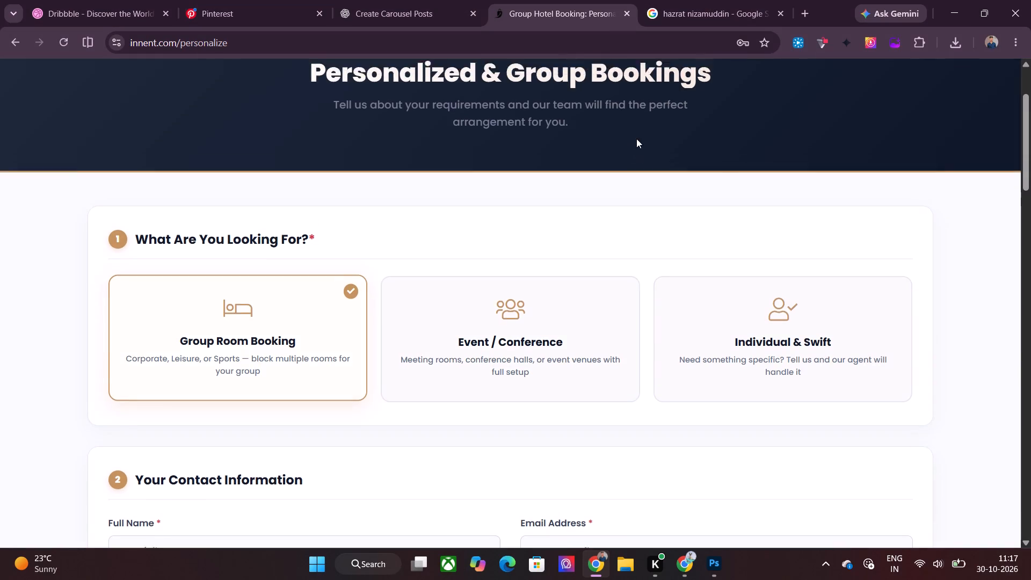
{"action": "left_click", "coordinate": [136, 120]}
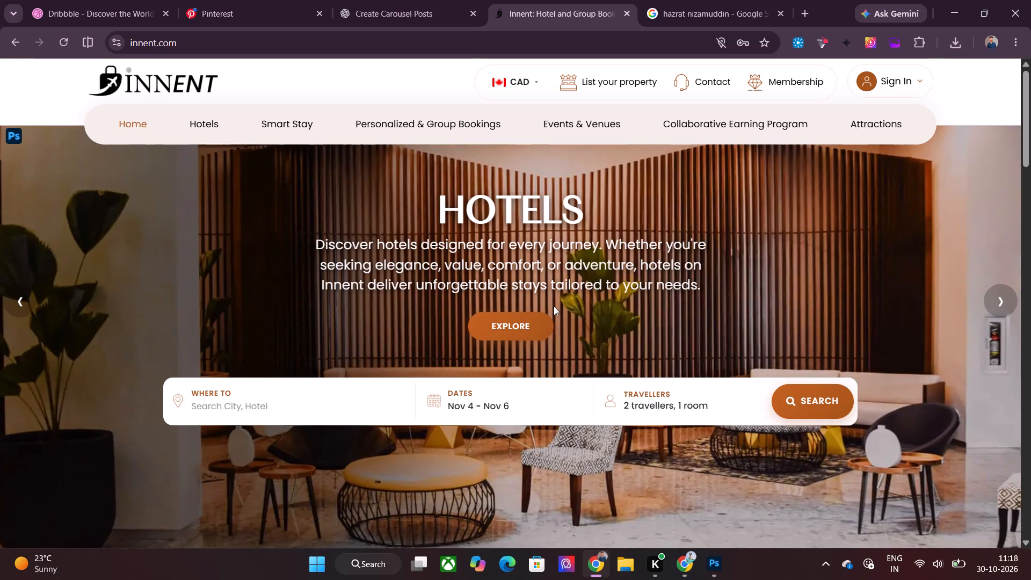
{"action": "key", "text": "shift+super+s"}
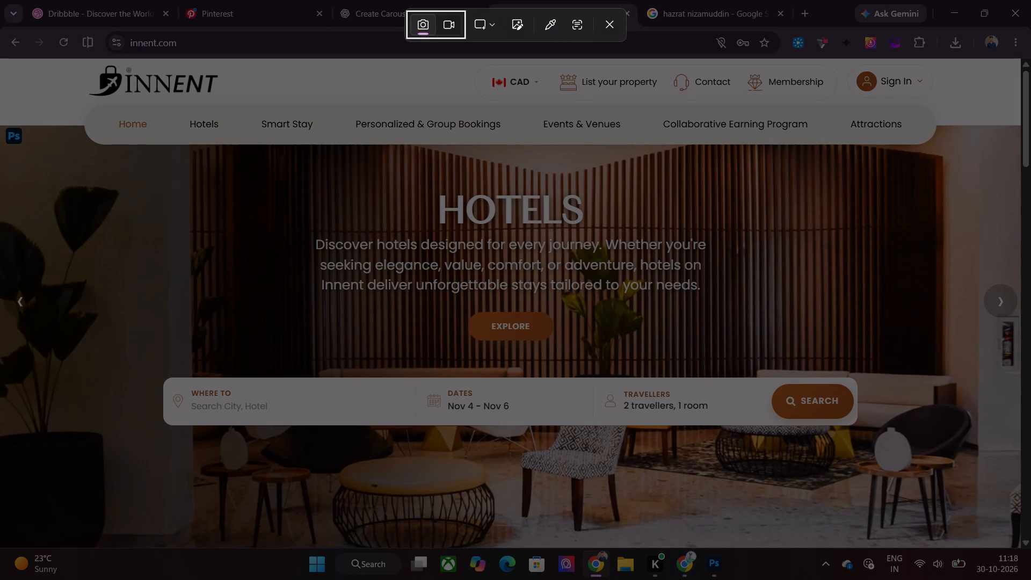
{"action": "left_click_drag", "start_coordinate": [56, 99], "coordinate": [994, 486]}
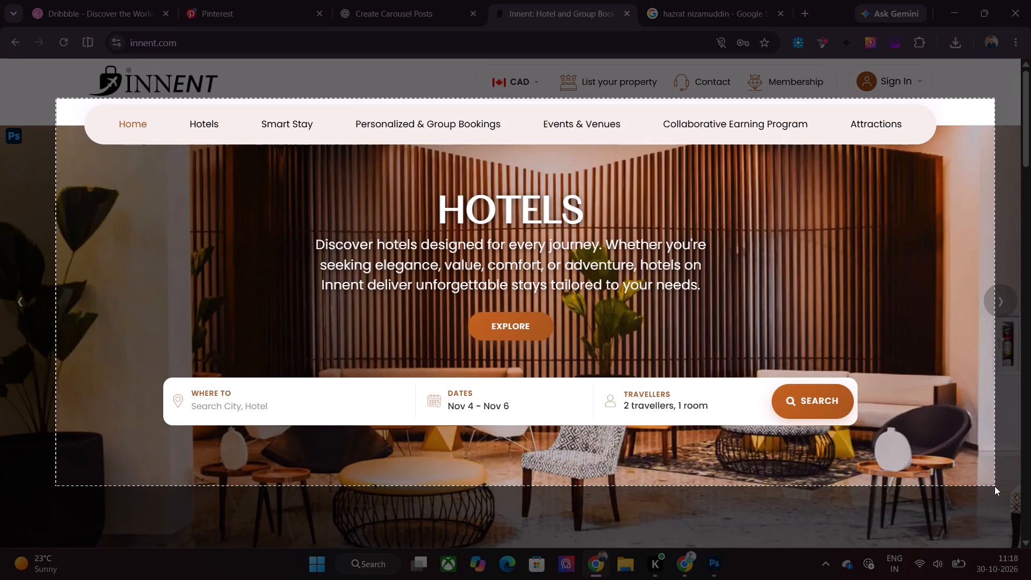
{"action": "left_click_drag", "start_coordinate": [994, 486], "coordinate": [1000, 537]}
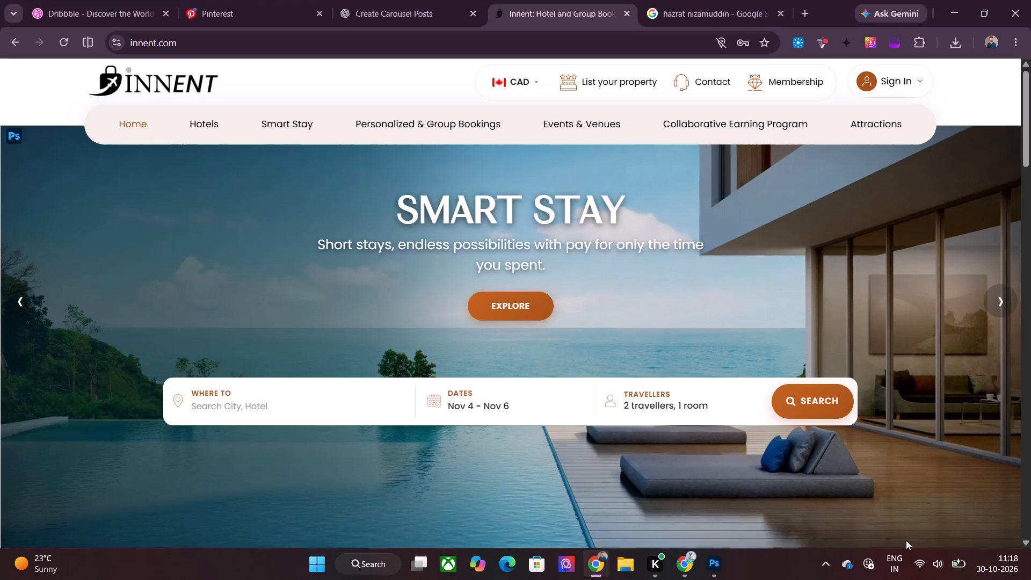
Switch to Photoshop, paste the website screenshot into the poster and place it over the upper part of the photo.
{"action": "left_click", "coordinate": [711, 564]}
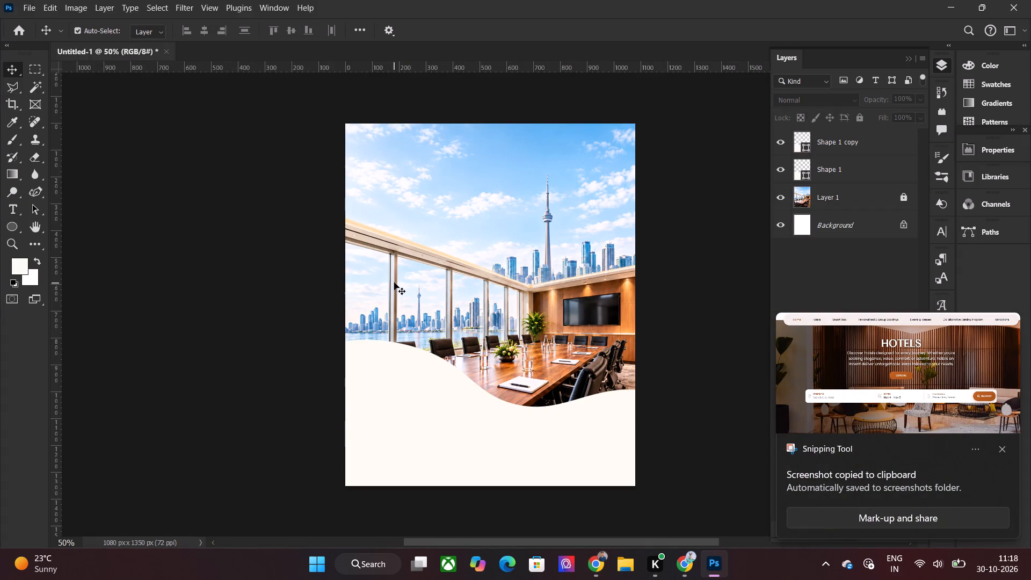
{"action": "key", "text": "ctrl+v"}
{"action": "left_click_drag", "start_coordinate": [510, 321], "coordinate": [433, 268]}
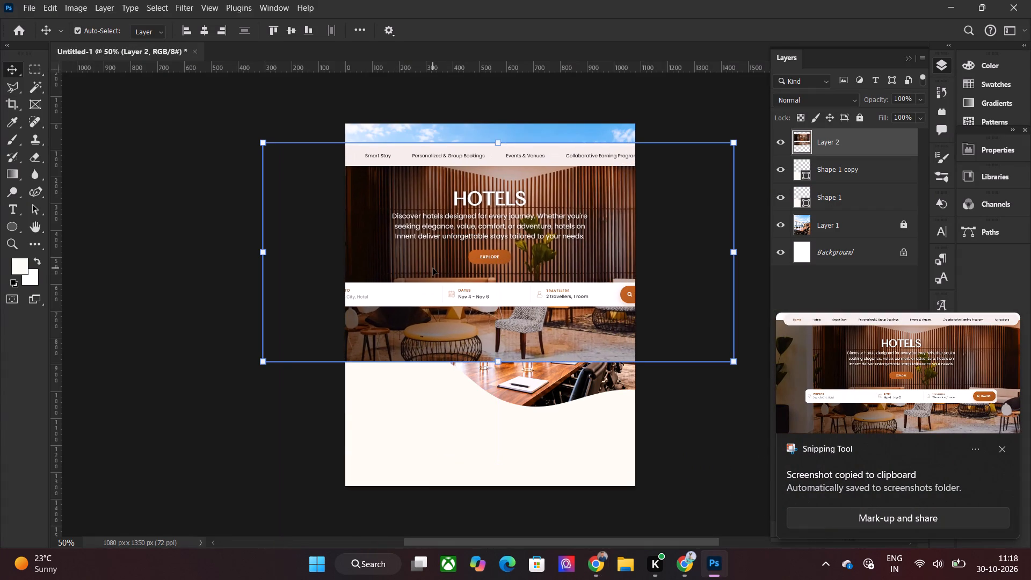
Add a Gradient Overlay to the duplicated wavy shape, keeping the pasted screenshot in view for colour sampling.
{"action": "left_click", "coordinate": [465, 424]}
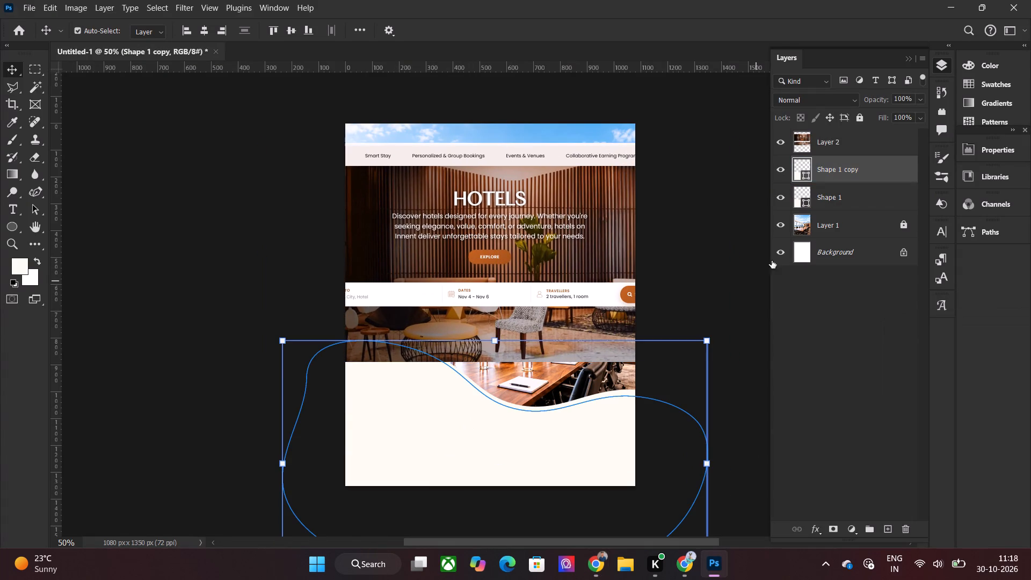
{"action": "right_click", "coordinate": [839, 163]}
{"action": "left_click", "coordinate": [866, 22]}
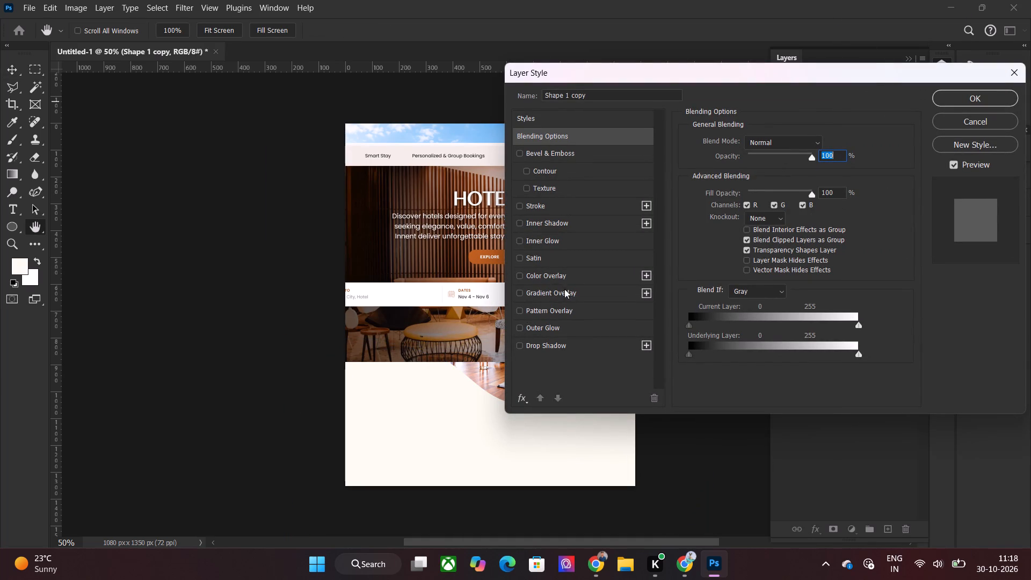
{"action": "left_click", "coordinate": [564, 291]}
{"action": "left_click_drag", "start_coordinate": [674, 75], "coordinate": [814, 131]}
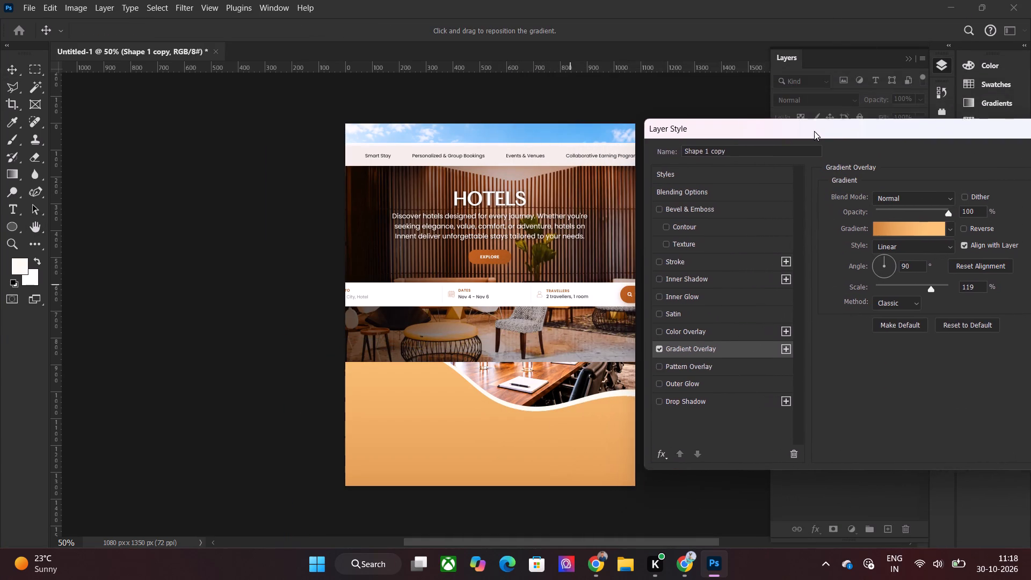
{"action": "left_click_drag", "start_coordinate": [814, 131], "coordinate": [839, 62]}
Recolour the gradient's 77% stop with the dark orange sampled from the screenshot's Explore button and move the colour midpoint to 37%.
{"action": "double_click", "coordinate": [916, 160]}
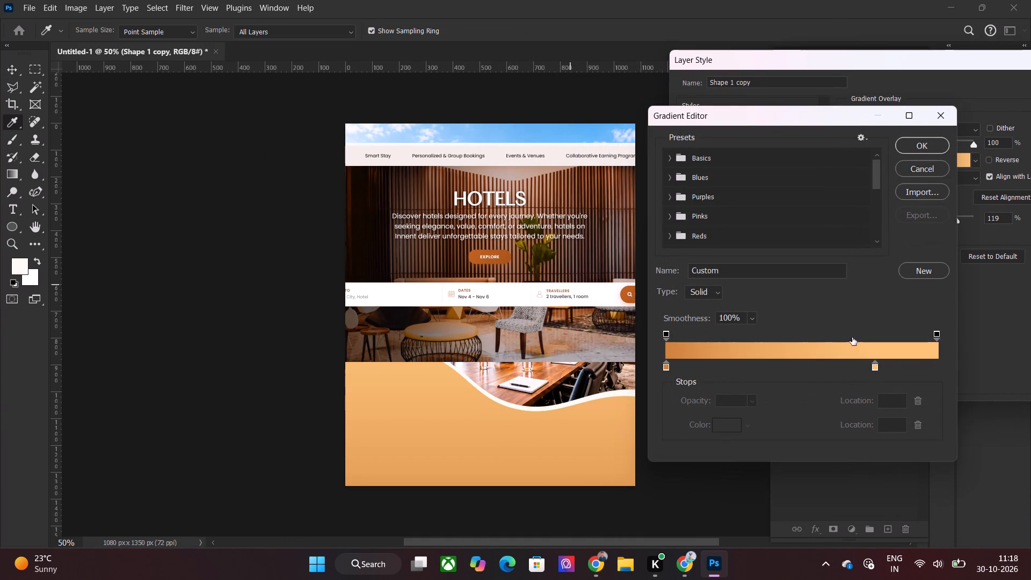
{"action": "left_click", "coordinate": [876, 369]}
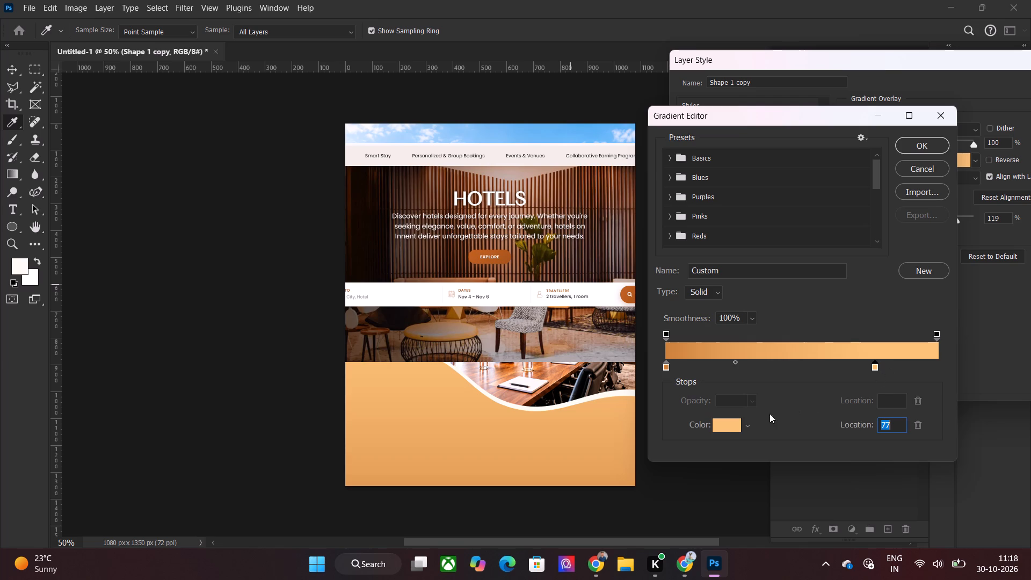
{"action": "left_click", "coordinate": [723, 429]}
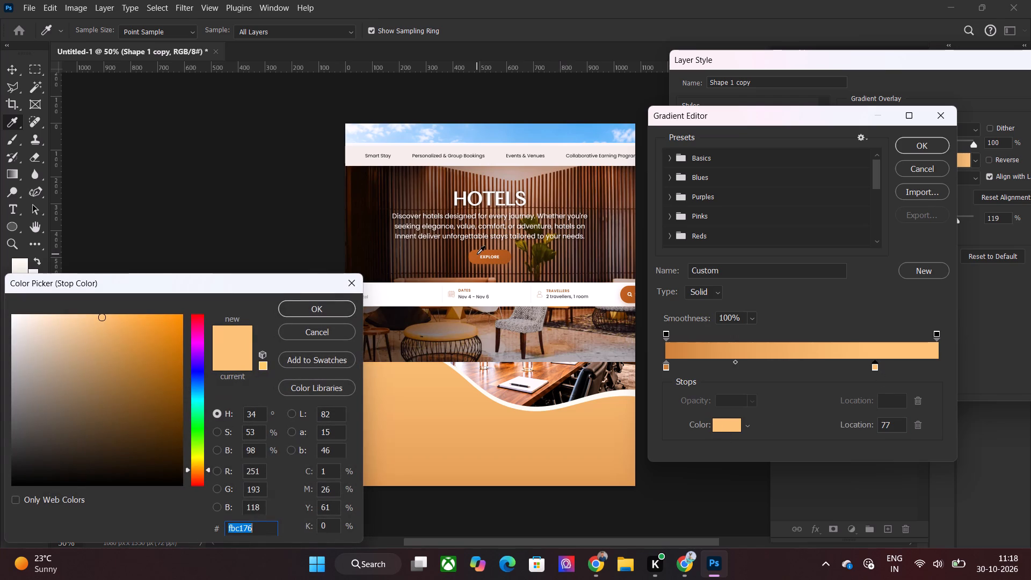
{"action": "left_click", "coordinate": [477, 254]}
{"action": "left_click", "coordinate": [314, 314]}
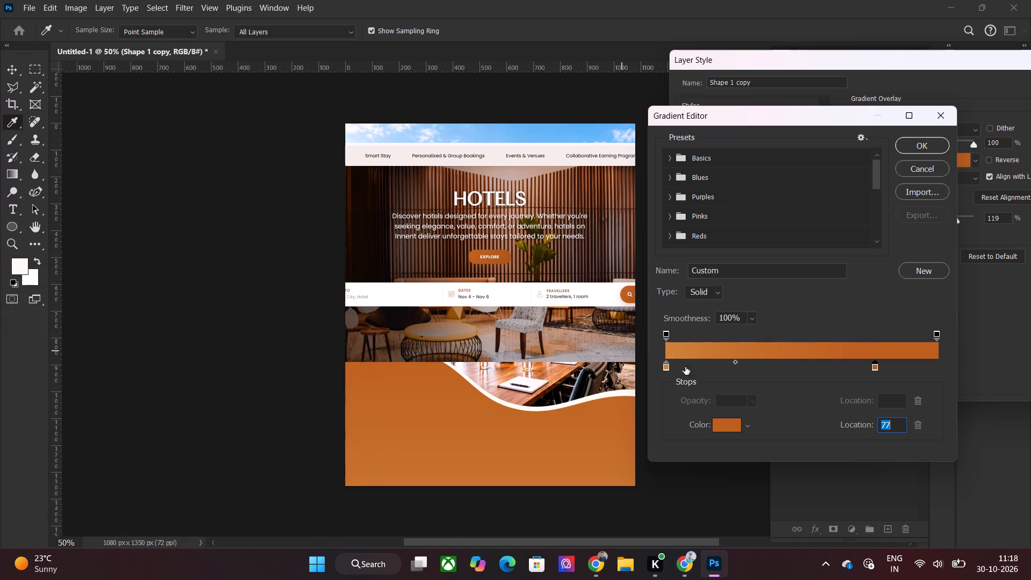
{"action": "left_click_drag", "start_coordinate": [736, 361], "coordinate": [778, 362]}
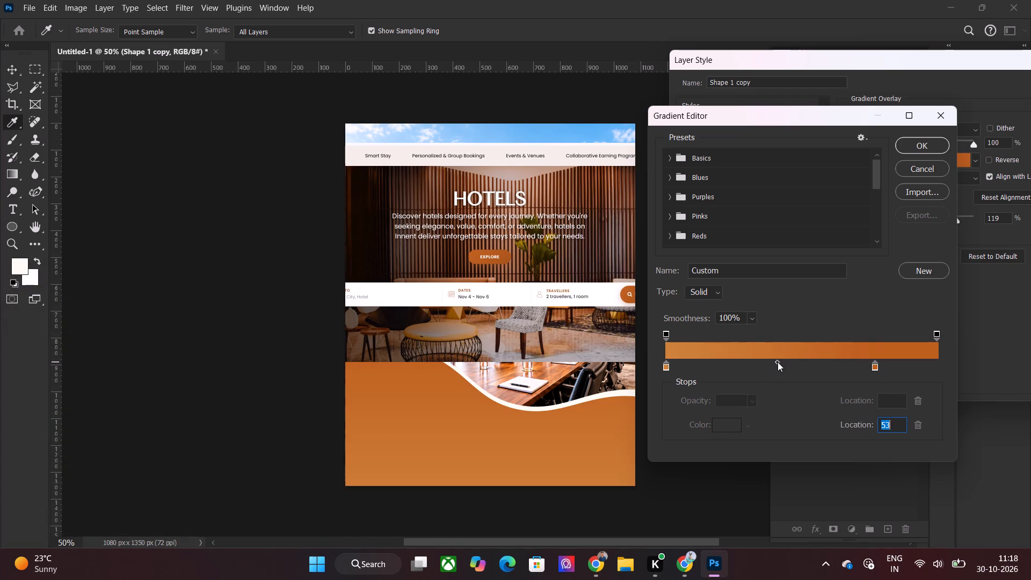
{"action": "left_click_drag", "start_coordinate": [778, 362], "coordinate": [745, 364]}
{"action": "left_click", "coordinate": [923, 146]}
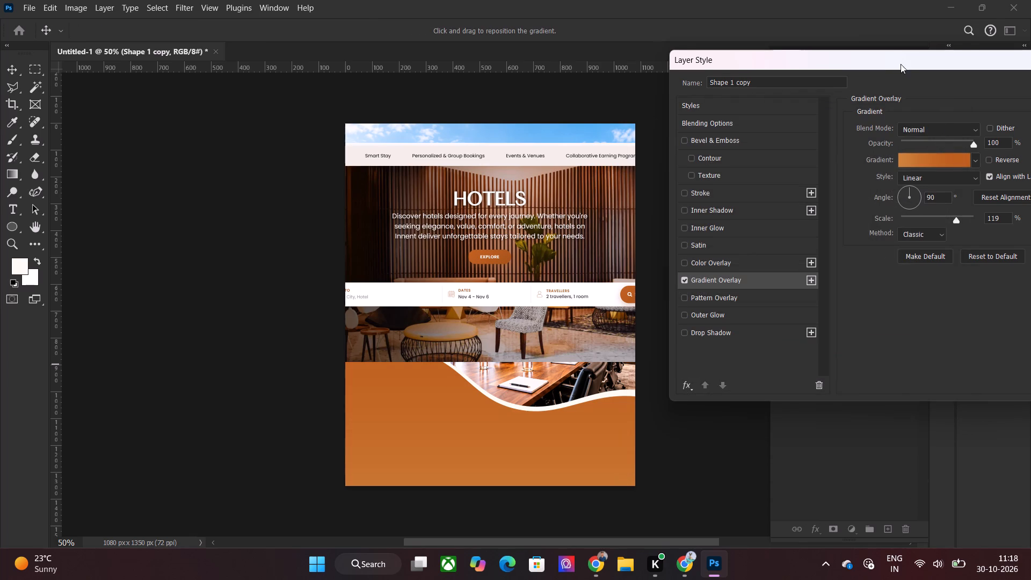
Reopen the overlay's gradient for editing and change the colour stop at location 0 to a brighter, lighter orange.
{"action": "left_click_drag", "start_coordinate": [901, 64], "coordinate": [698, 68]}
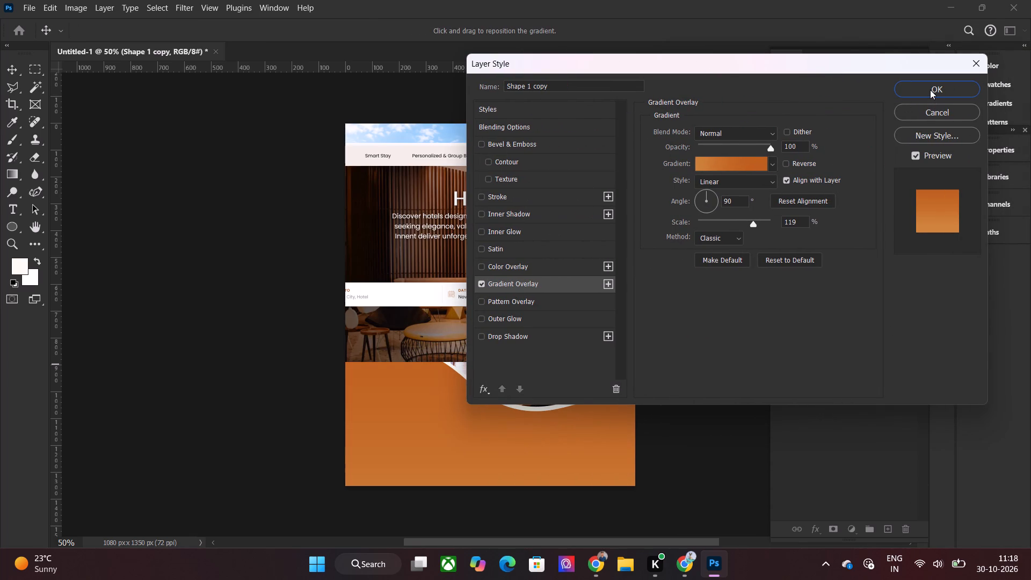
{"action": "left_click_drag", "start_coordinate": [795, 67], "coordinate": [967, 73]}
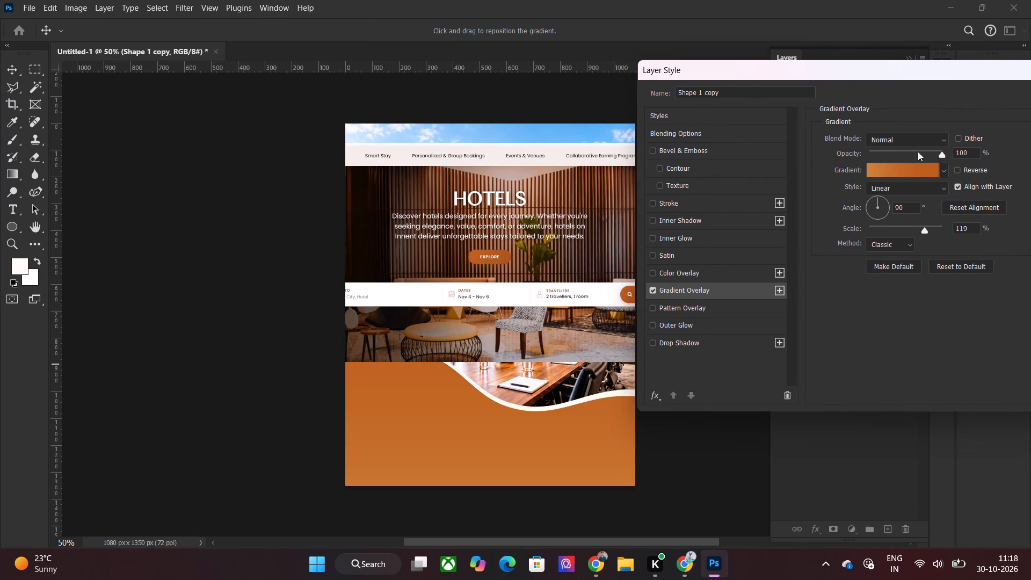
{"action": "left_click", "coordinate": [907, 167]}
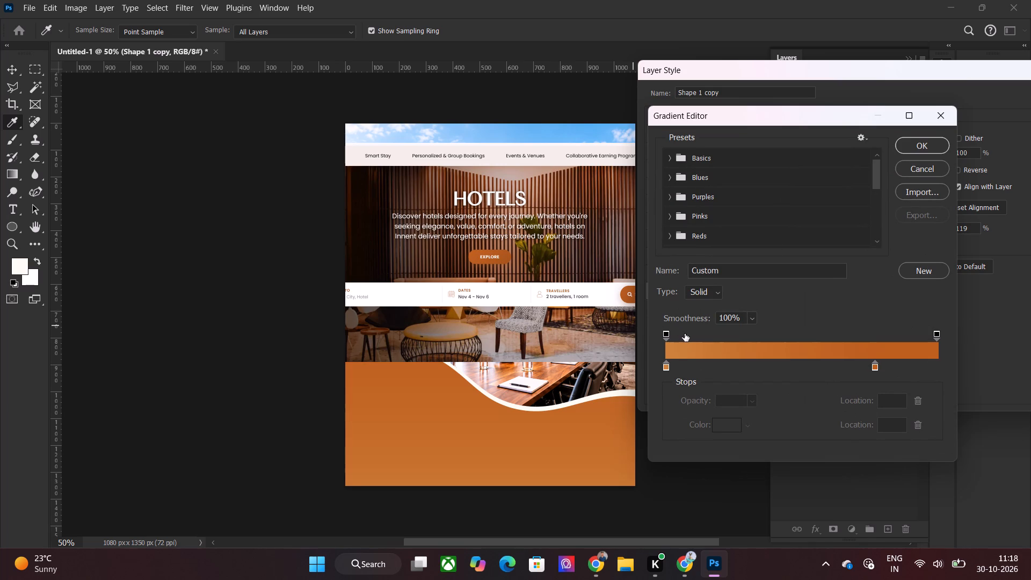
{"action": "left_click", "coordinate": [667, 368]}
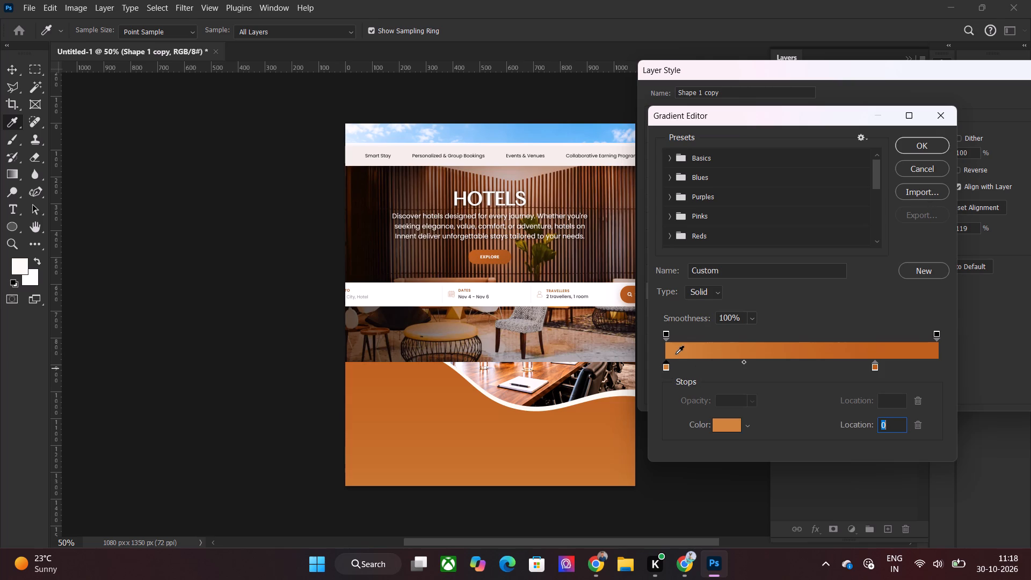
{"action": "left_click", "coordinate": [729, 429]}
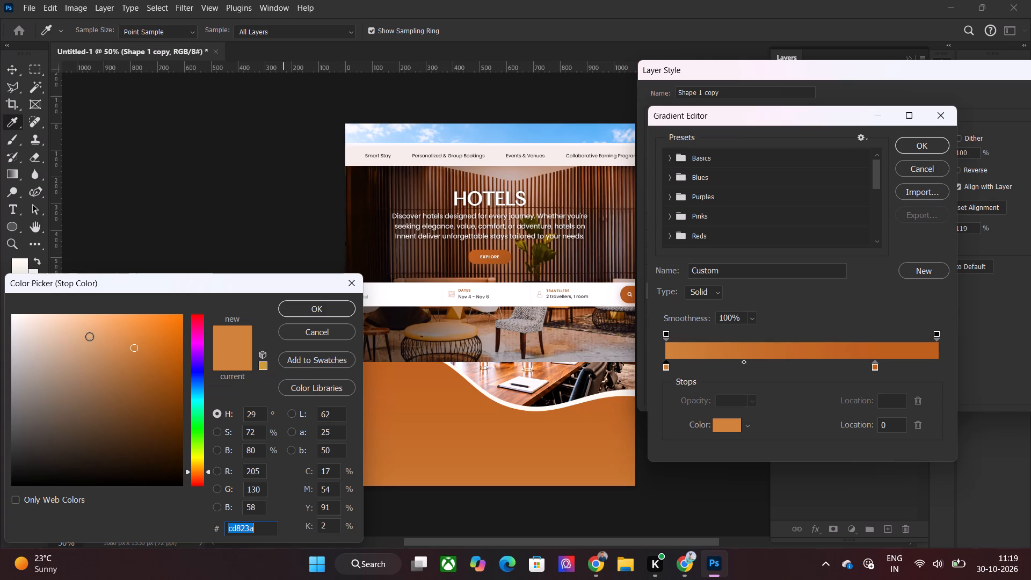
{"action": "left_click", "coordinate": [124, 323]}
{"action": "left_click", "coordinate": [337, 313]}
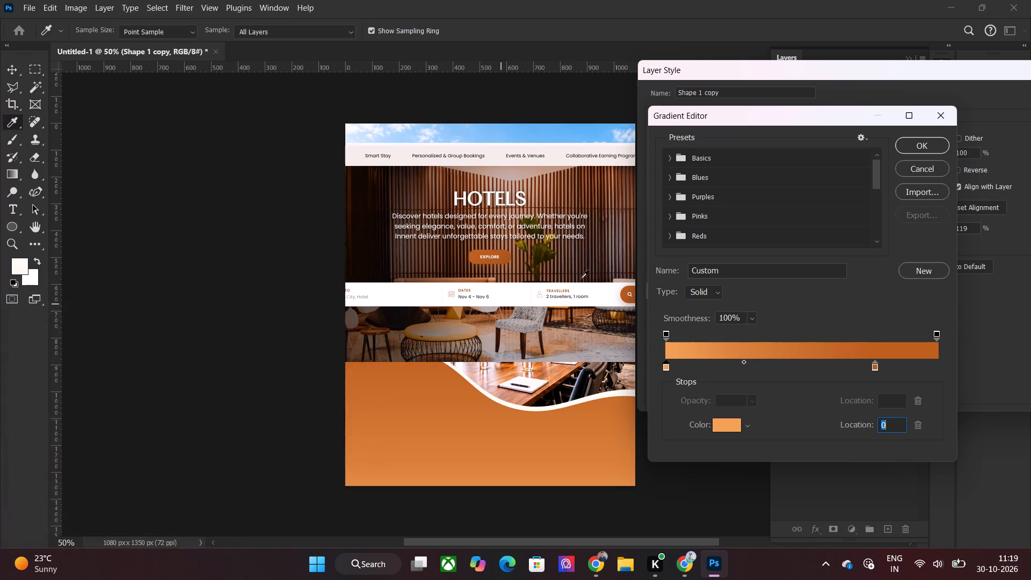
Apply the edited orange gradient as the Gradient Overlay of the duplicated wavy shape.
{"action": "left_click", "coordinate": [919, 143]}
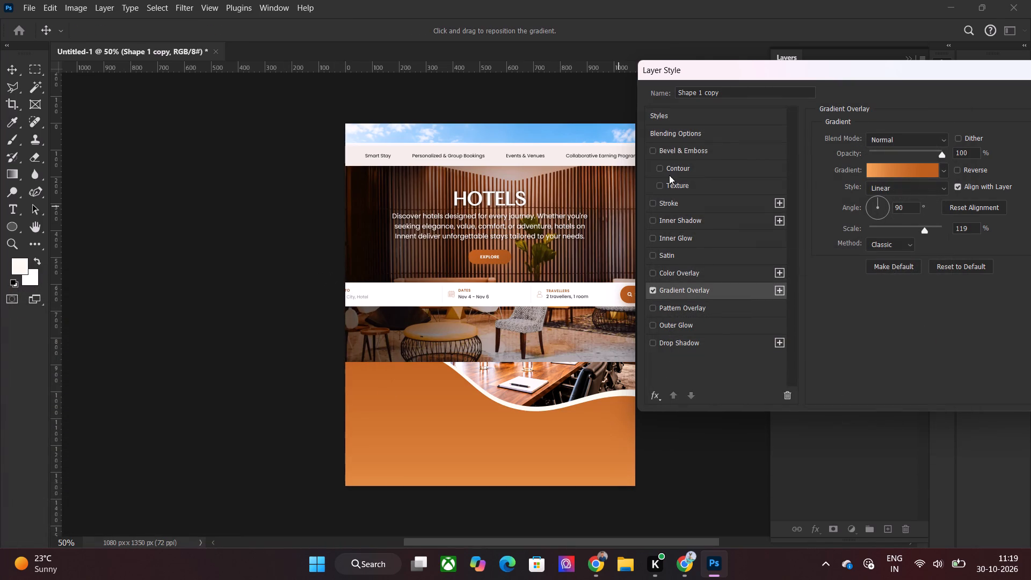
{"action": "left_click_drag", "start_coordinate": [822, 70], "coordinate": [510, 74]}
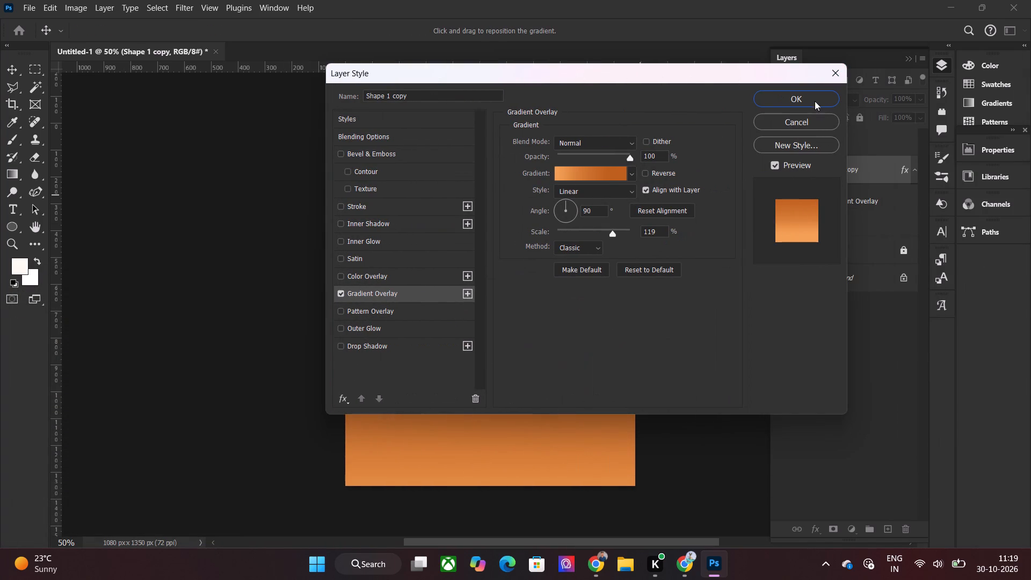
{"action": "left_click", "coordinate": [809, 100]}
{"action": "left_click", "coordinate": [228, 197]}
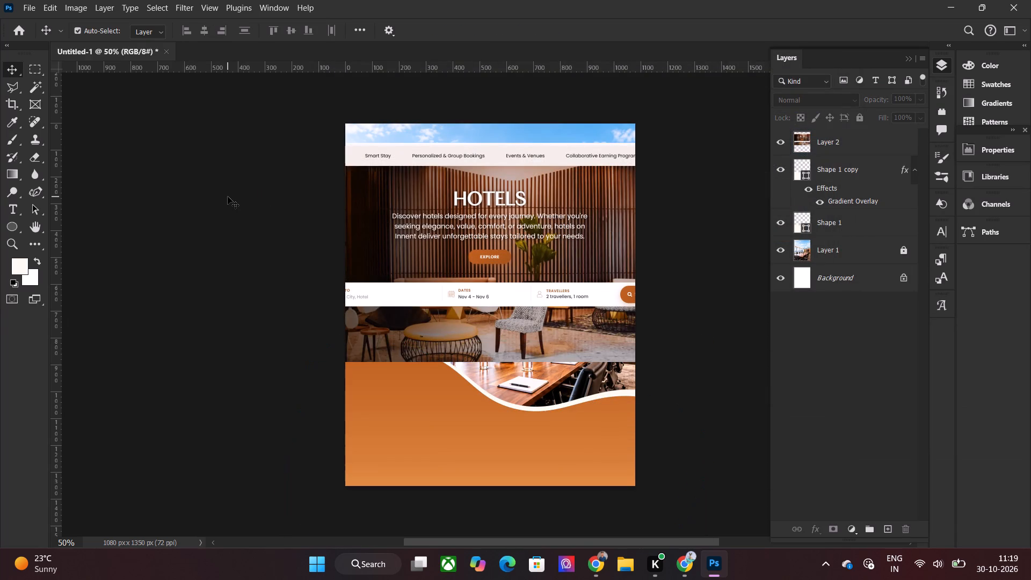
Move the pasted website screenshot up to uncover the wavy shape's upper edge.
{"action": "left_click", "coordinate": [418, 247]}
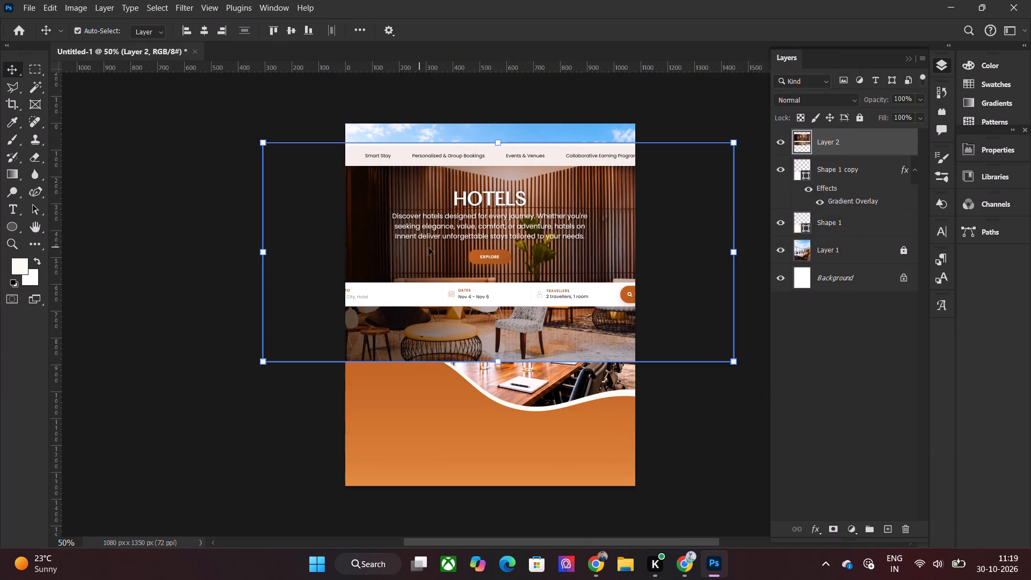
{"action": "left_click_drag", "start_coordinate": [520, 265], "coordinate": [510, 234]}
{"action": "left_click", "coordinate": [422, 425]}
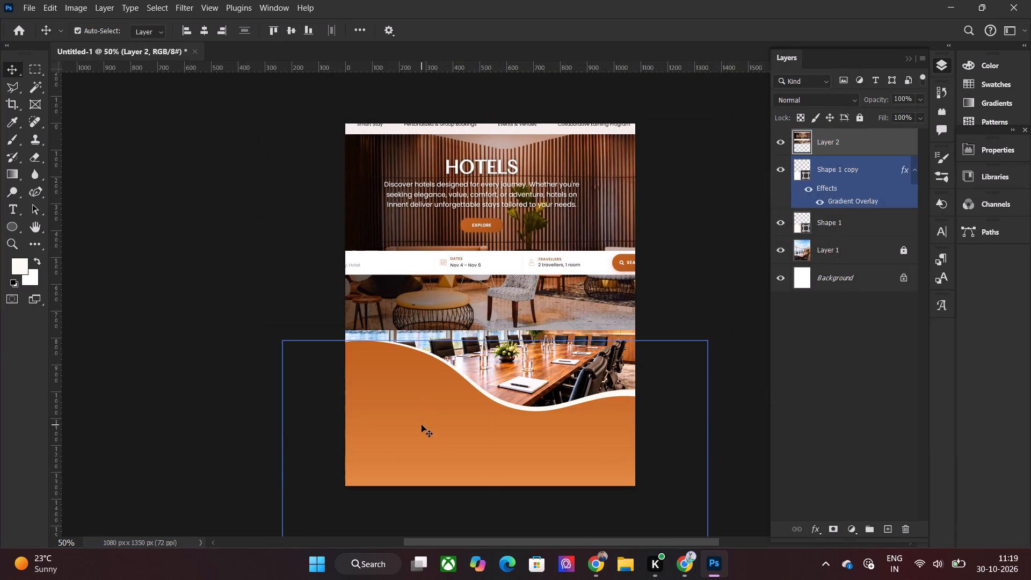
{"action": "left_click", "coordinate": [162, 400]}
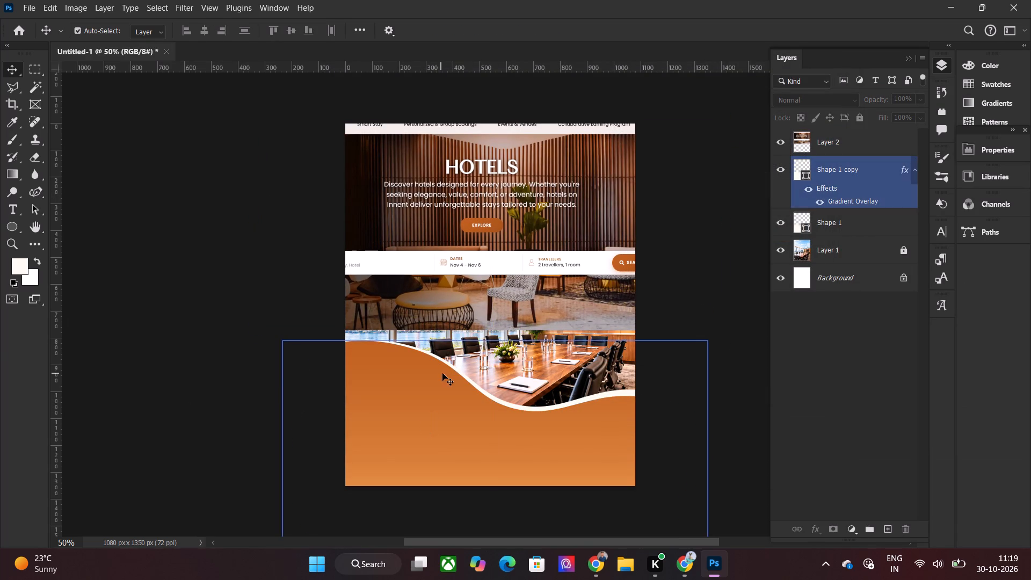
Add a light orange Color Overlay at 100% opacity to the white wavy shape that forms the rim.
{"action": "left_click", "coordinate": [513, 405]}
{"action": "right_click", "coordinate": [838, 229]}
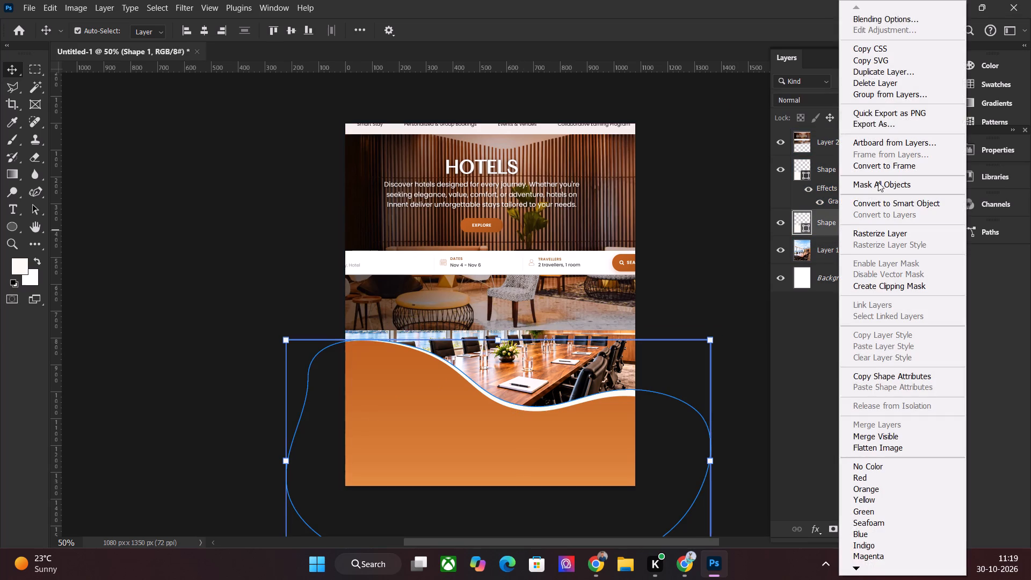
{"action": "left_click", "coordinate": [876, 20]}
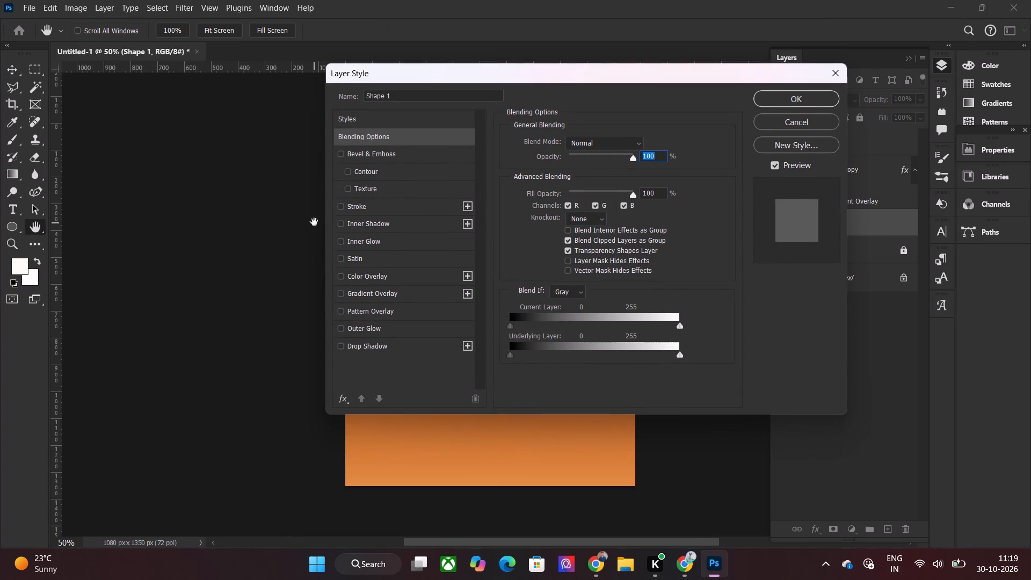
{"action": "left_click", "coordinate": [371, 275]}
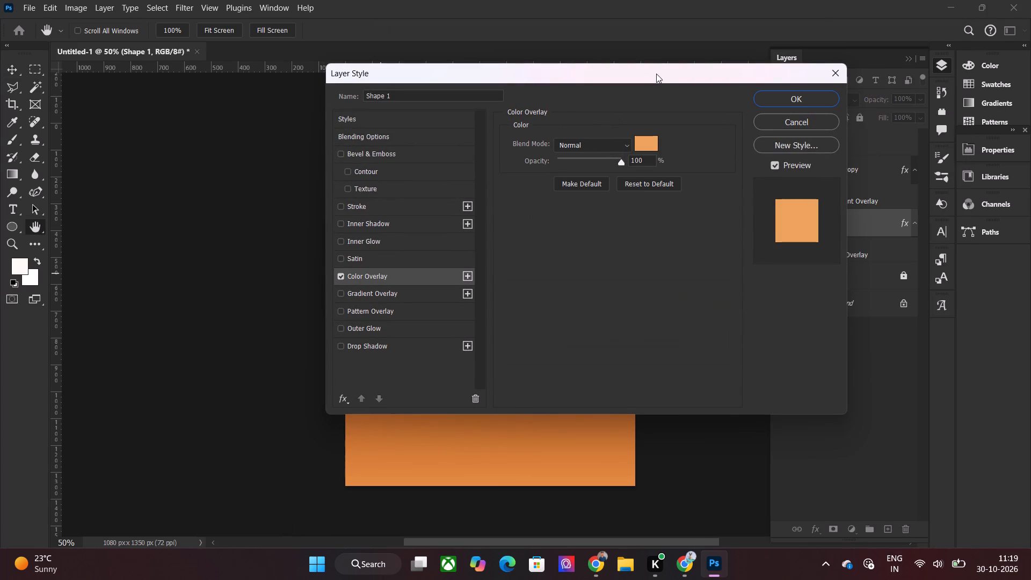
{"action": "left_click_drag", "start_coordinate": [654, 81], "coordinate": [241, 136]}
{"action": "left_click", "coordinate": [387, 151]}
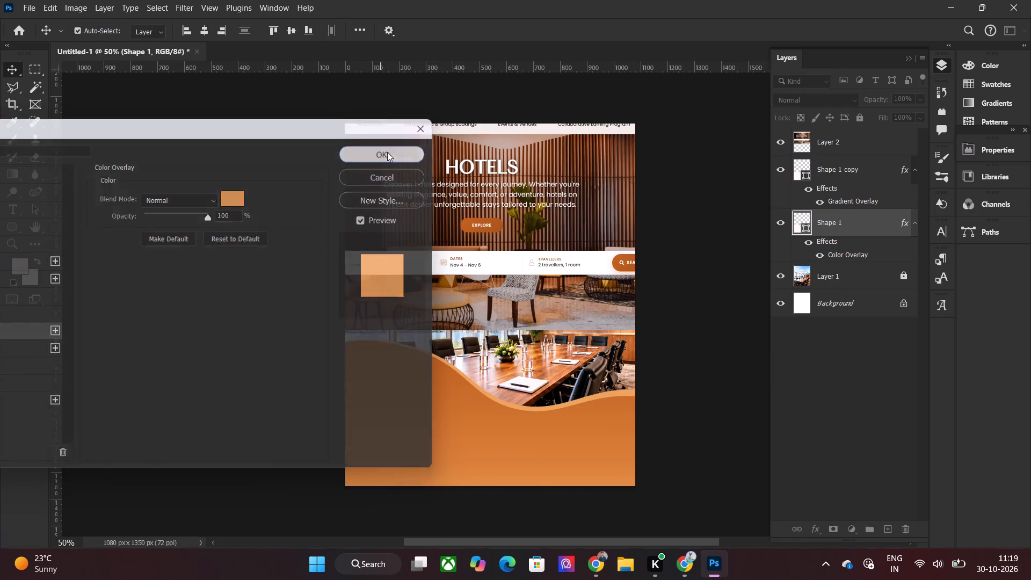
{"action": "left_click", "coordinate": [225, 284]}
{"action": "left_click", "coordinate": [400, 274]}
{"action": "left_click_drag", "start_coordinate": [483, 267], "coordinate": [432, 278]}
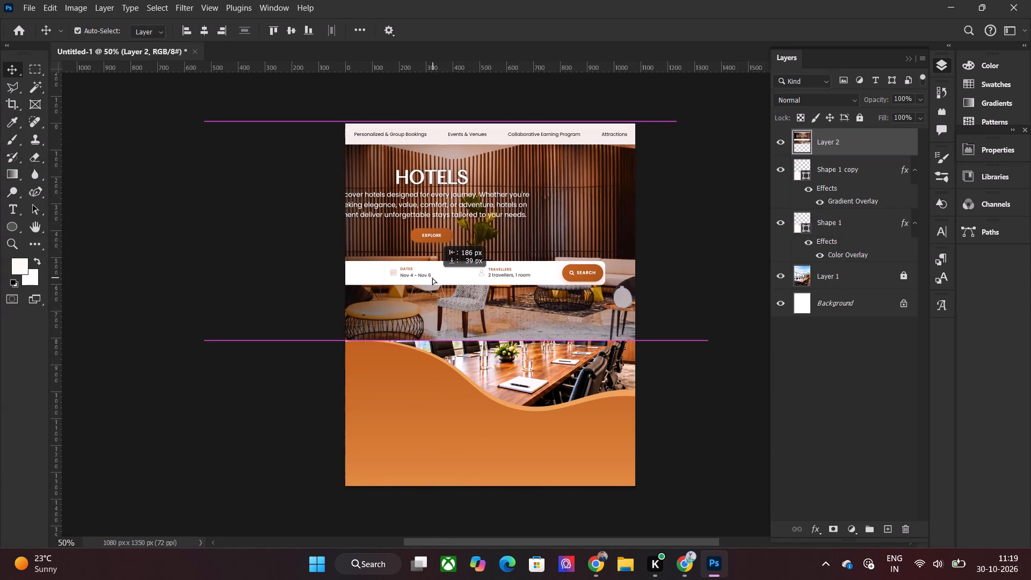
{"action": "left_click_drag", "start_coordinate": [432, 278], "coordinate": [550, 272]}
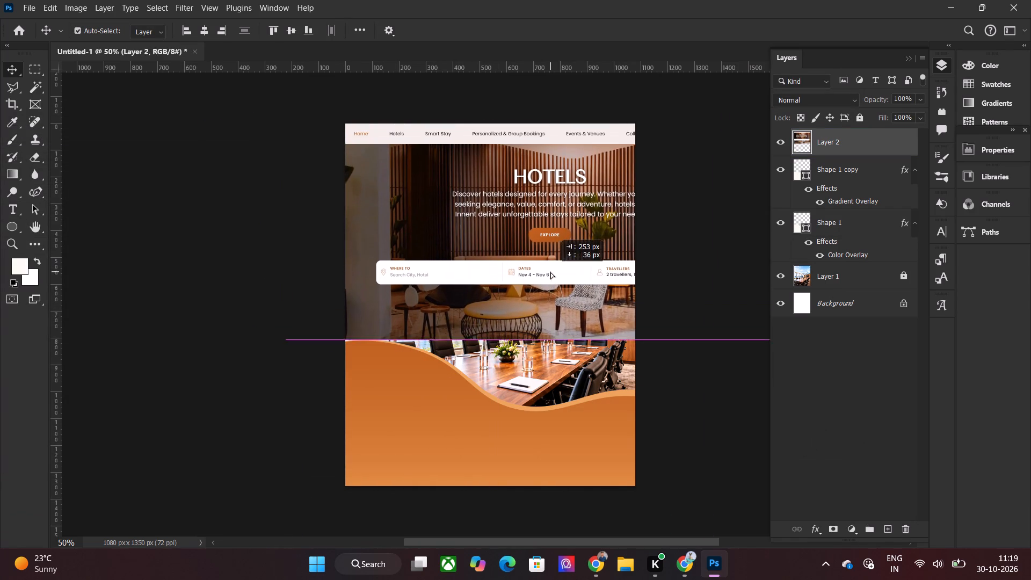
{"action": "left_click_drag", "start_coordinate": [550, 272], "coordinate": [136, 257]}
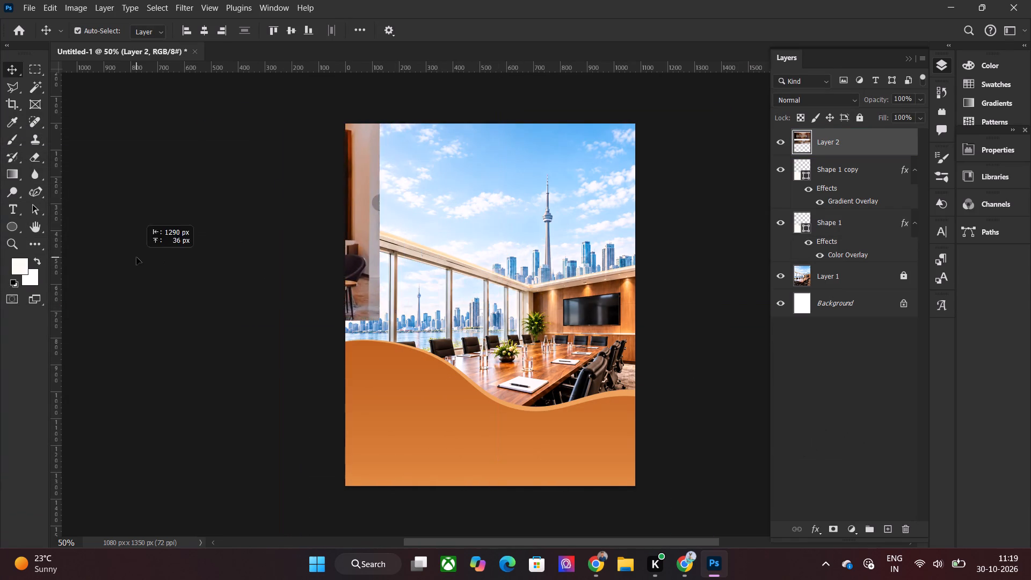
{"action": "left_click_drag", "start_coordinate": [136, 257], "coordinate": [371, 265]}
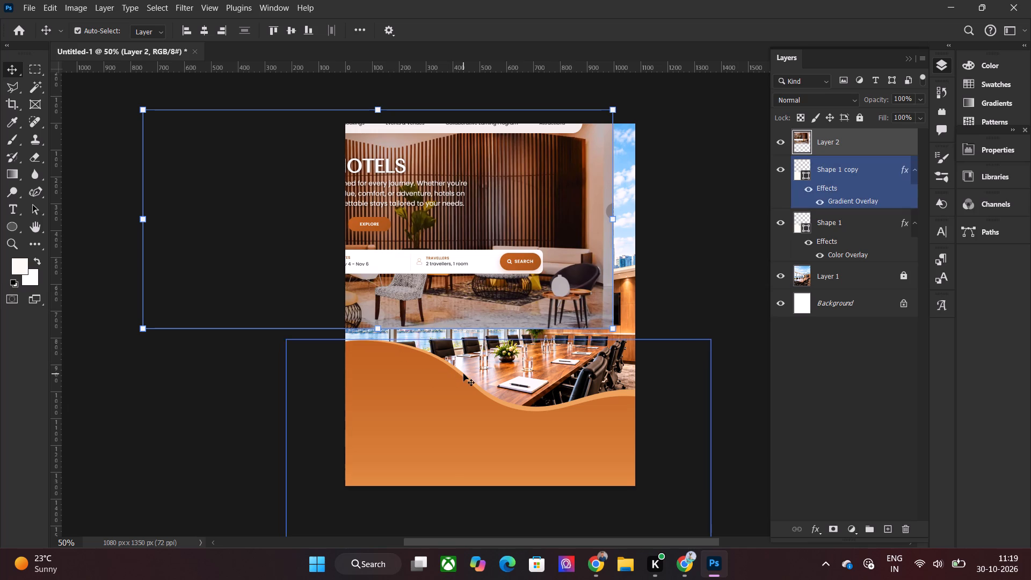
{"action": "left_click", "coordinate": [469, 373]}
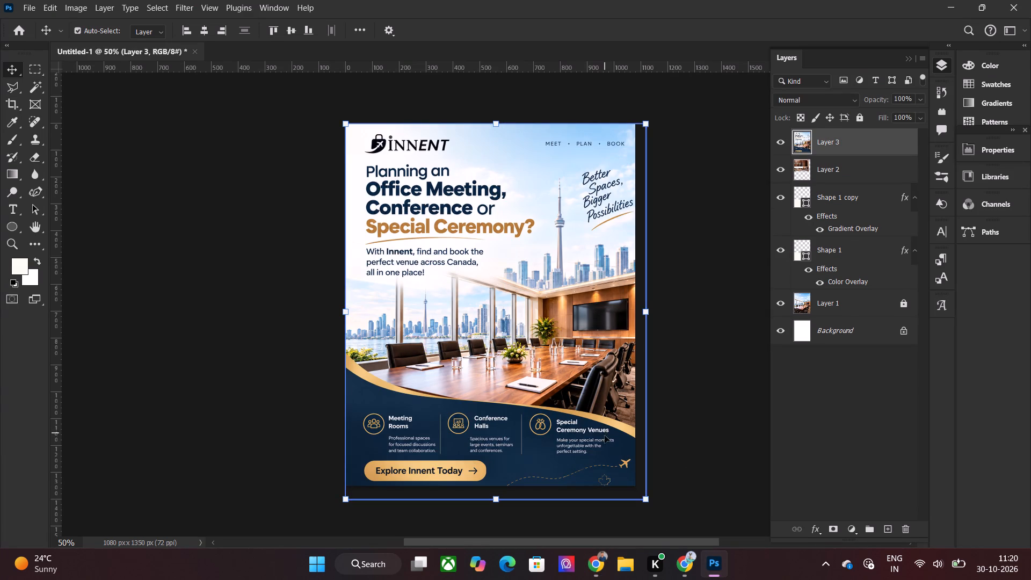
Scale the pasted reference poster down to roughly the canvas size and centre it horizontally and vertically.
{"action": "left_click_drag", "start_coordinate": [646, 501], "coordinate": [637, 490], "text": "shift"}
{"action": "left_click", "coordinate": [666, 37]}
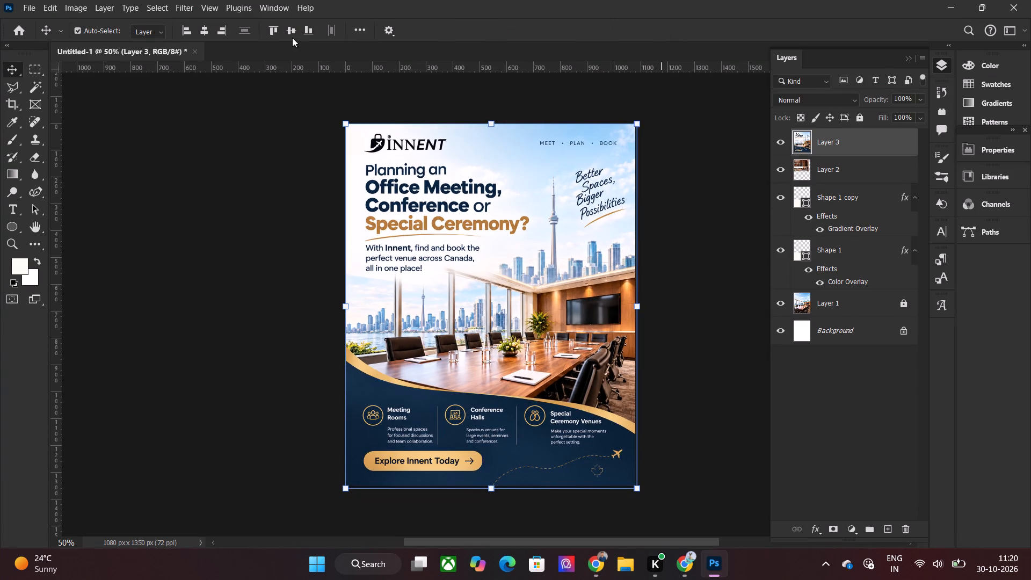
{"action": "left_click", "coordinate": [201, 27]}
{"action": "left_click", "coordinate": [281, 31]}
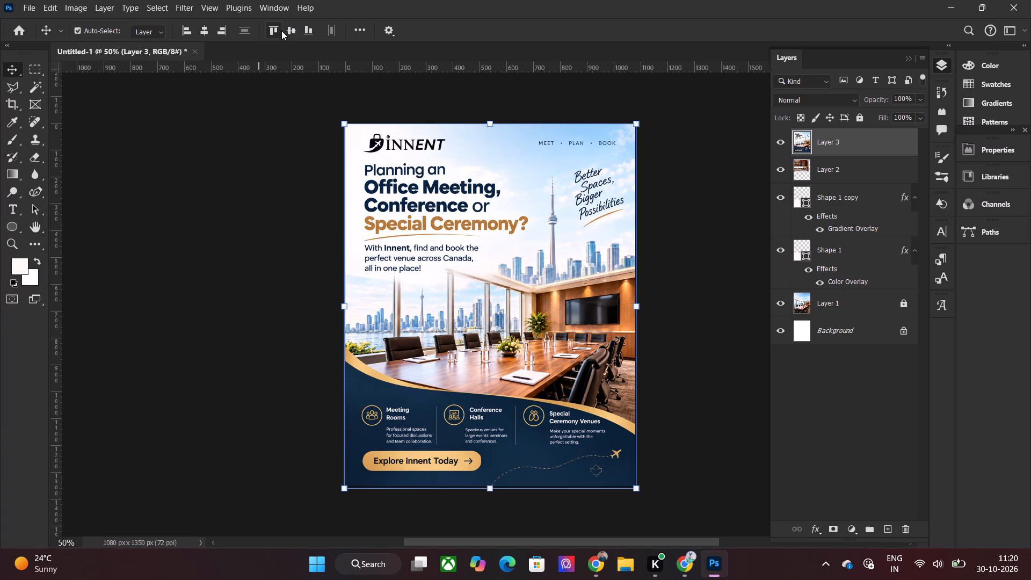
{"action": "left_click", "coordinate": [301, 34]}
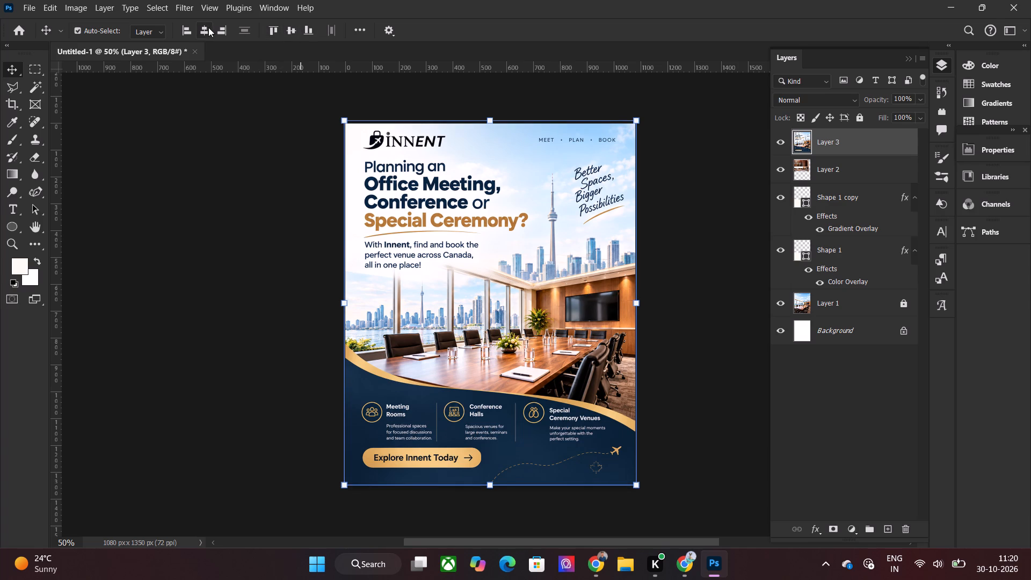
{"action": "left_click", "coordinate": [208, 27]}
{"action": "left_click", "coordinate": [227, 166]}
{"action": "left_click", "coordinate": [404, 221]}
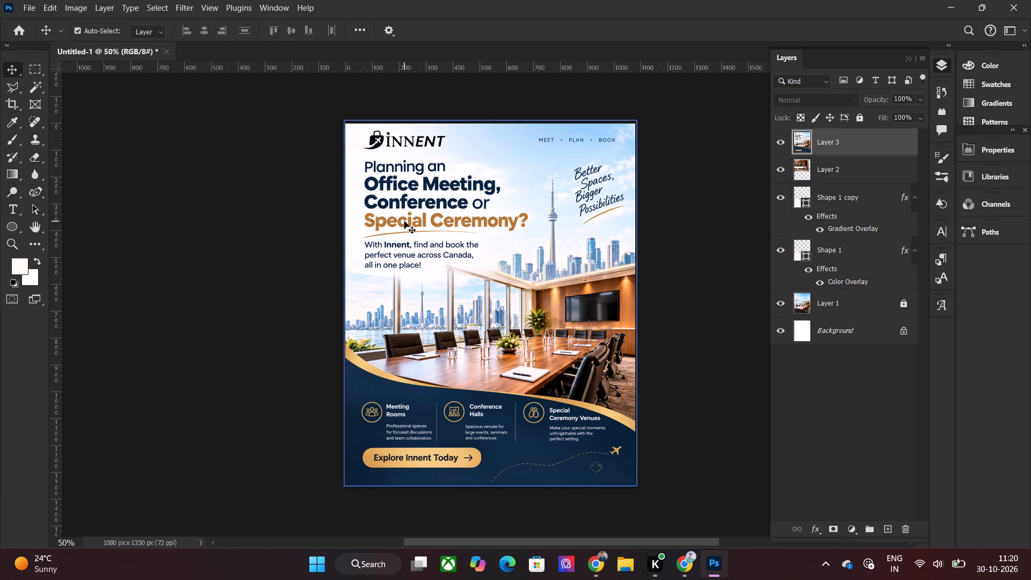
{"action": "left_click", "coordinate": [289, 28]}
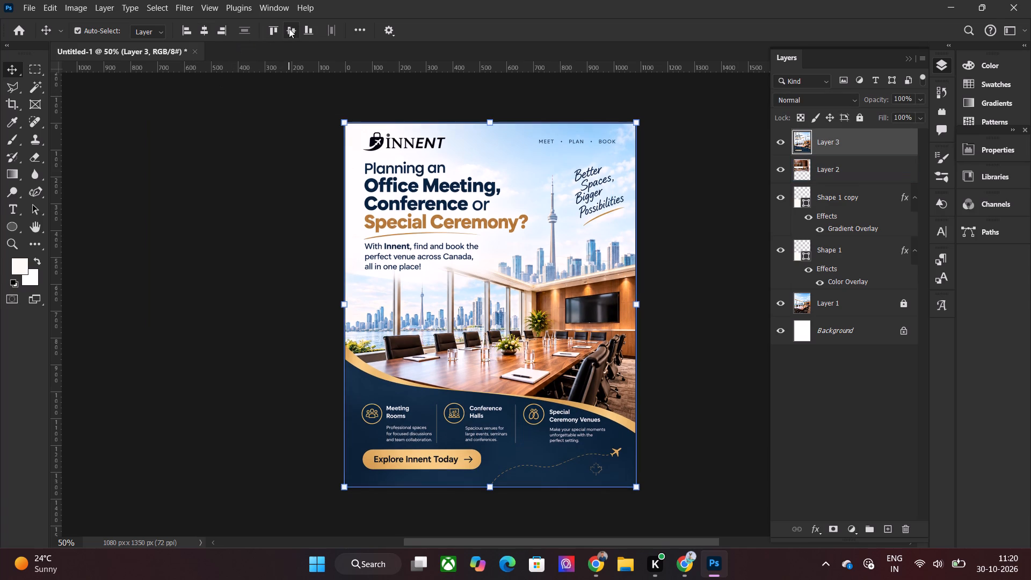
{"action": "left_click", "coordinate": [228, 108]}
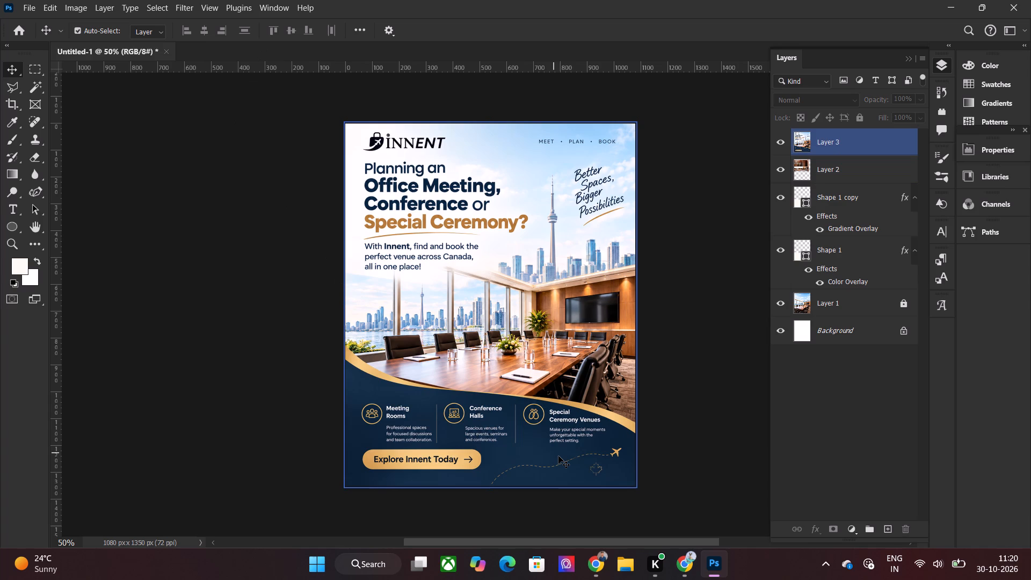
Examine the lower section of the pasted reference poster, including its venue icons, Explore Innent Today button and dashed flight path.
{"action": "scroll", "coordinate": [387, 460], "scroll_direction": "down", "scroll_amount": 3}
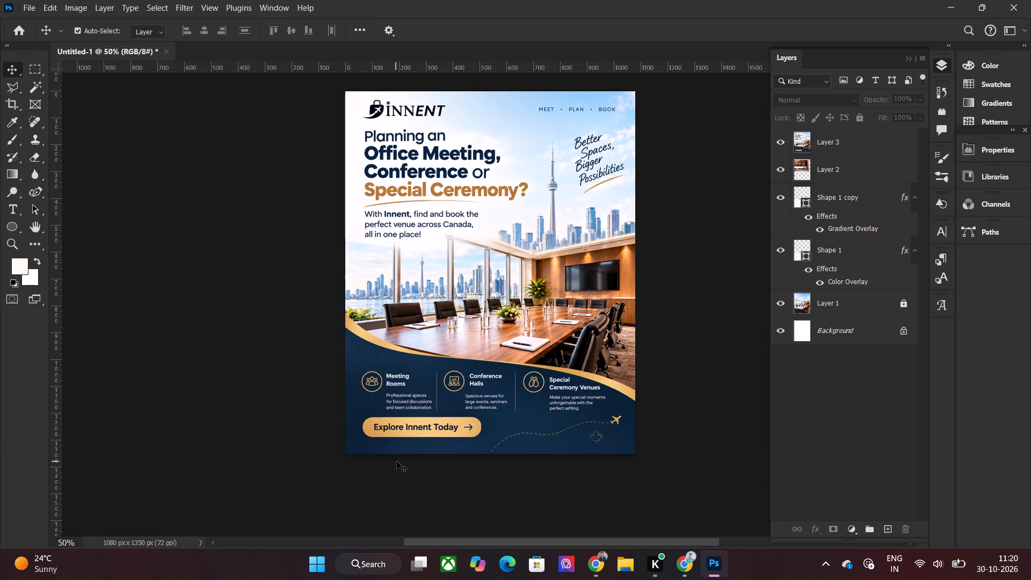
{"action": "scroll", "coordinate": [408, 440], "scroll_direction": "up", "scroll_amount": 3, "text": "alt"}
{"action": "scroll", "coordinate": [583, 429], "scroll_direction": "up", "scroll_amount": 2, "text": "alt"}
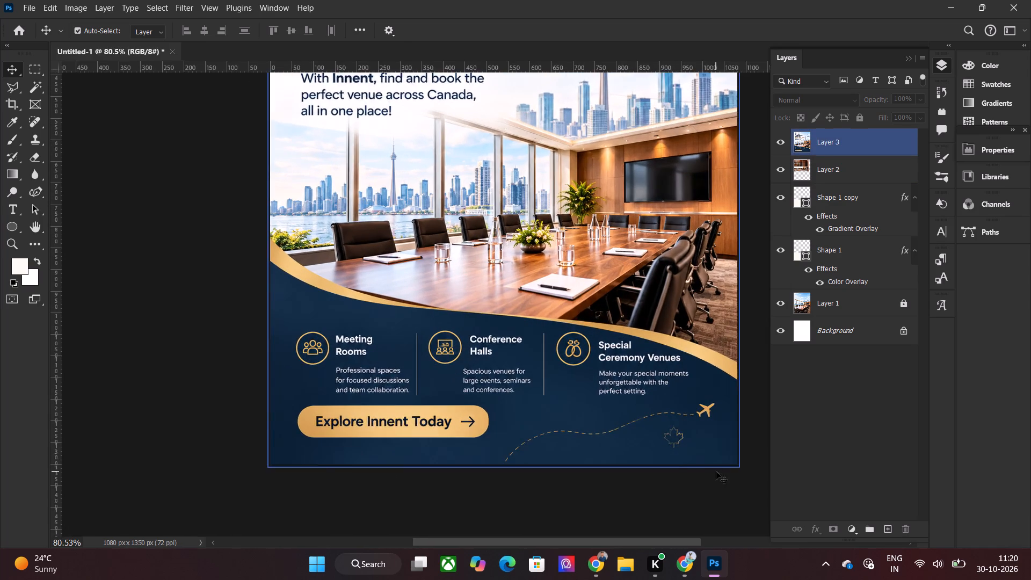
{"action": "scroll", "coordinate": [716, 472], "scroll_direction": "up", "scroll_amount": 1, "text": "alt"}
{"action": "left_click_drag", "start_coordinate": [625, 541], "coordinate": [642, 542]}
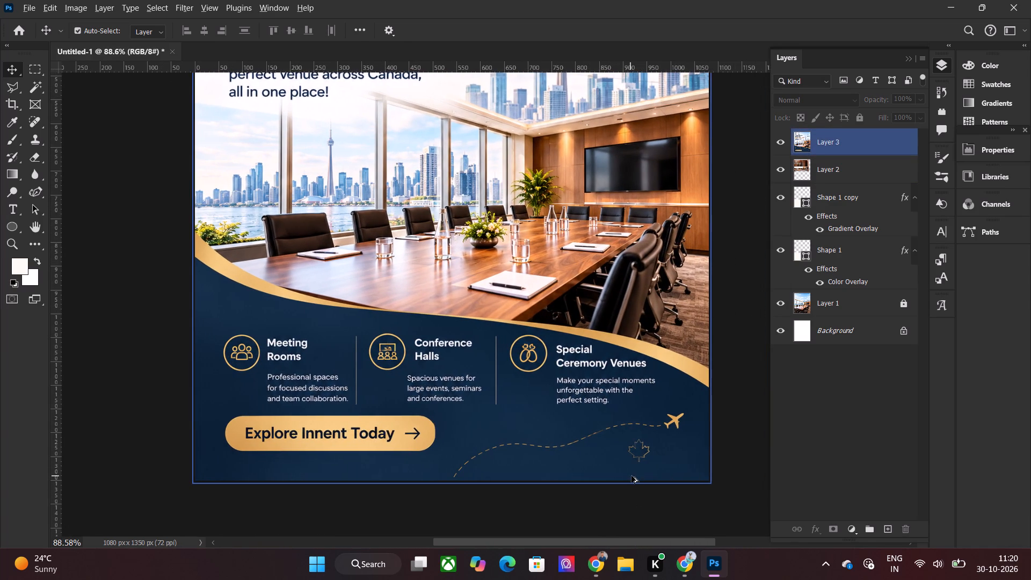
{"action": "scroll", "coordinate": [634, 449], "scroll_direction": "up", "scroll_amount": 1, "text": "alt"}
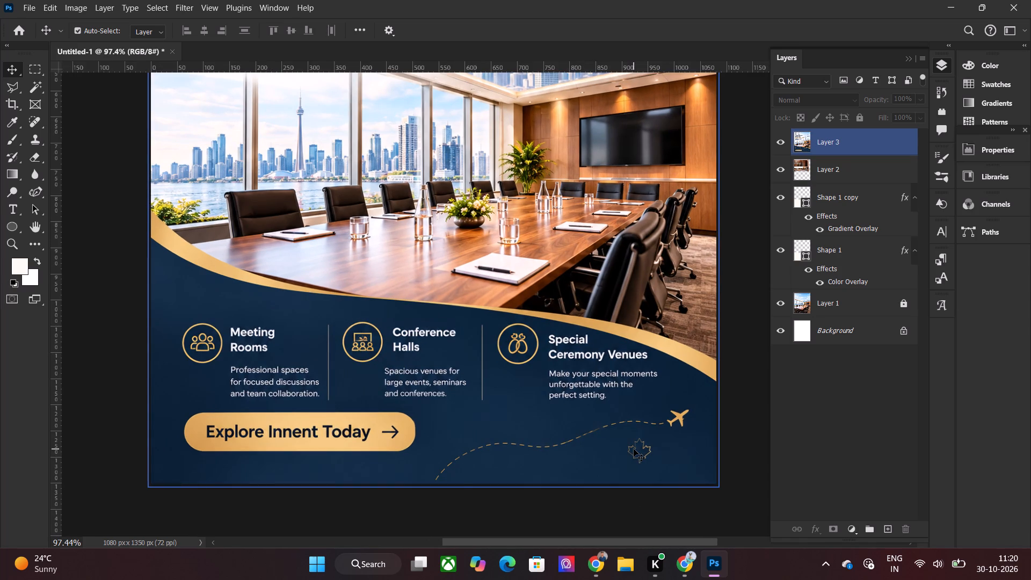
{"action": "scroll", "coordinate": [635, 442], "scroll_direction": "up", "scroll_amount": 1, "text": "alt"}
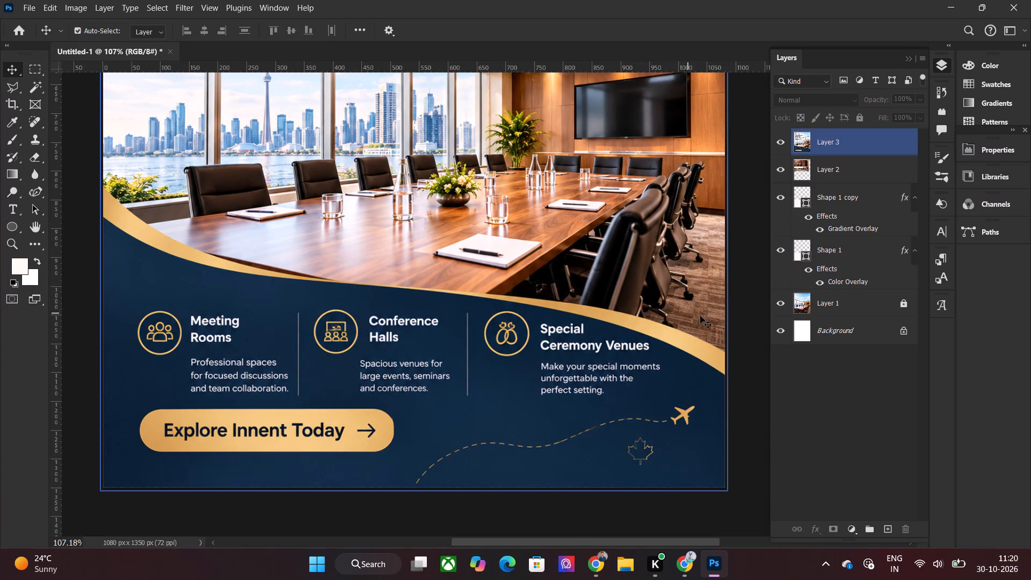
Hide both wavy shape layers, Shape 1 and Shape 1 copy.
{"action": "left_click", "coordinate": [866, 263]}
{"action": "left_click_drag", "start_coordinate": [782, 244], "coordinate": [782, 188]}
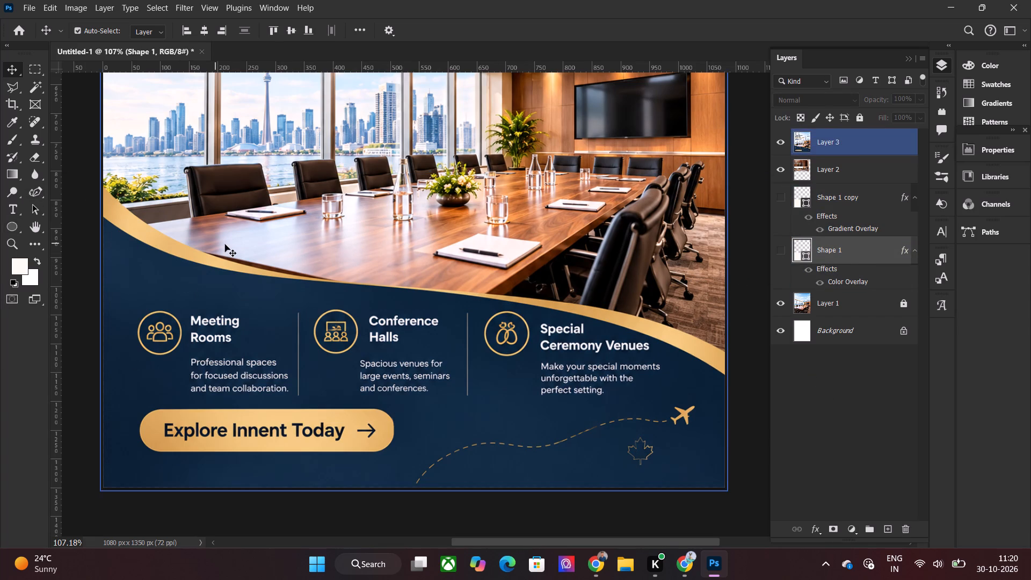
Lock the pasted reference poster layer, Layer 3.
{"action": "left_click", "coordinate": [225, 244]}
{"action": "left_click", "coordinate": [858, 117]}
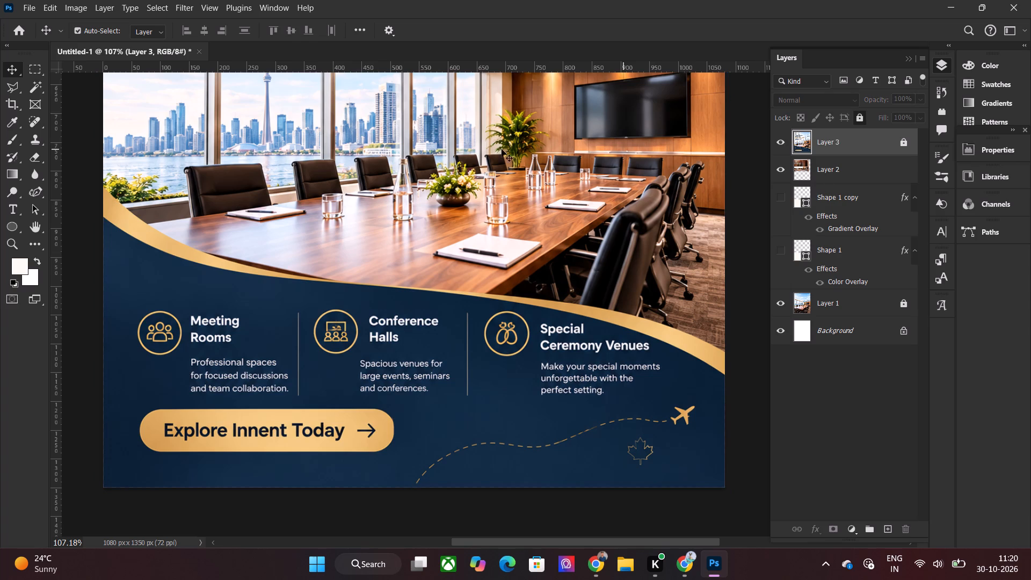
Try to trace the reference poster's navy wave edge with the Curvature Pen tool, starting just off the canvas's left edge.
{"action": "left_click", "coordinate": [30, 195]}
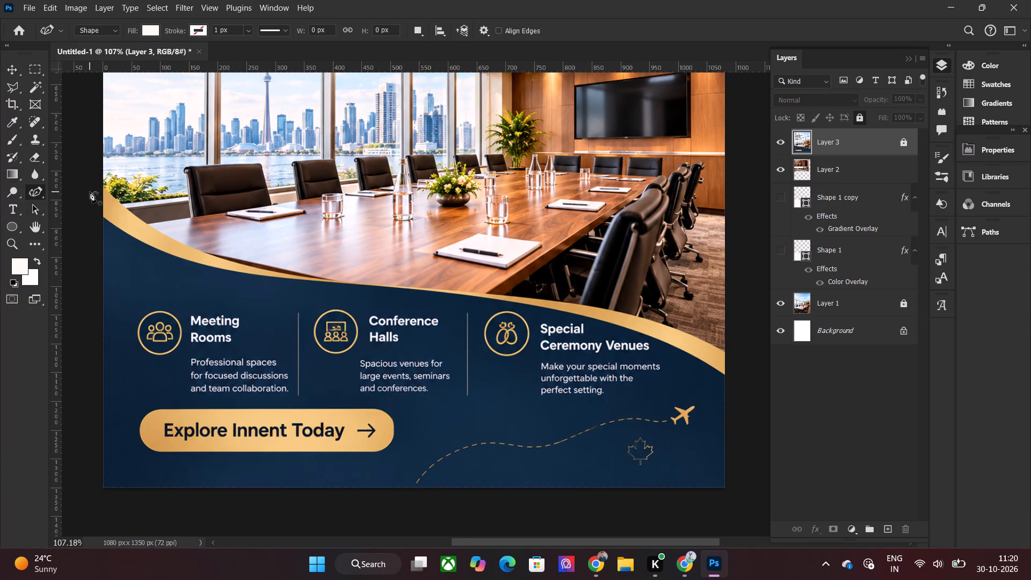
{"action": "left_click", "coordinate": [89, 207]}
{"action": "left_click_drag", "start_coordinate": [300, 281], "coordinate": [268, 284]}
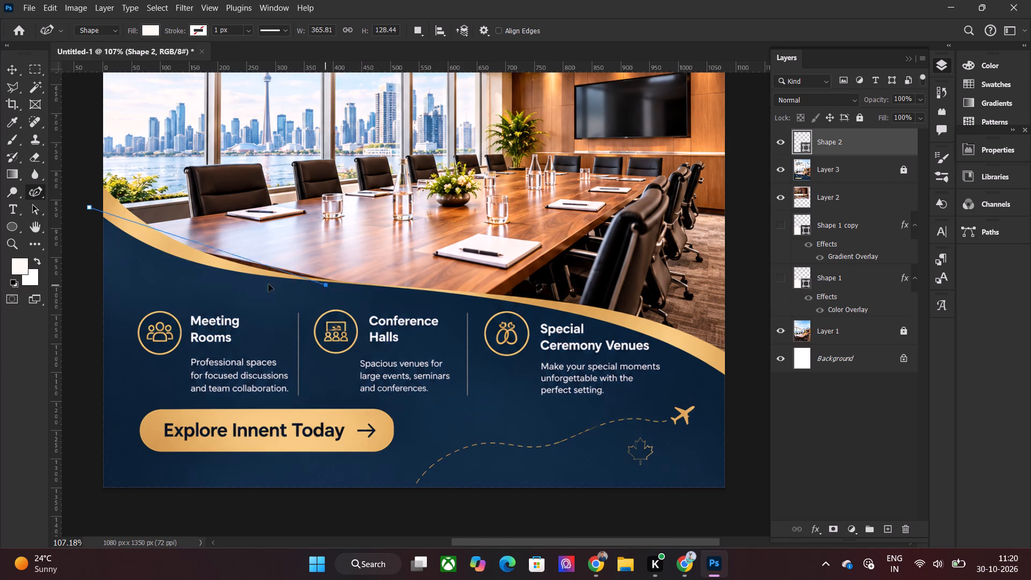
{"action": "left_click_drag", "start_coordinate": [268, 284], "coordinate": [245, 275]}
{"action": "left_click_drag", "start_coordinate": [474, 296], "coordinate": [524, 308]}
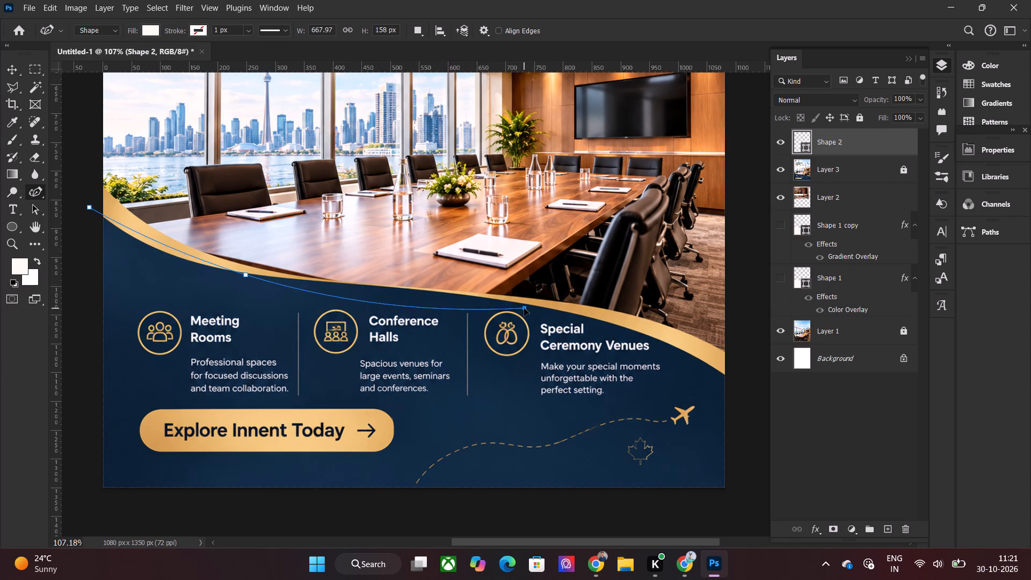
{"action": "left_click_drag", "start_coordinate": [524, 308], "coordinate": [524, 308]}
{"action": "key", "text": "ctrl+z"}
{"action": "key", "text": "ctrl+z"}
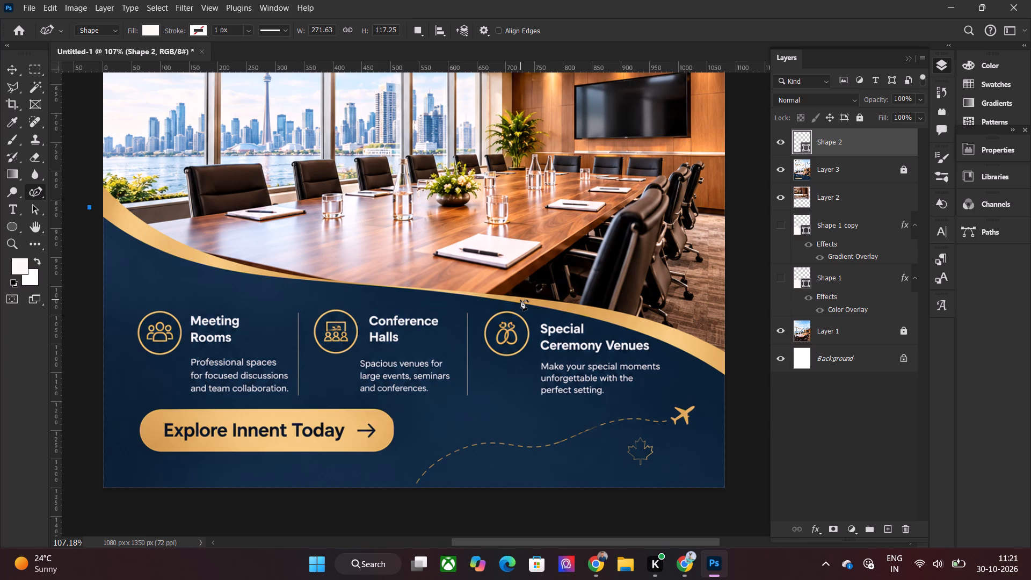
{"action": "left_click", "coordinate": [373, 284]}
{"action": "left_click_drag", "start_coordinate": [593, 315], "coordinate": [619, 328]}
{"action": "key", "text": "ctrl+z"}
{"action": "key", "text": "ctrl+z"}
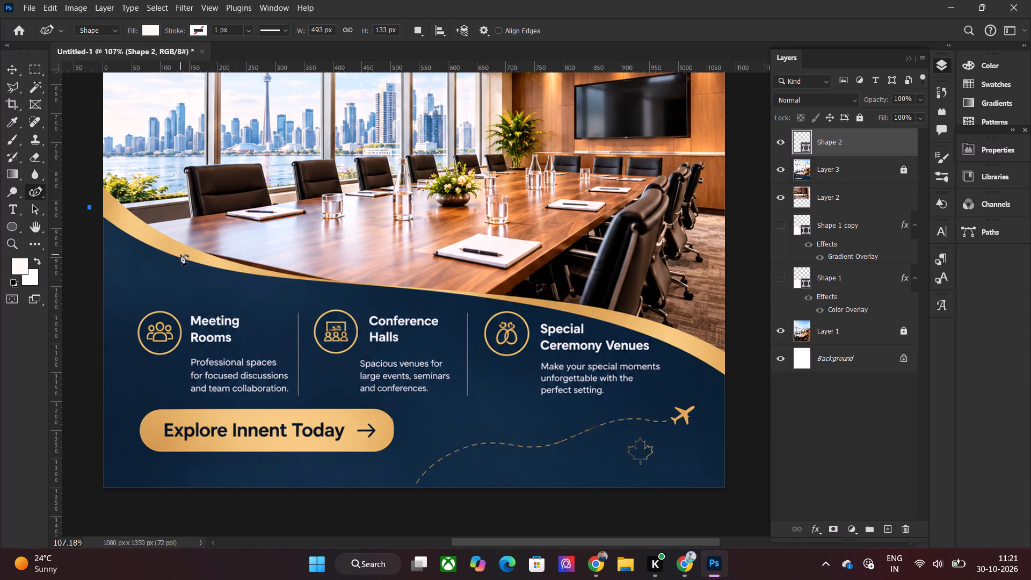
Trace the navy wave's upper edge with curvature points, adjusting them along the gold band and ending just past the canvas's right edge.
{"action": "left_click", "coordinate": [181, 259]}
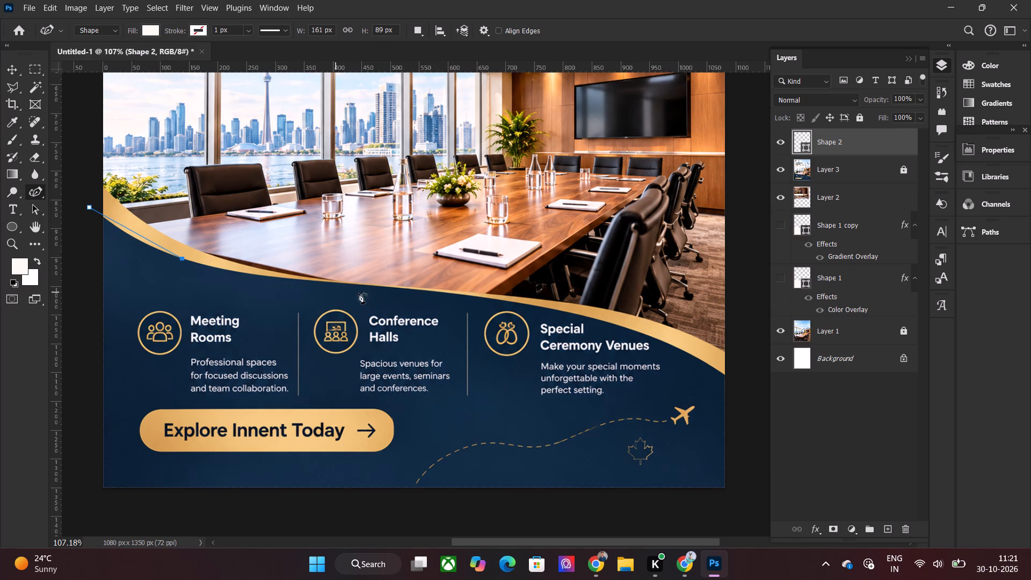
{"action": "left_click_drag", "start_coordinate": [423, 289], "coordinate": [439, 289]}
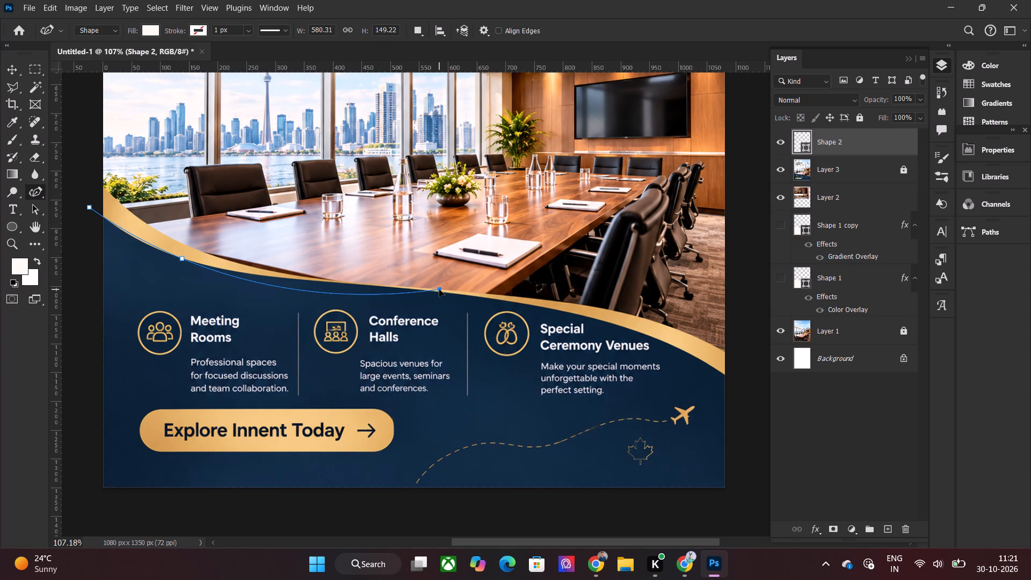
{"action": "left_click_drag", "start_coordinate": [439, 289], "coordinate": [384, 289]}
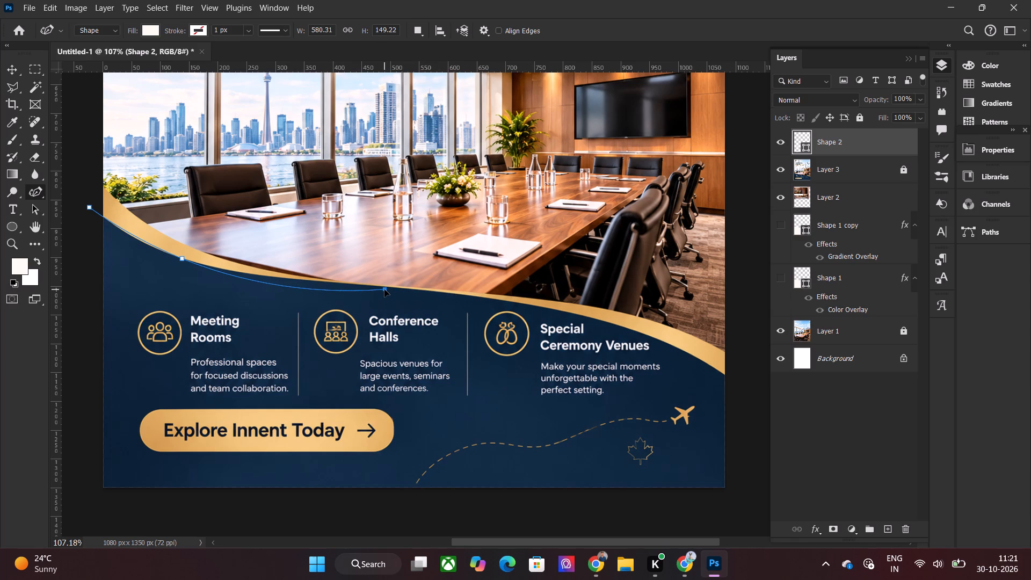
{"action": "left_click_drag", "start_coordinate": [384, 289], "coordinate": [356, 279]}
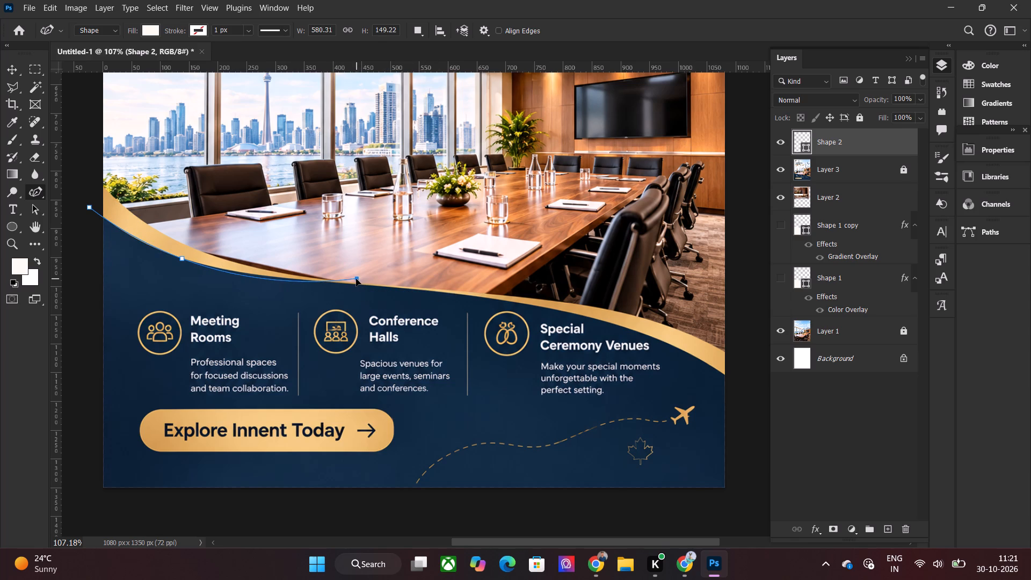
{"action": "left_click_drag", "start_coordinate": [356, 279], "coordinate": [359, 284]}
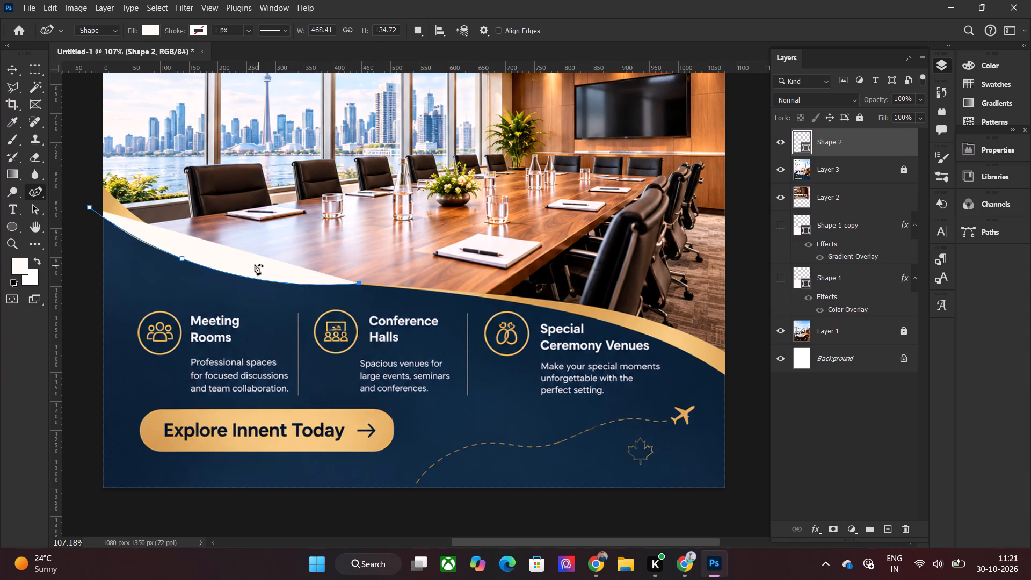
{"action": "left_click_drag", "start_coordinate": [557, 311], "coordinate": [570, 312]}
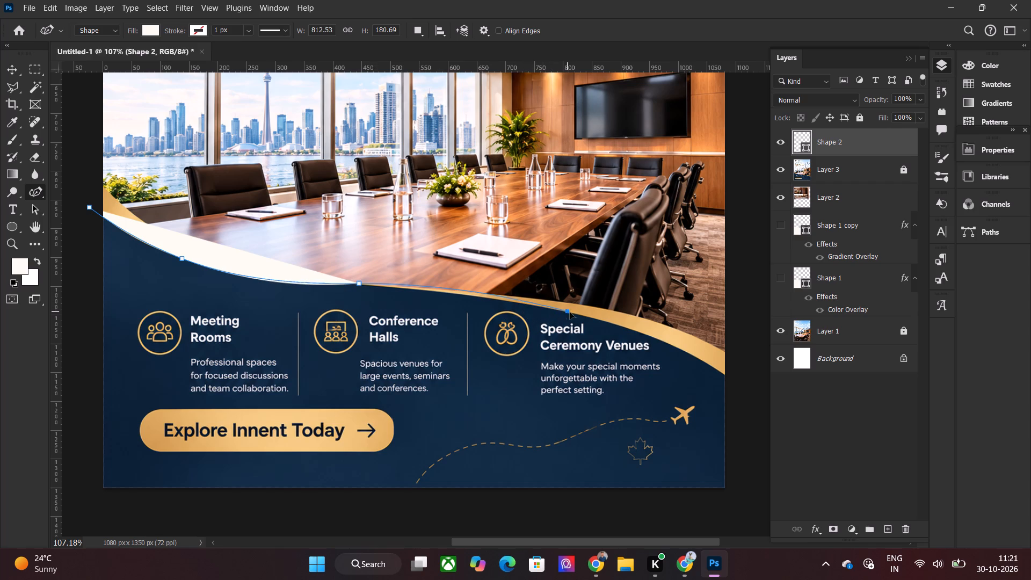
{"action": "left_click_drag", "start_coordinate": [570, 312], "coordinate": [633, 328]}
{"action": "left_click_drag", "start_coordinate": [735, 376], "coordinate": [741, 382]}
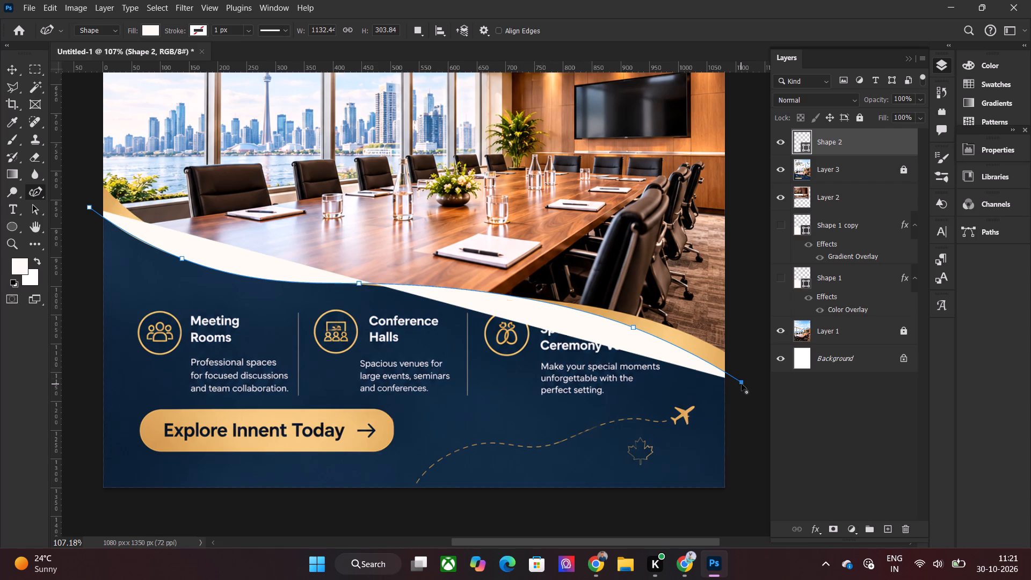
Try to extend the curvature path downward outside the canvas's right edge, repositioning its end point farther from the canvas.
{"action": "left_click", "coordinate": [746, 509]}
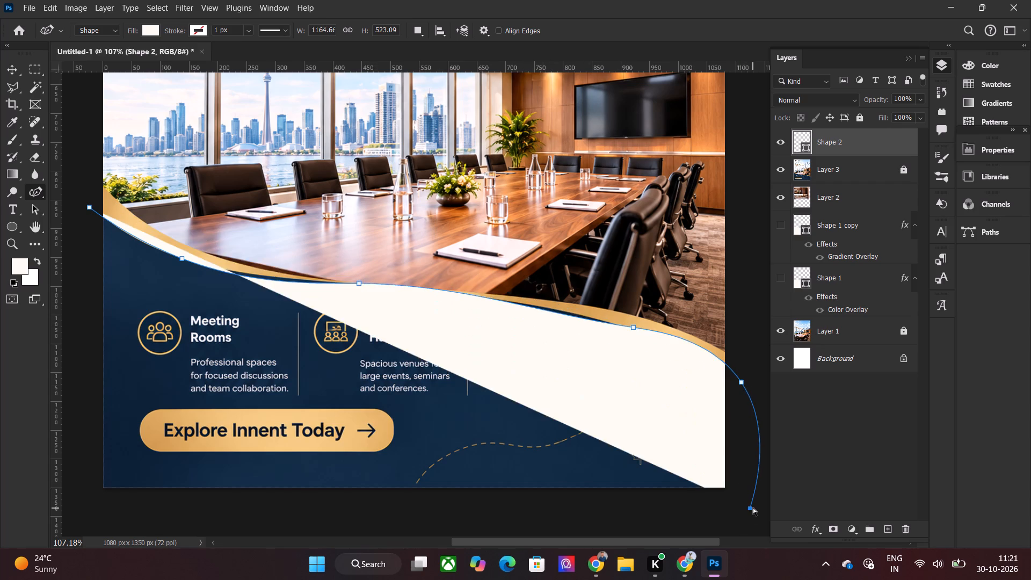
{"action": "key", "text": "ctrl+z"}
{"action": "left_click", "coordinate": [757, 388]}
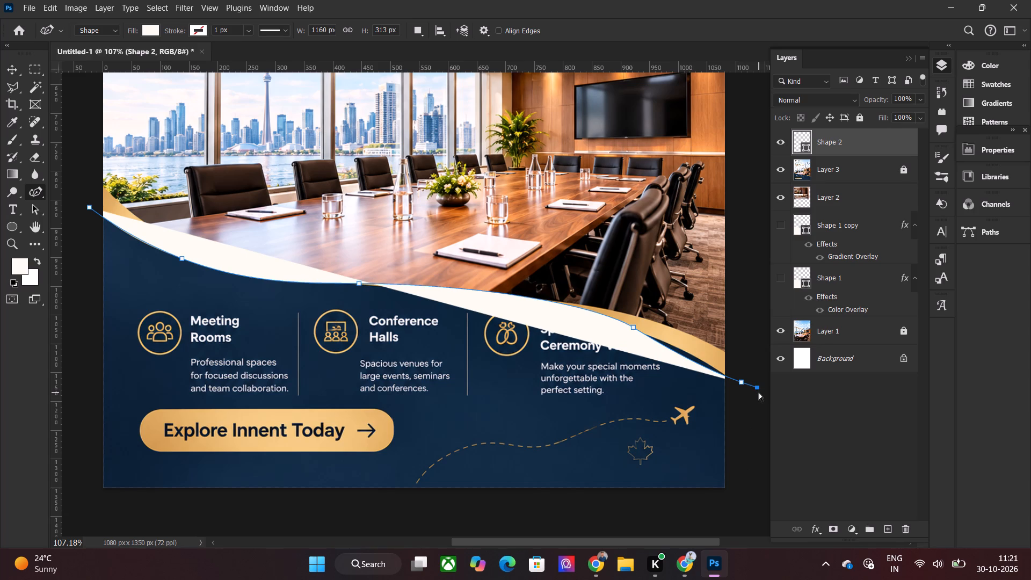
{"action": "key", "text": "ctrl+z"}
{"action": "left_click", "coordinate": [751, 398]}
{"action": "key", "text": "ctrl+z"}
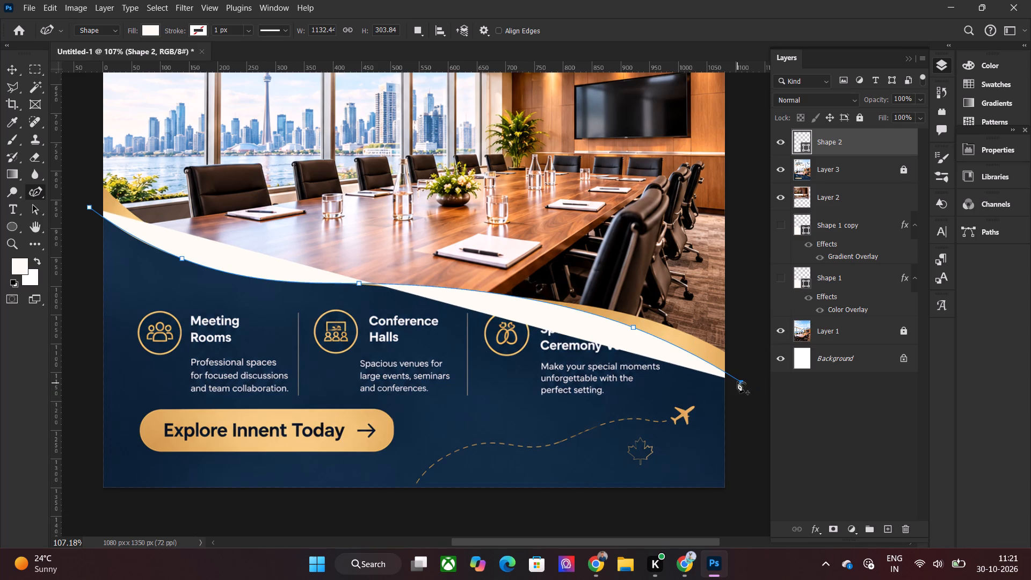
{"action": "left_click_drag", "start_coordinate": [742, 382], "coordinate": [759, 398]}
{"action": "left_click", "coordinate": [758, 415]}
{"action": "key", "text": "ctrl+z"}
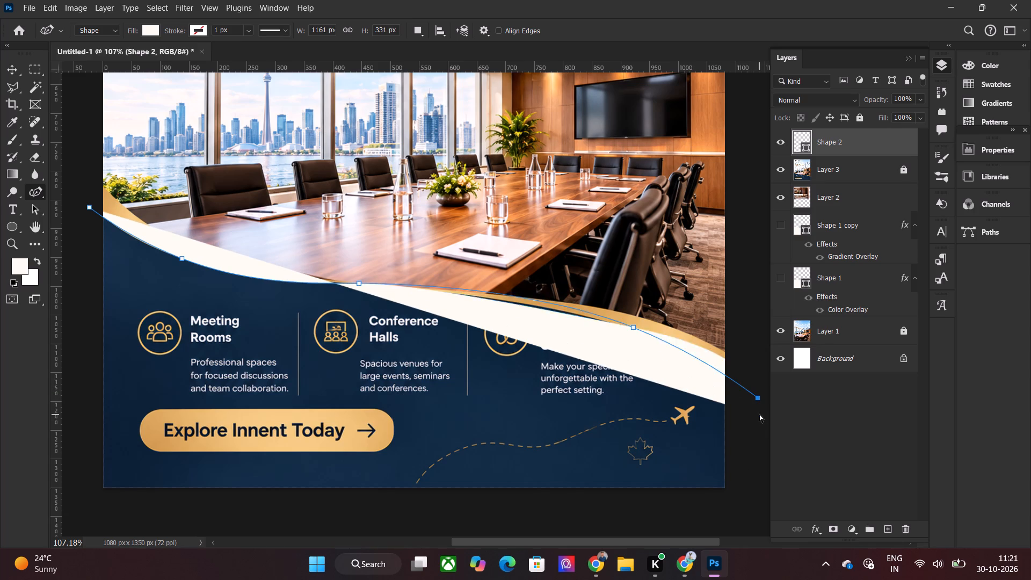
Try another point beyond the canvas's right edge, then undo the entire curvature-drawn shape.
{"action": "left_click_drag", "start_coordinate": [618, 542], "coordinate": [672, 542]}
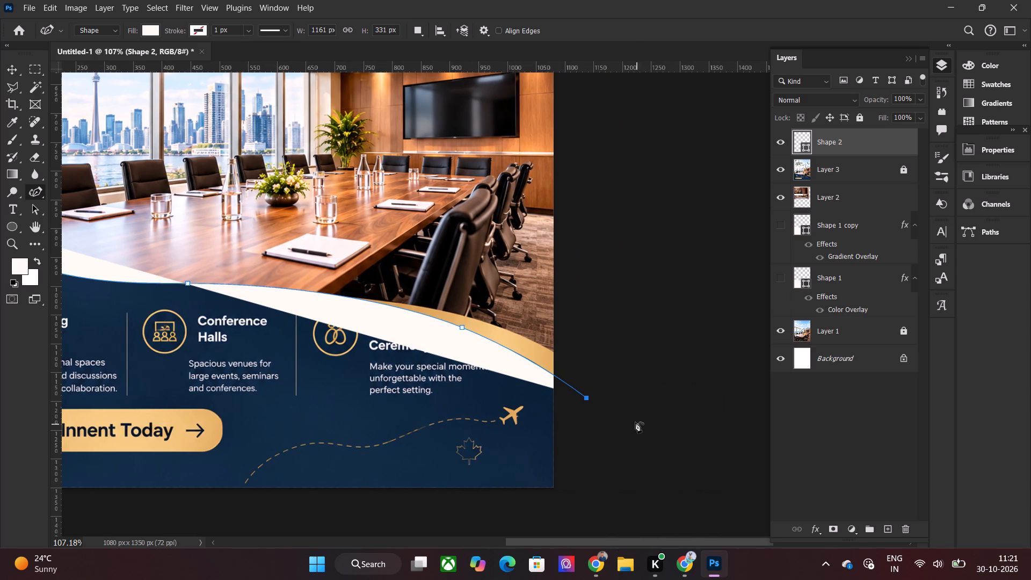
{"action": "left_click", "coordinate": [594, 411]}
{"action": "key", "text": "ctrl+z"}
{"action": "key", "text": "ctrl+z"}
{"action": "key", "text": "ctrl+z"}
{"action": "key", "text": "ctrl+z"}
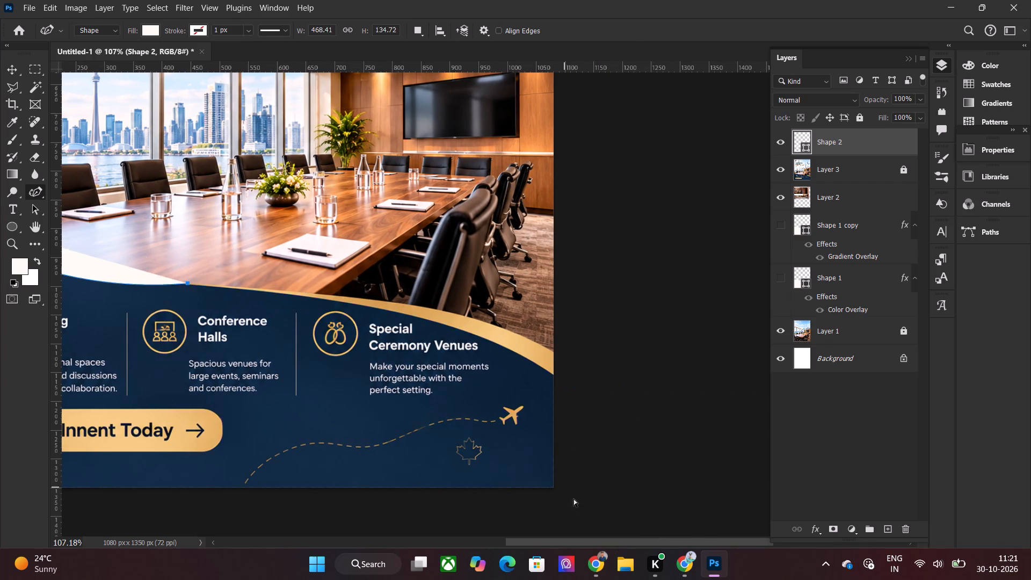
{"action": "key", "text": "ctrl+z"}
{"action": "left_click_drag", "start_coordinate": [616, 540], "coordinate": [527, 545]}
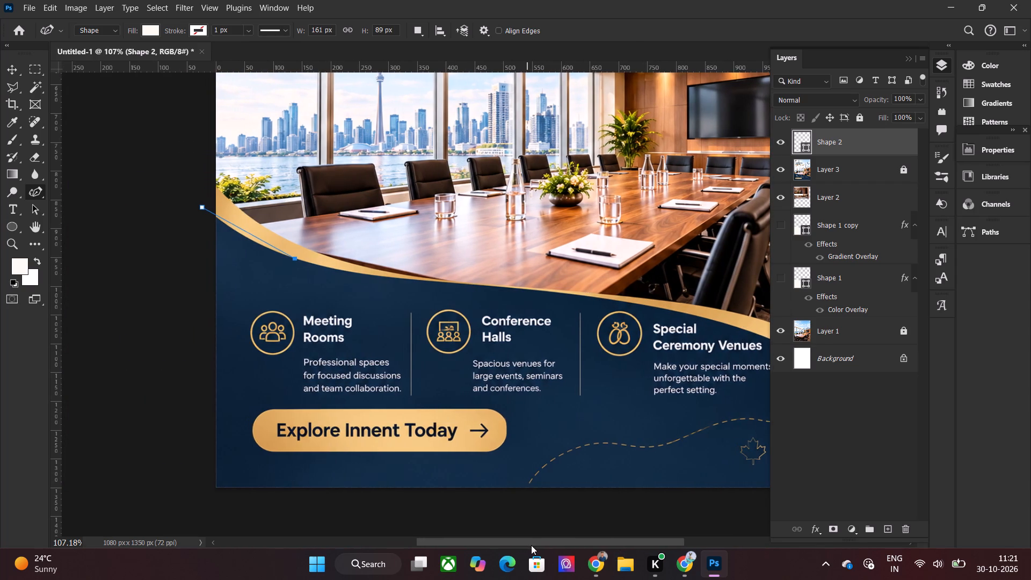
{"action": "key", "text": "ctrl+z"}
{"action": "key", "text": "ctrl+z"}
Start a new shape with the Pen tool left of the canvas, adding a smooth anchor aligned to the lower edge of the gold band.
{"action": "right_click", "coordinate": [35, 191]}
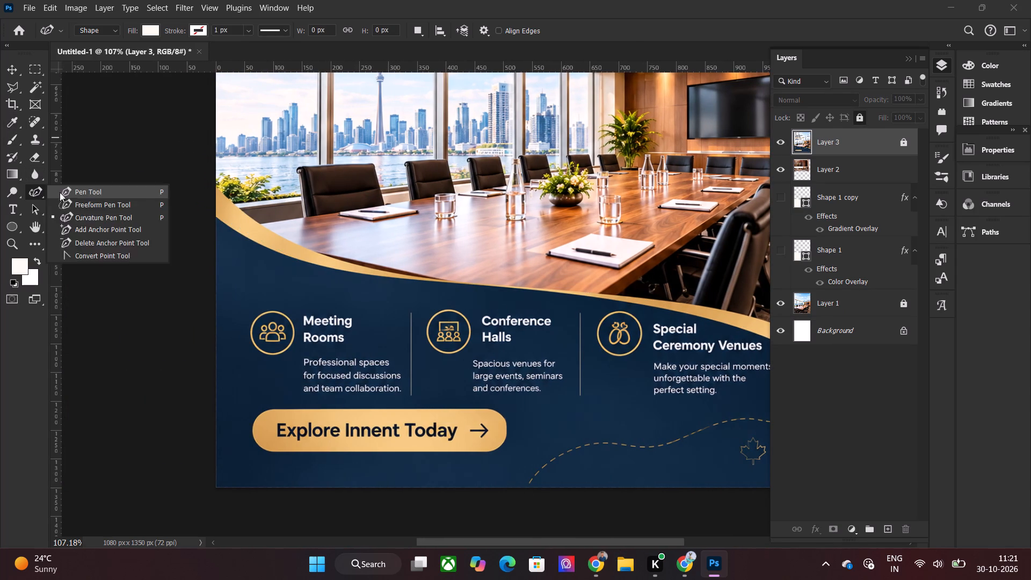
{"action": "left_click", "coordinate": [60, 192]}
{"action": "left_click", "coordinate": [188, 202]}
{"action": "left_click_drag", "start_coordinate": [293, 258], "coordinate": [315, 258]}
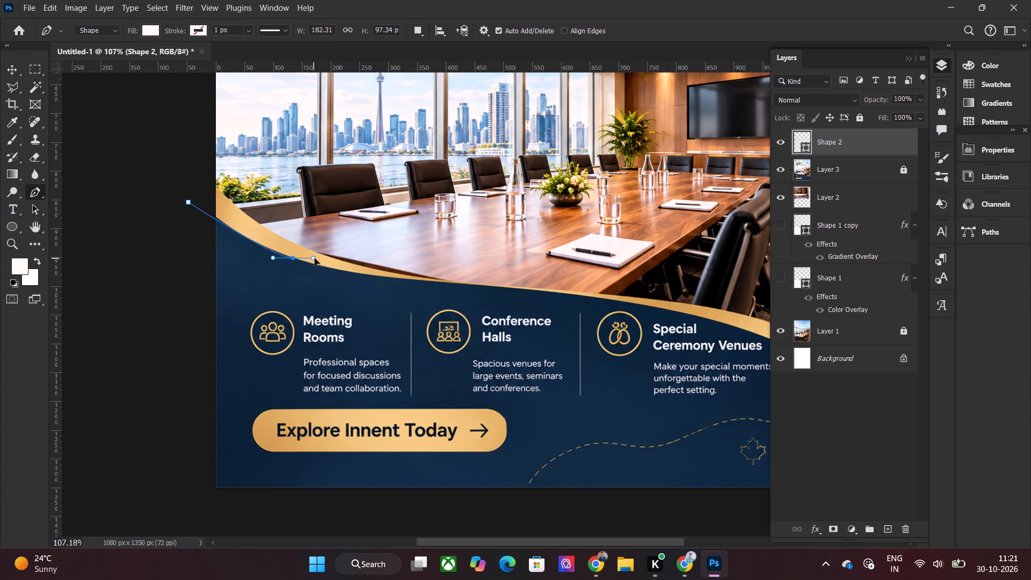
{"action": "left_click_drag", "start_coordinate": [315, 258], "coordinate": [328, 270]}
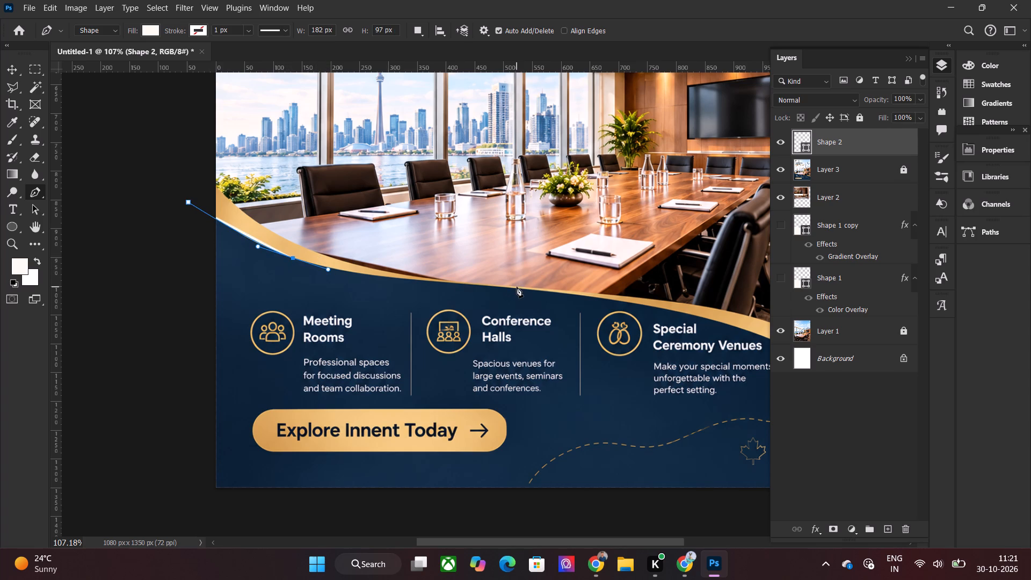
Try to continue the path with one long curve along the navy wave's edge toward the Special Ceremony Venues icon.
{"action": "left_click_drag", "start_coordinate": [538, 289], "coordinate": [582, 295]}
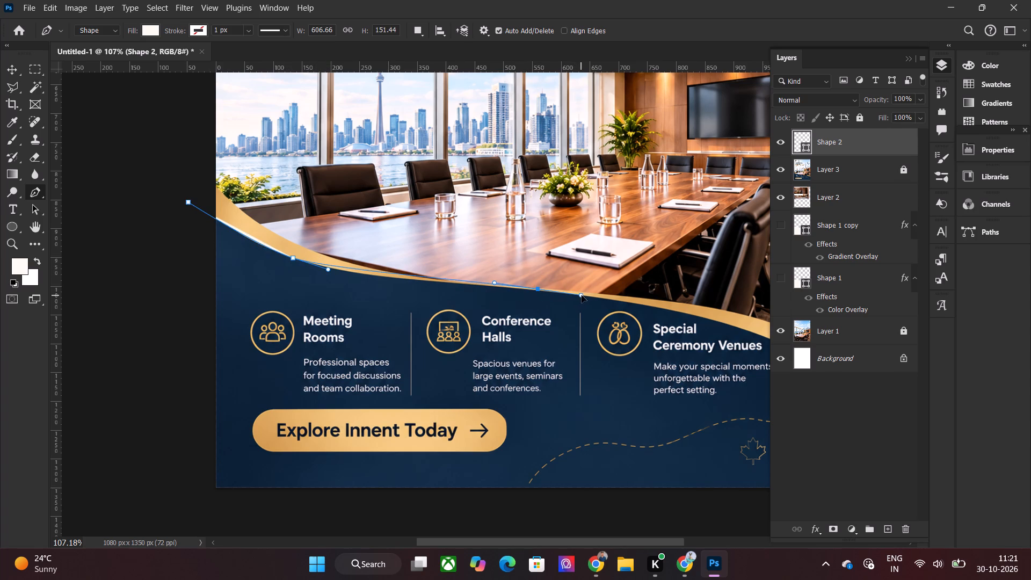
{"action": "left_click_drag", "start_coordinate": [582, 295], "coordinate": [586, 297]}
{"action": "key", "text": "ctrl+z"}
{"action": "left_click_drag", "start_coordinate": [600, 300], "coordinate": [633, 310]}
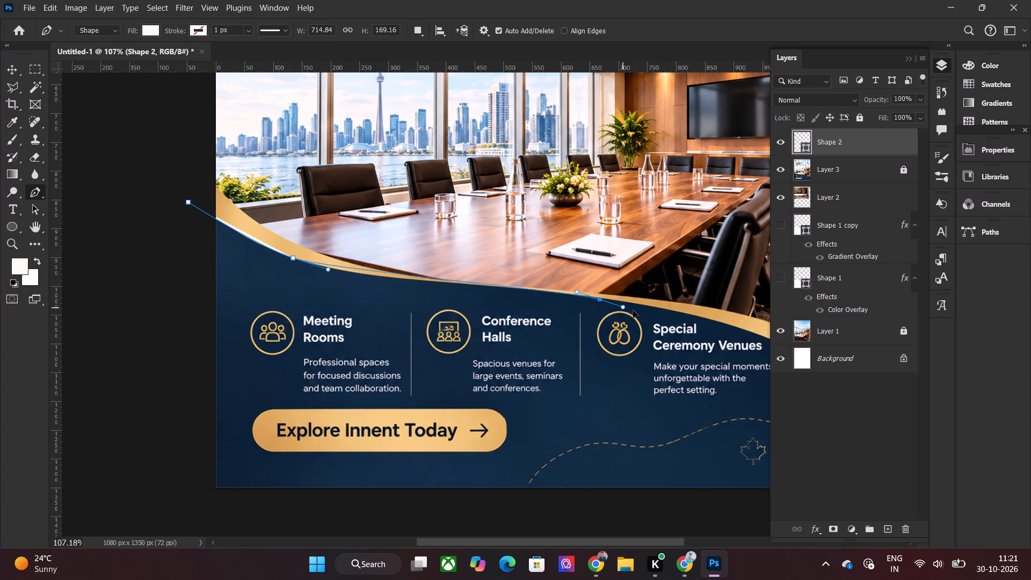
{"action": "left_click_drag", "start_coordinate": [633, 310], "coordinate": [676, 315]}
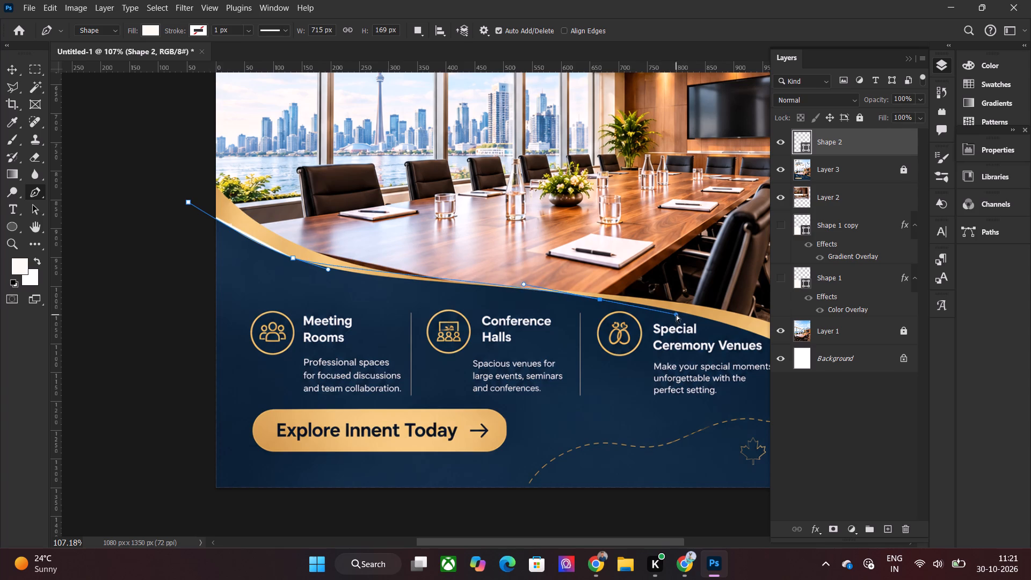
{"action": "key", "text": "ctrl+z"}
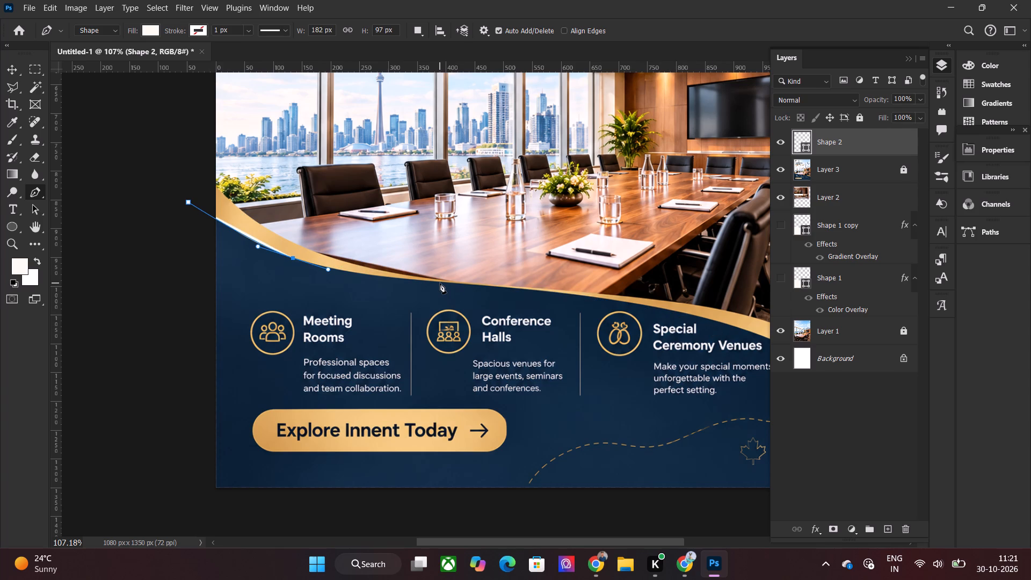
Trace the rest of the navy wave's upper edge with smooth anchors above Conference Halls and Special Ceremony Venues, ending just past the right canvas edge.
{"action": "left_click_drag", "start_coordinate": [443, 282], "coordinate": [478, 285]}
{"action": "left_click_drag", "start_coordinate": [669, 309], "coordinate": [695, 314]}
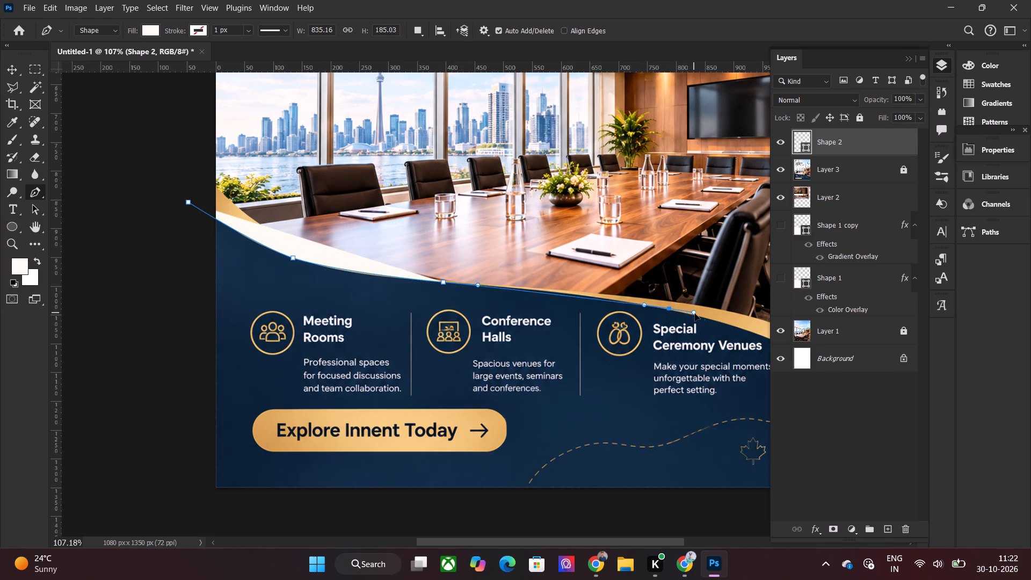
{"action": "left_click_drag", "start_coordinate": [695, 314], "coordinate": [725, 323]}
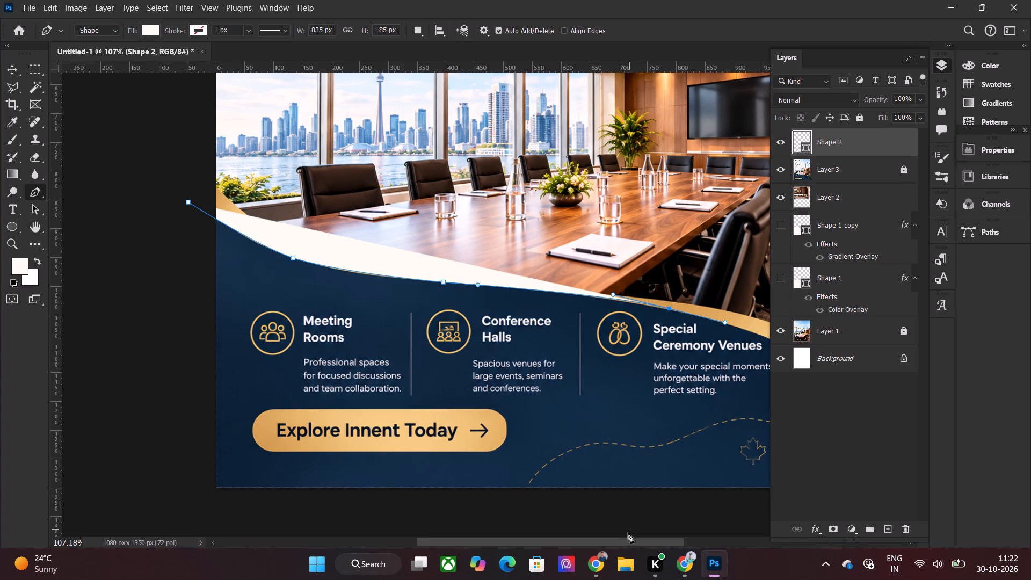
{"action": "left_click_drag", "start_coordinate": [622, 541], "coordinate": [692, 541]}
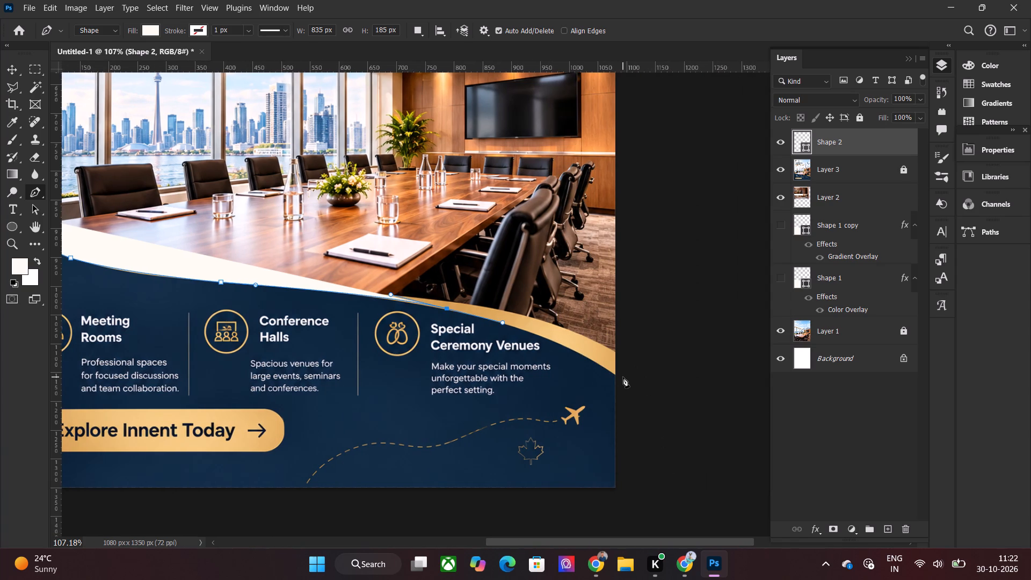
{"action": "left_click_drag", "start_coordinate": [621, 381], "coordinate": [646, 402]}
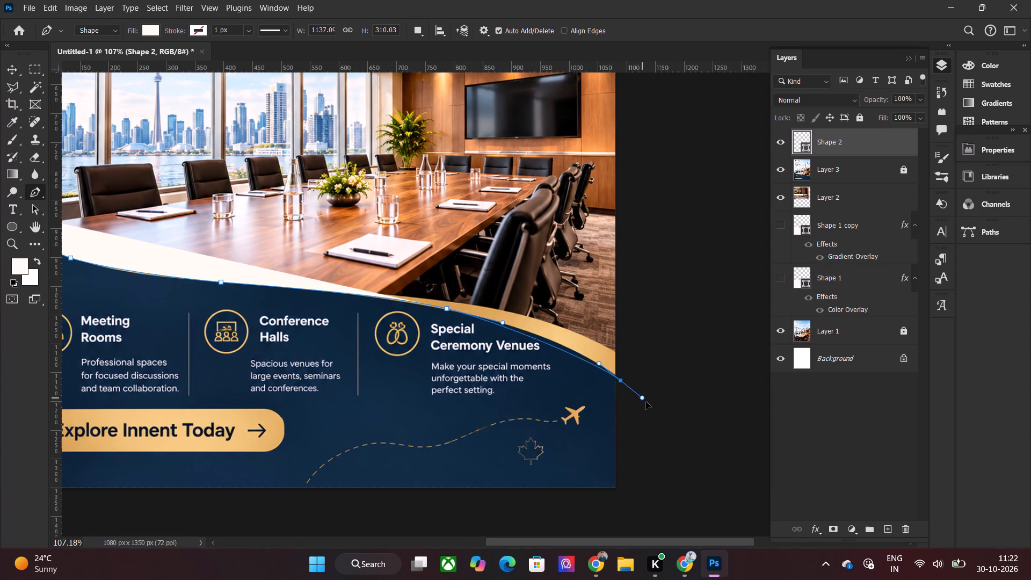
{"action": "left_click_drag", "start_coordinate": [646, 402], "coordinate": [660, 422]}
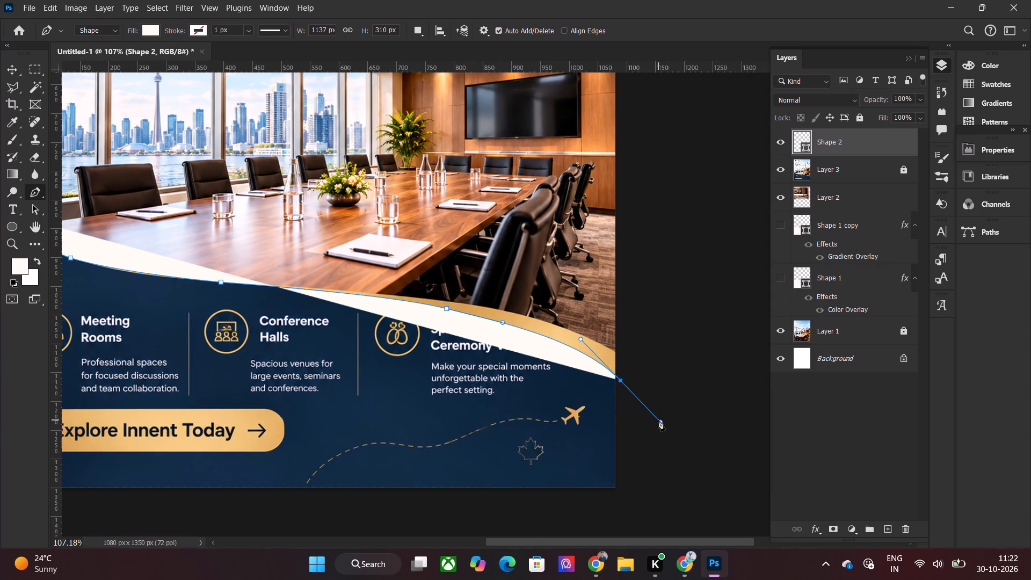
Complete the wave shape with straight segments outside the canvas's right, bottom and left edges, closing it at its first anchor.
{"action": "left_click", "coordinate": [672, 438]}
{"action": "left_click", "coordinate": [660, 504]}
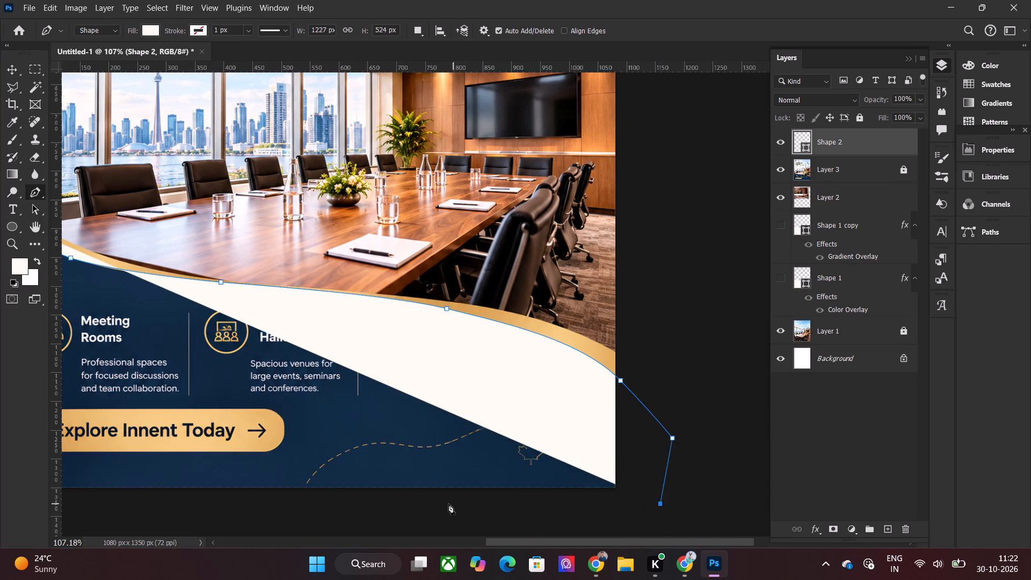
{"action": "left_click", "coordinate": [408, 504]}
{"action": "scroll", "coordinate": [163, 491], "scroll_direction": "down", "scroll_amount": 2}
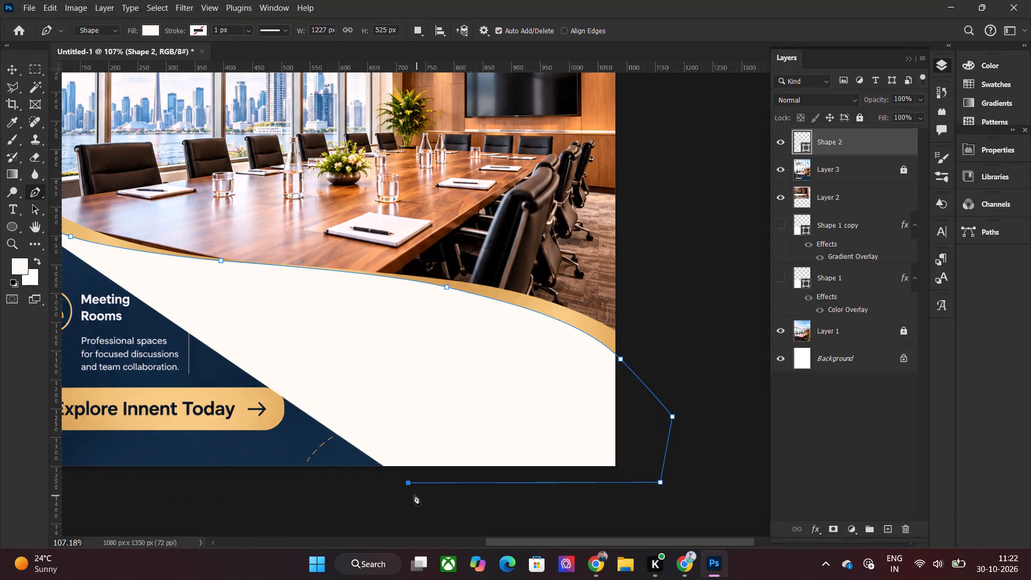
{"action": "scroll", "coordinate": [284, 491], "scroll_direction": "down", "scroll_amount": 2}
{"action": "scroll", "coordinate": [271, 472], "scroll_direction": "down", "scroll_amount": 2, "text": "alt"}
{"action": "left_click", "coordinate": [146, 445]}
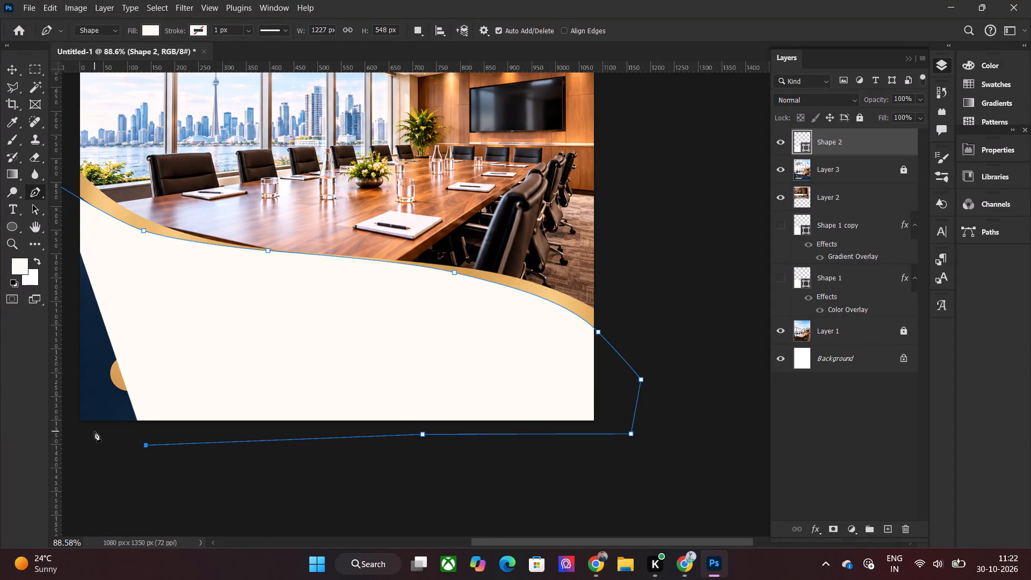
{"action": "left_click", "coordinate": [75, 446]}
{"action": "left_click", "coordinate": [66, 412]}
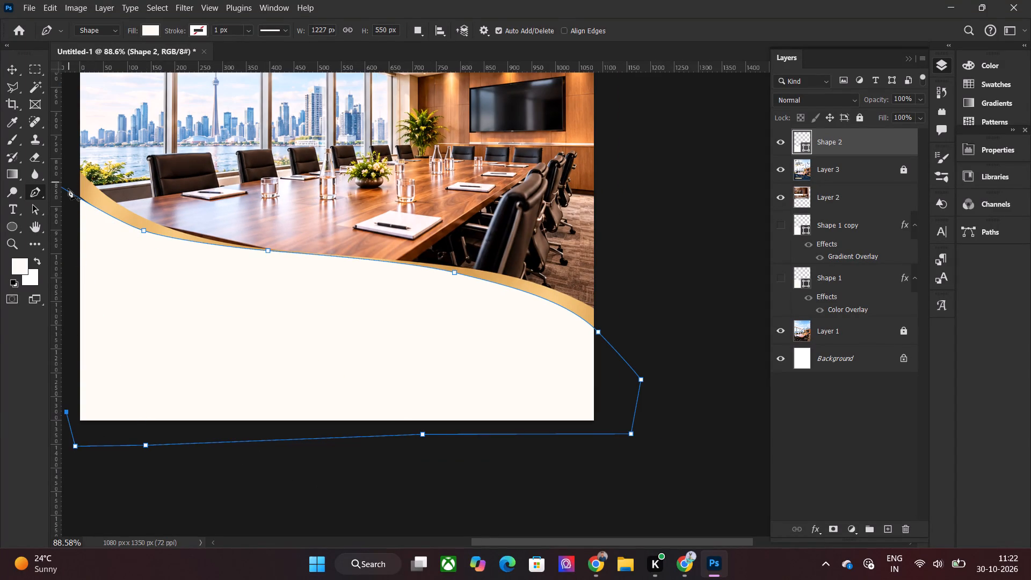
{"action": "scroll", "coordinate": [75, 243], "scroll_direction": "down", "scroll_amount": 1}
{"action": "scroll", "coordinate": [132, 276], "scroll_direction": "down", "scroll_amount": 4}
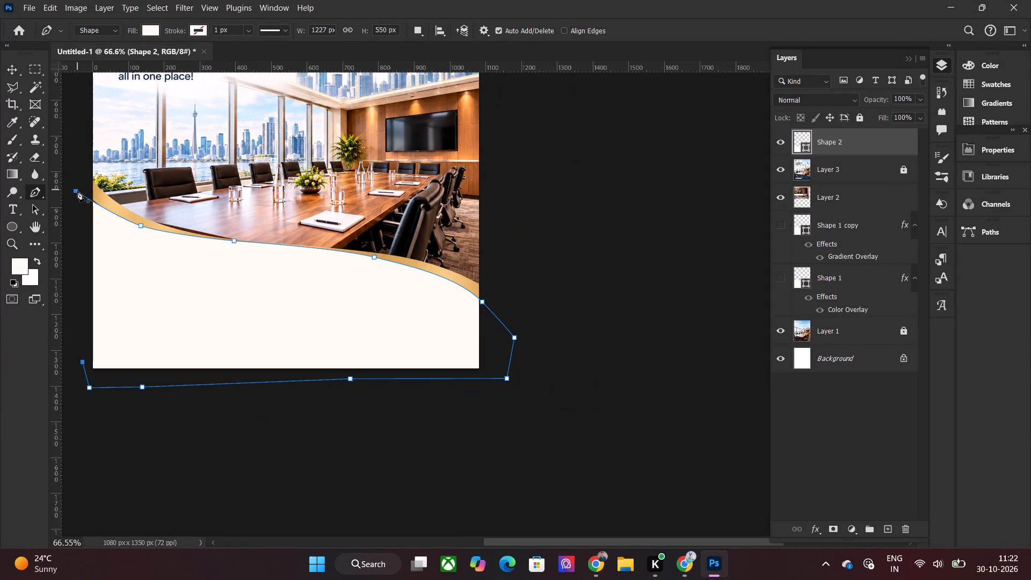
{"action": "left_click", "coordinate": [77, 191]}
{"action": "left_click", "coordinate": [8, 70]}
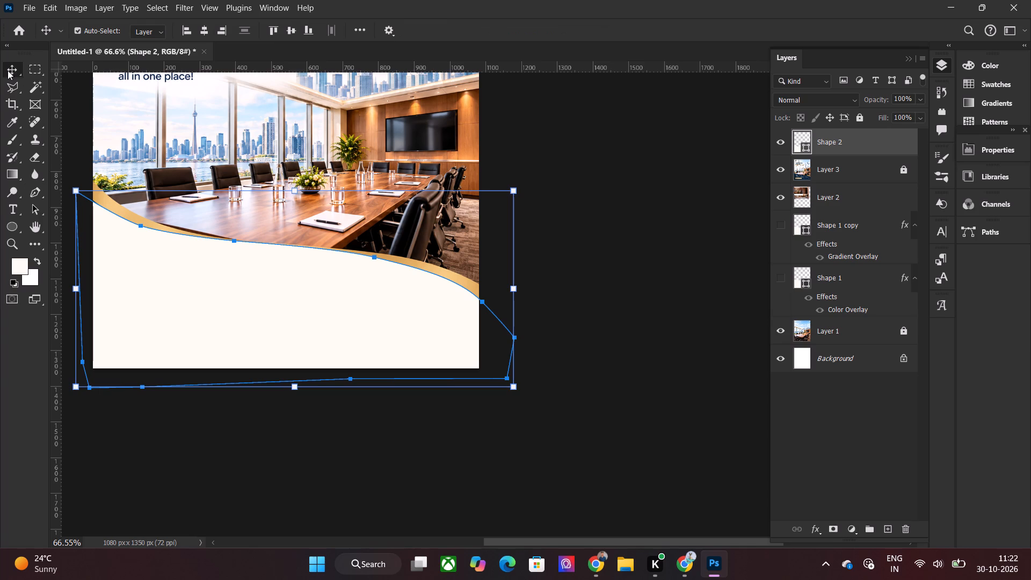
{"action": "key", "text": "ctrl+0"}
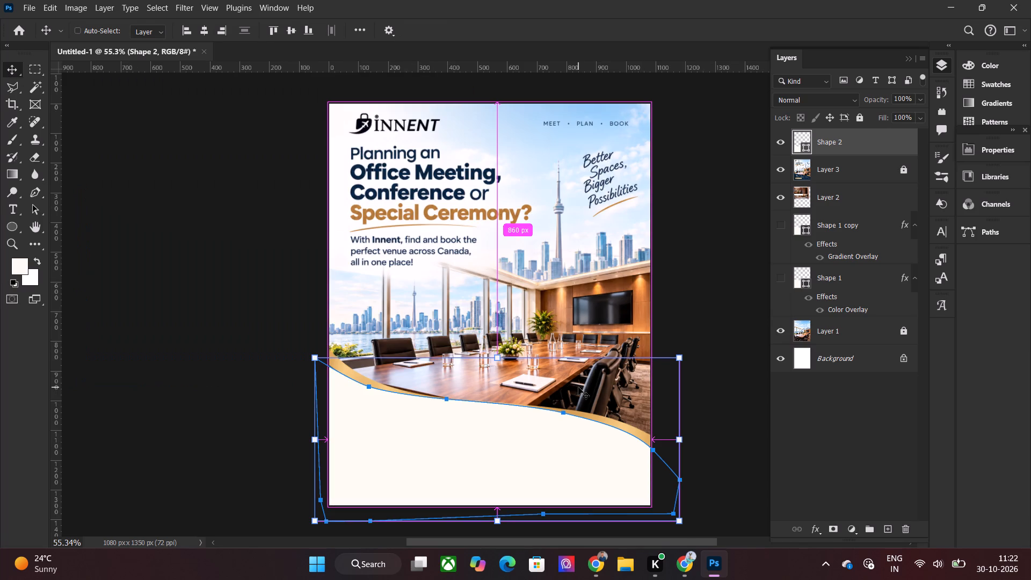
{"action": "left_click", "coordinate": [262, 162]}
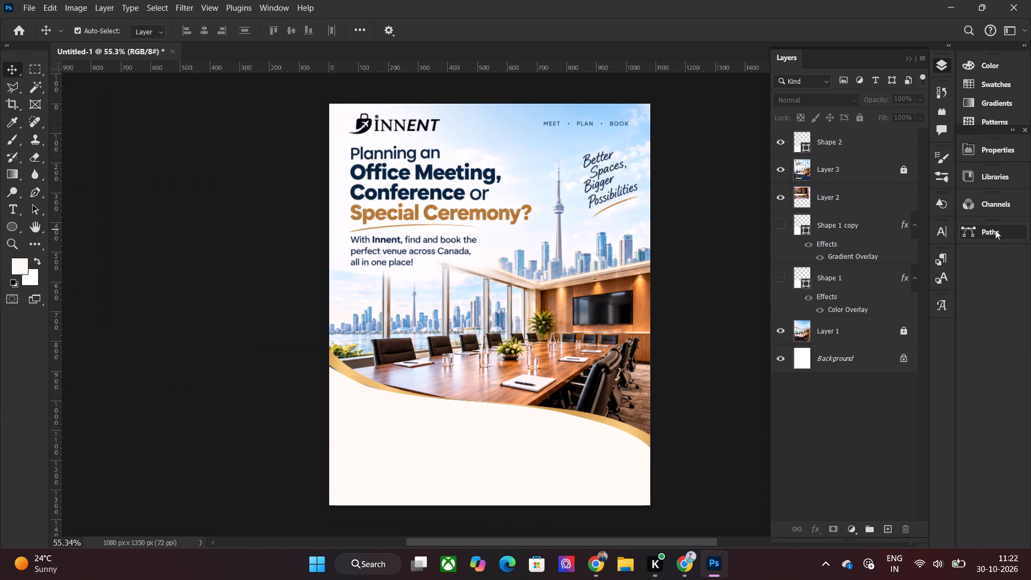
Add an orange linear Gradient Overlay to the new wave shape with a 148% scale and a 68° angle.
{"action": "left_click", "coordinate": [858, 201]}
{"action": "left_click", "coordinate": [851, 144]}
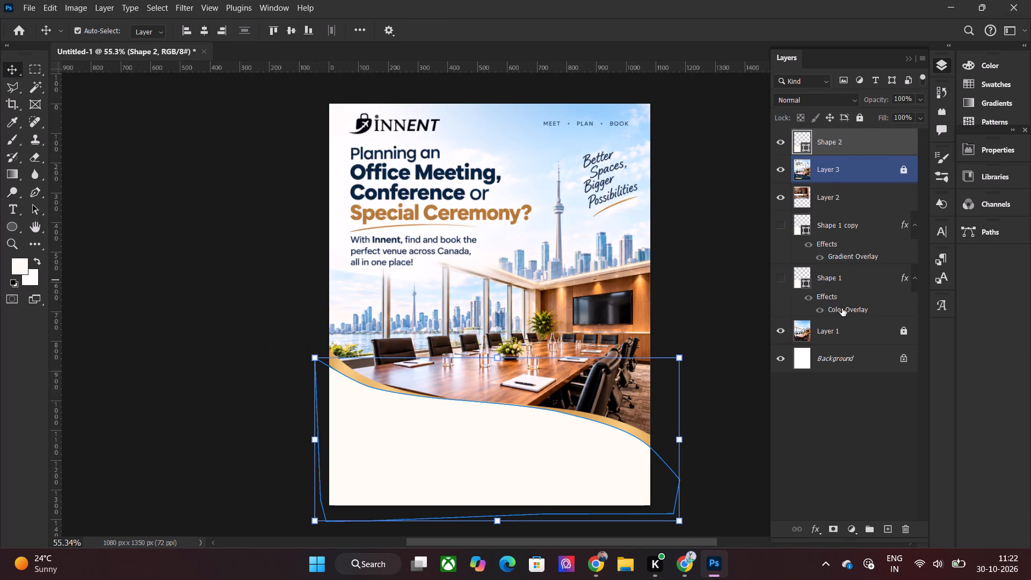
{"action": "right_click", "coordinate": [851, 136]}
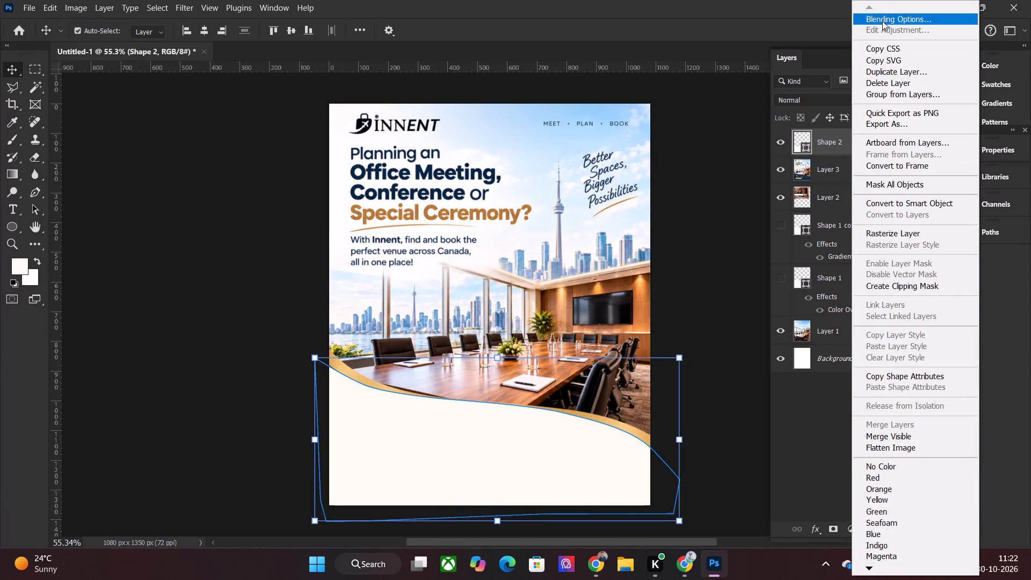
{"action": "left_click", "coordinate": [882, 21]}
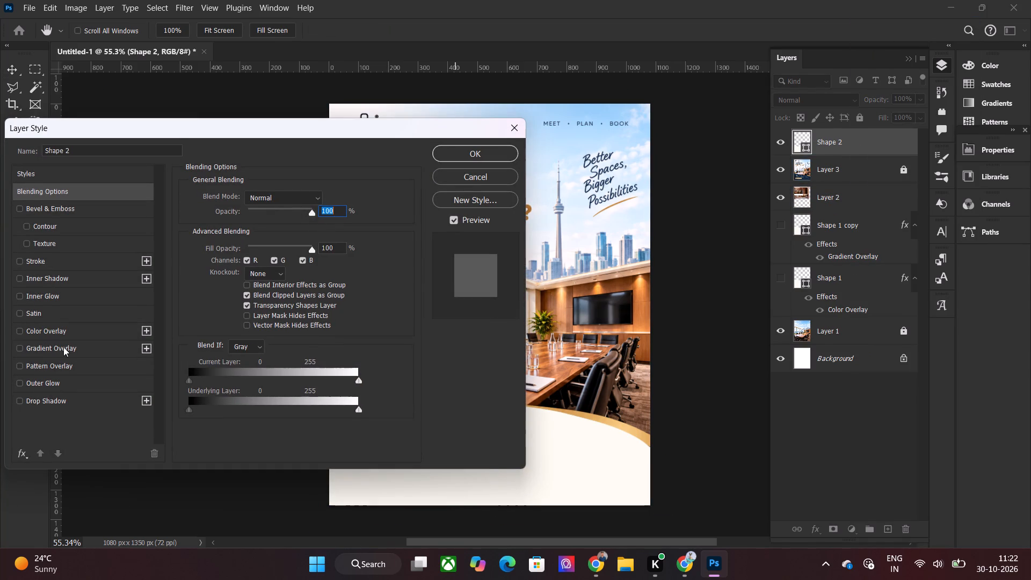
{"action": "left_click", "coordinate": [63, 347]}
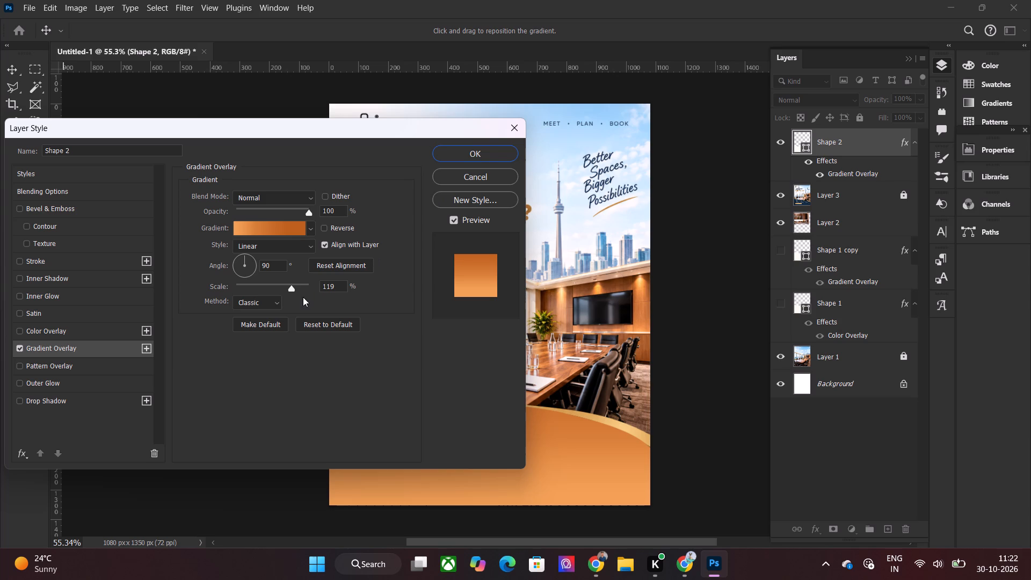
{"action": "left_click_drag", "start_coordinate": [296, 294], "coordinate": [282, 293]}
{"action": "left_click_drag", "start_coordinate": [289, 289], "coordinate": [270, 289]}
{"action": "left_click_drag", "start_coordinate": [272, 289], "coordinate": [245, 293]}
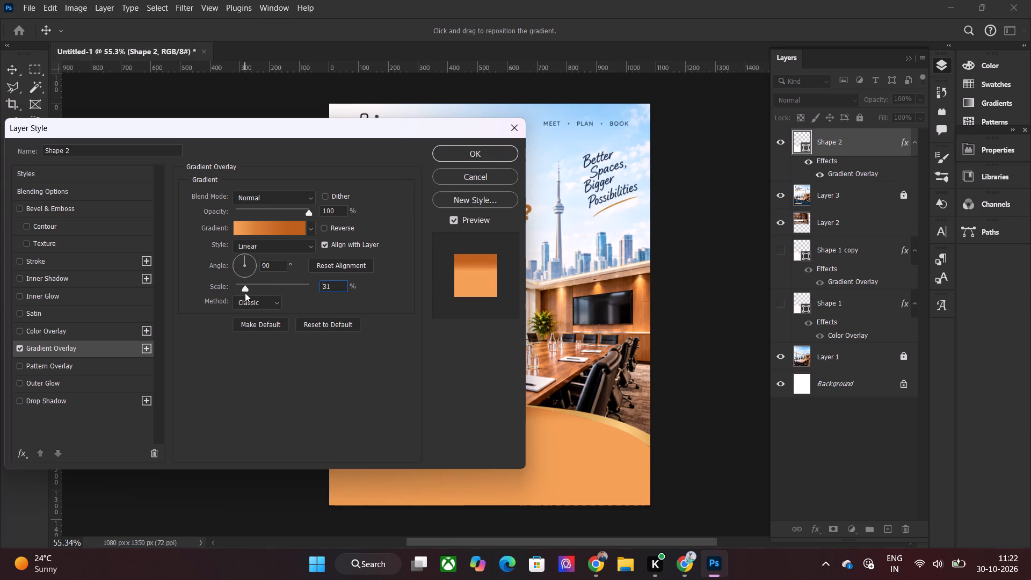
{"action": "left_click_drag", "start_coordinate": [245, 293], "coordinate": [320, 292]}
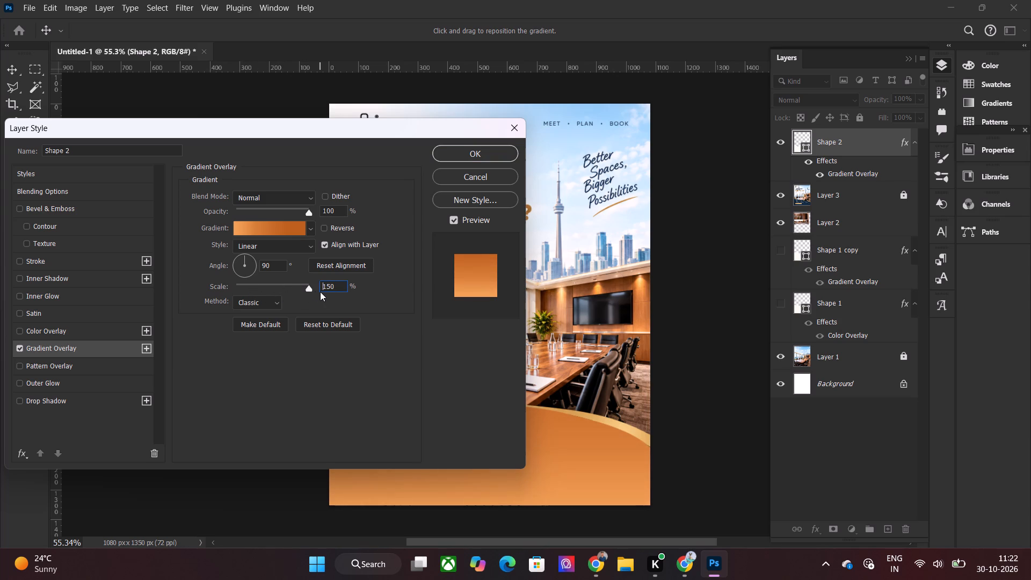
{"action": "left_click_drag", "start_coordinate": [320, 292], "coordinate": [308, 291]}
{"action": "left_click", "coordinate": [248, 258]}
{"action": "left_click", "coordinate": [248, 258]}
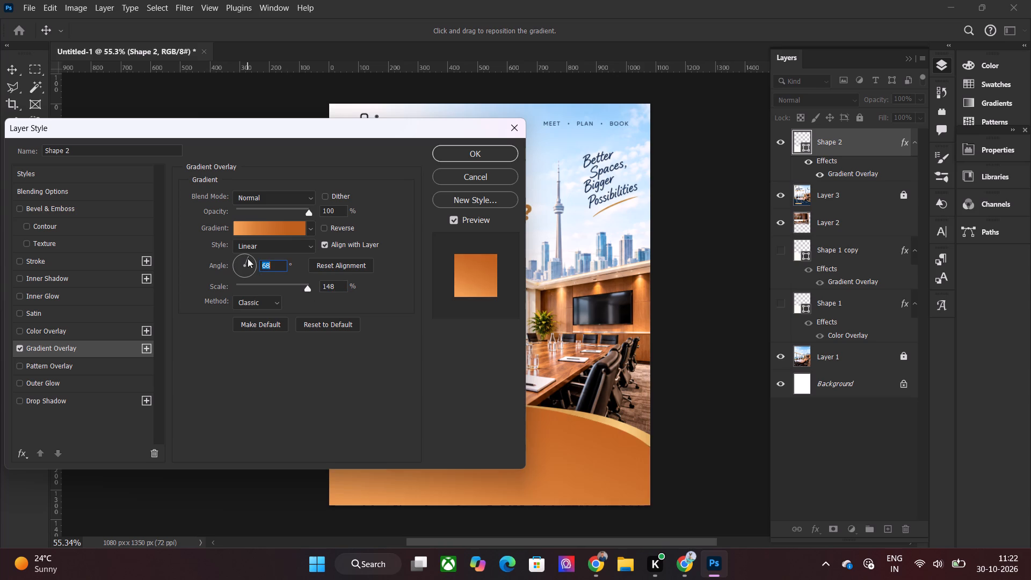
{"action": "left_click", "coordinate": [464, 142]}
{"action": "left_click", "coordinate": [463, 151]}
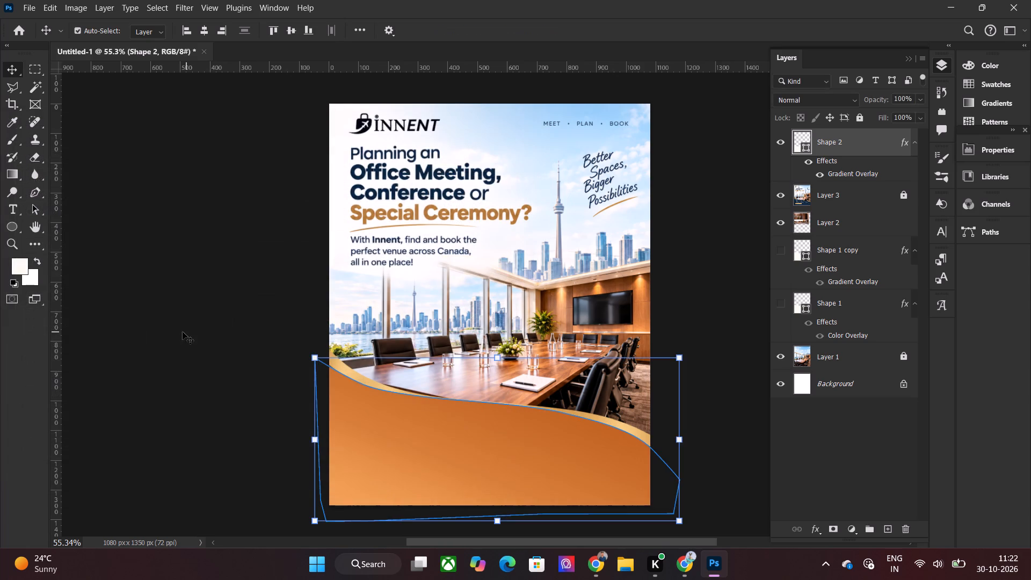
Duplicate the orange wave shape and place the copy directly beneath the original in the layer order.
{"action": "left_click", "coordinate": [183, 332]}
{"action": "left_click", "coordinate": [361, 415]}
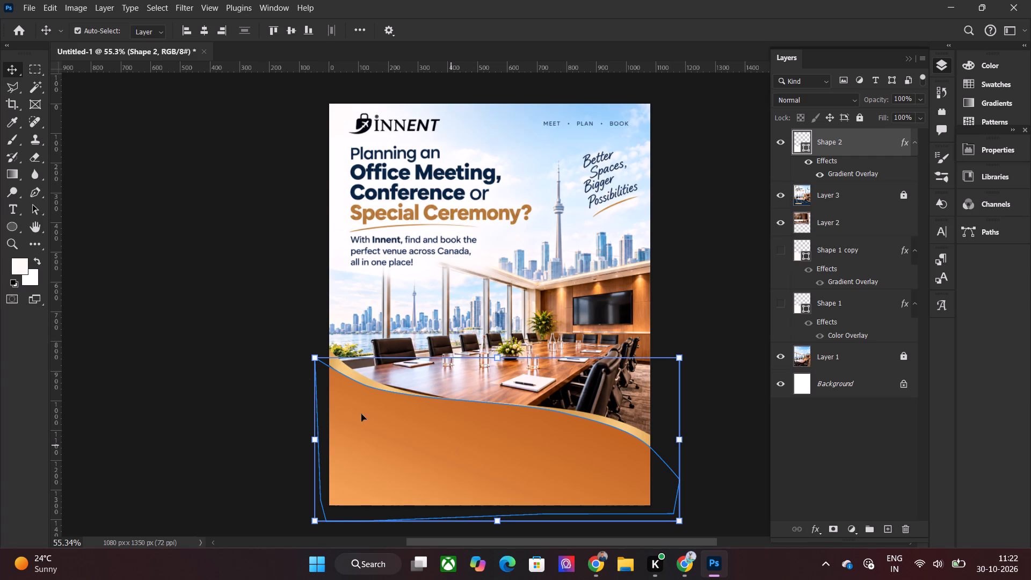
{"action": "left_click", "coordinate": [227, 331]}
{"action": "left_click", "coordinate": [412, 462]}
{"action": "key", "text": "ctrl+j"}
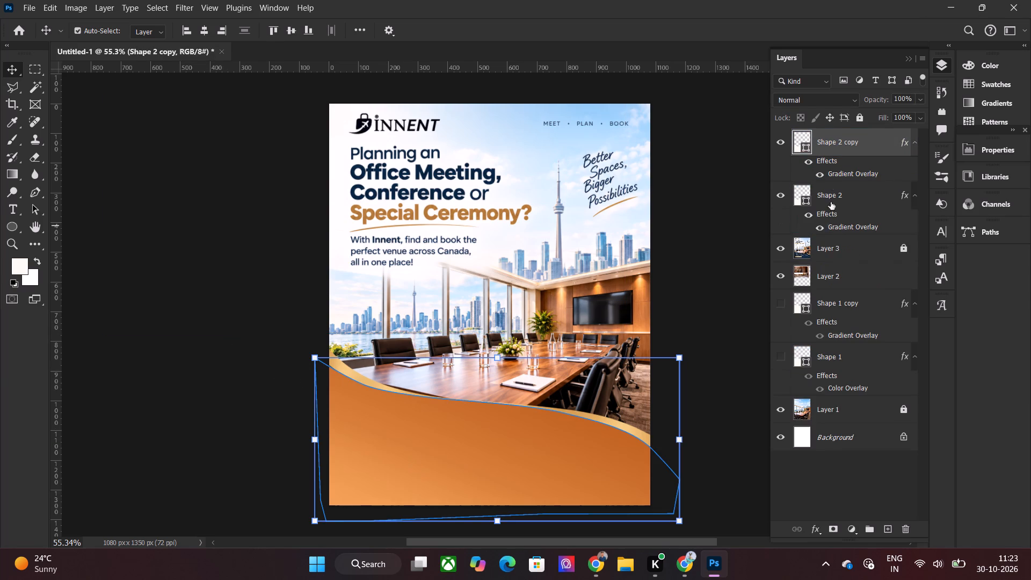
{"action": "left_click_drag", "start_coordinate": [836, 147], "coordinate": [846, 215]}
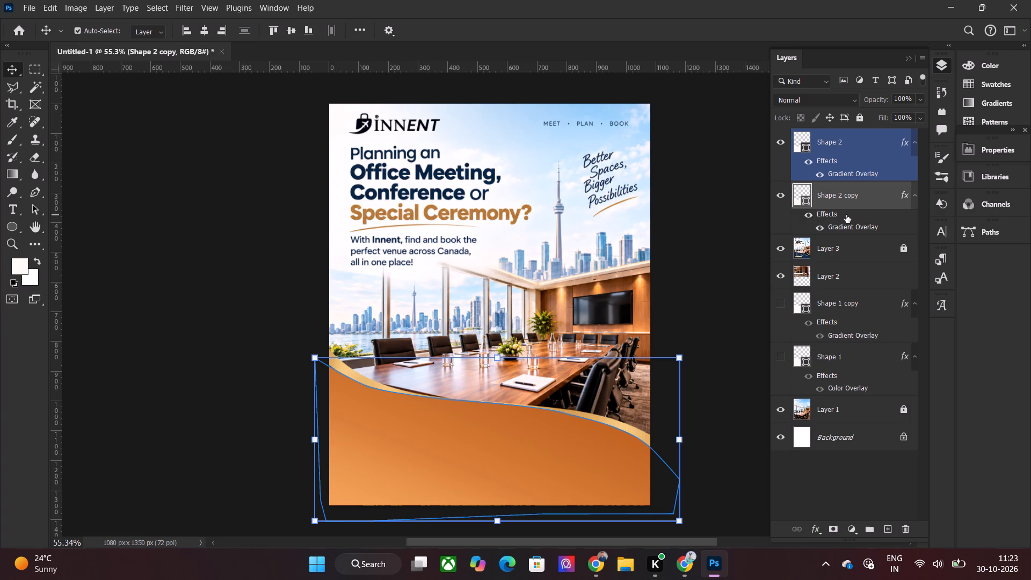
Nudge the copied wave upward so it extends as a band above the original wave's upper edge.
{"action": "key", "text": "Up"}
{"action": "key", "text": "Up"}
{"action": "key", "text": "Up"}
{"action": "key", "text": "Up"}
{"action": "key", "text": "Up"}
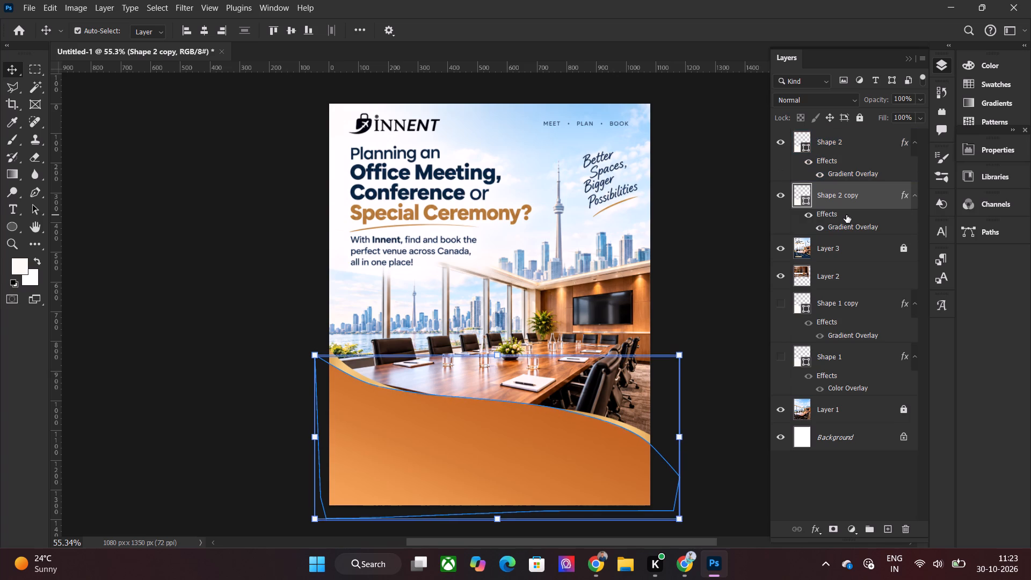
{"action": "key", "text": "Up"}
{"action": "key", "text": "Up"}
{"action": "key", "text": "Up"}
{"action": "key", "text": "Up"}
{"action": "key", "text": "Up"}
{"action": "key", "text": "Up"}
{"action": "key", "text": "Up"}
{"action": "key", "text": "Up"}
{"action": "key", "text": "Up"}
{"action": "key", "text": "Up"}
{"action": "key", "text": "Up"}
{"action": "key", "text": "Up"}
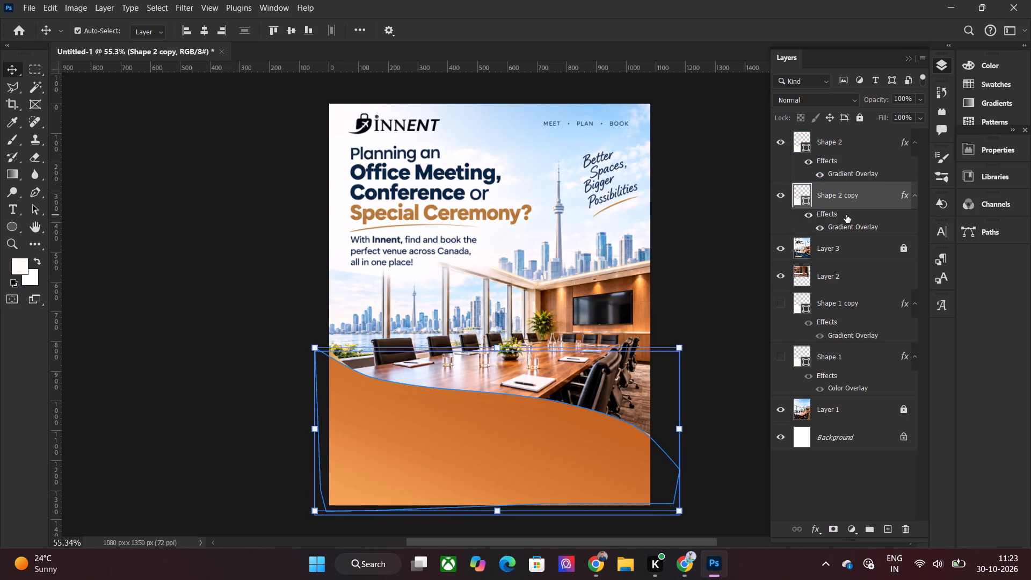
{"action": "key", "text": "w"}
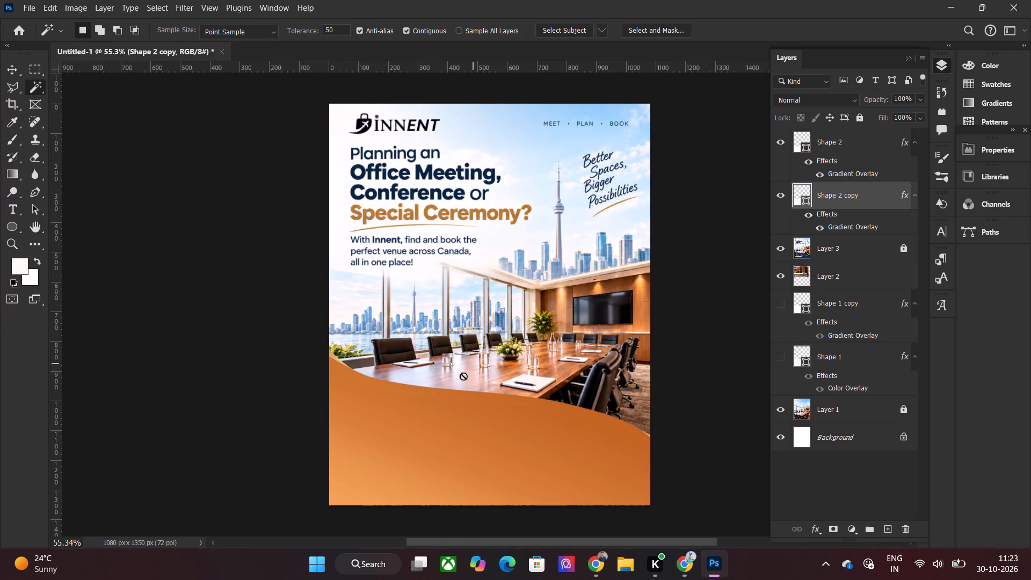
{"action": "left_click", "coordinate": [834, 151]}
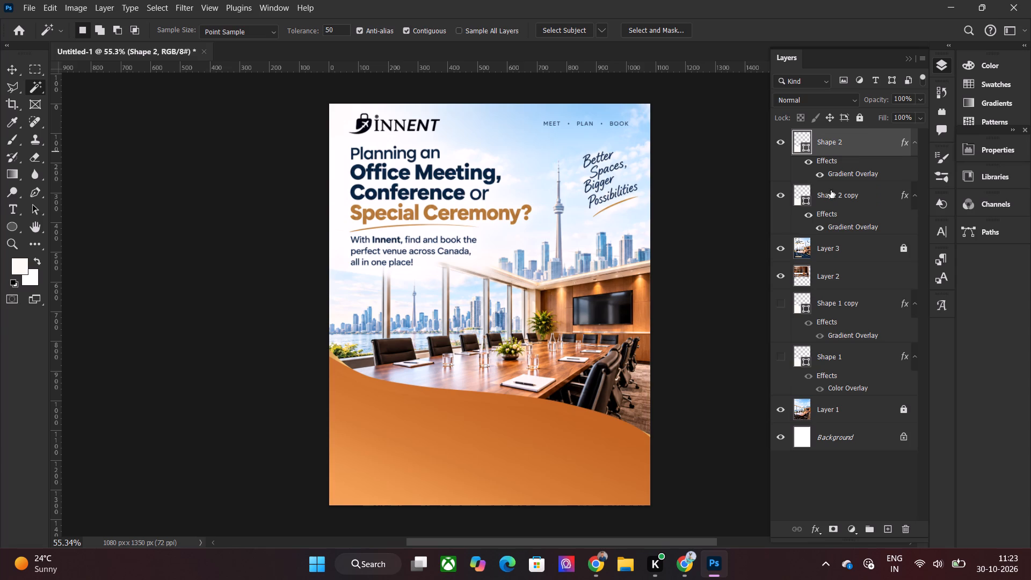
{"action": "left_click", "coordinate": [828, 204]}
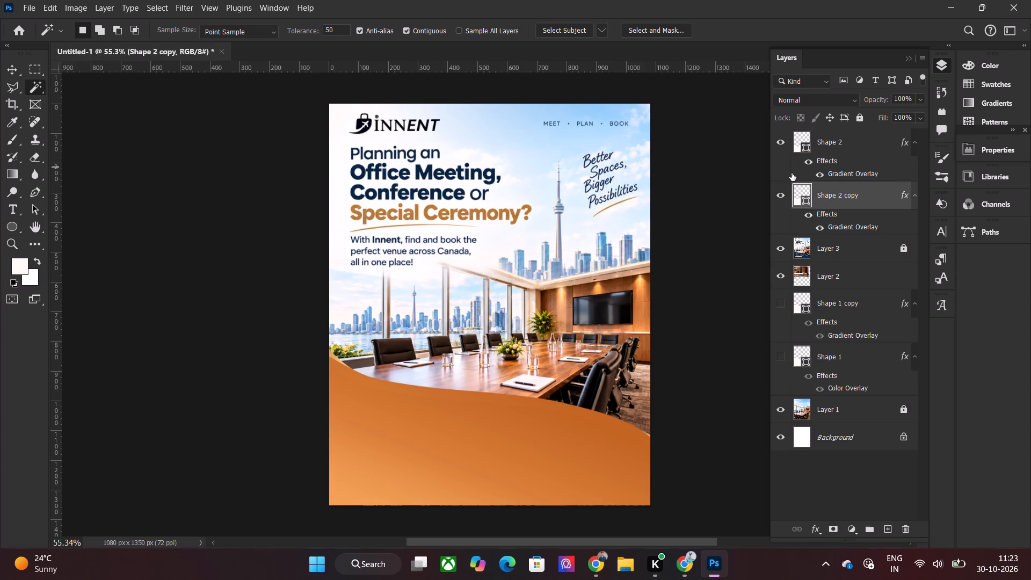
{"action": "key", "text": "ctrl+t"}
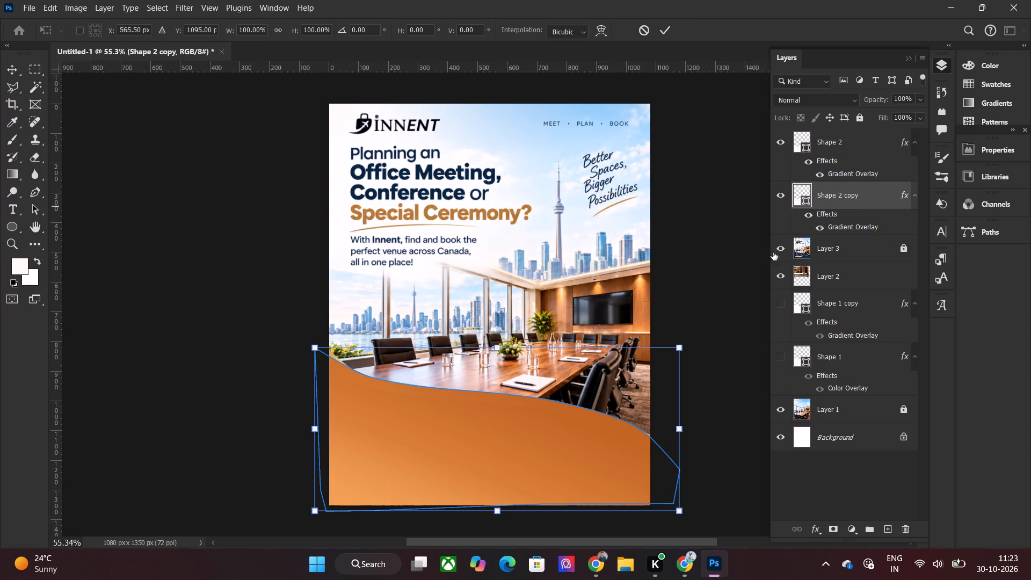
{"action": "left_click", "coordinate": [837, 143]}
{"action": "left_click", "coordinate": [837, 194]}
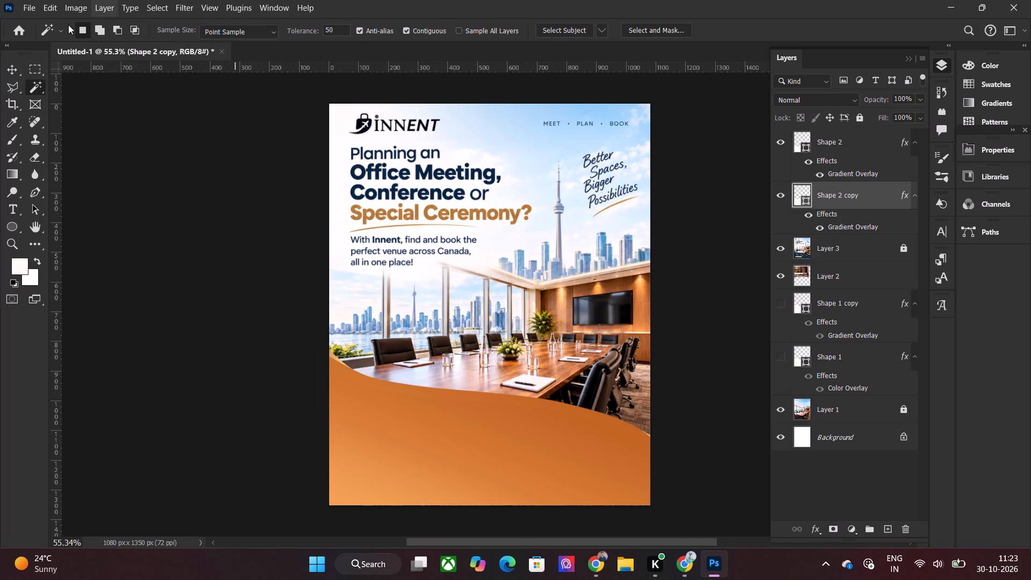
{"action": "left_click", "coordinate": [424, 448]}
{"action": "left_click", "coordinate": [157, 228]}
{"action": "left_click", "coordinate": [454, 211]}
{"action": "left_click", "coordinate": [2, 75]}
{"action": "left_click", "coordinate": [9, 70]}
Hide the Gradient Overlay effect on the copied wave beneath the original, leaving its white fill.
{"action": "left_click", "coordinate": [269, 376]}
{"action": "left_click", "coordinate": [376, 446]}
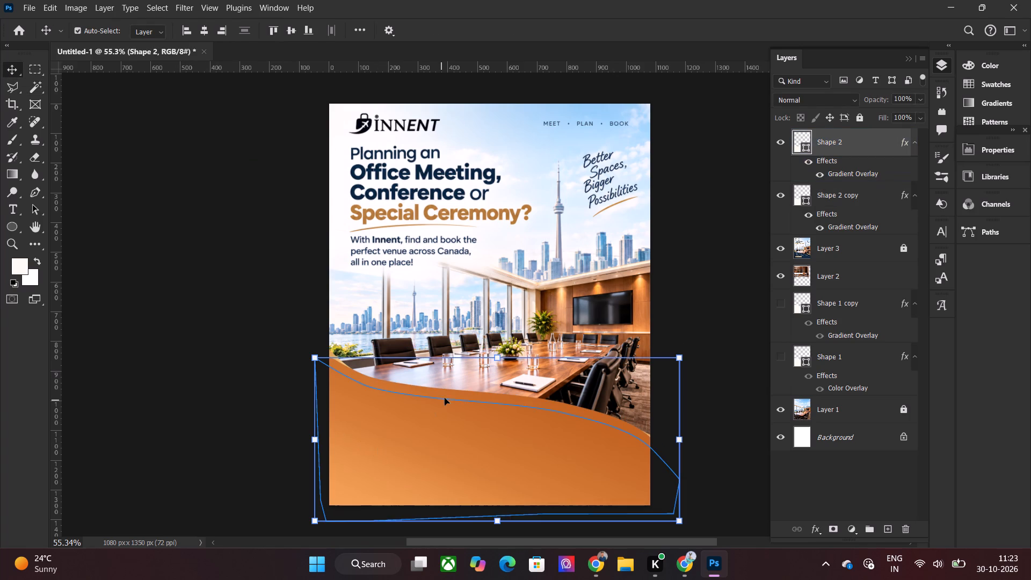
{"action": "left_click", "coordinate": [448, 390]}
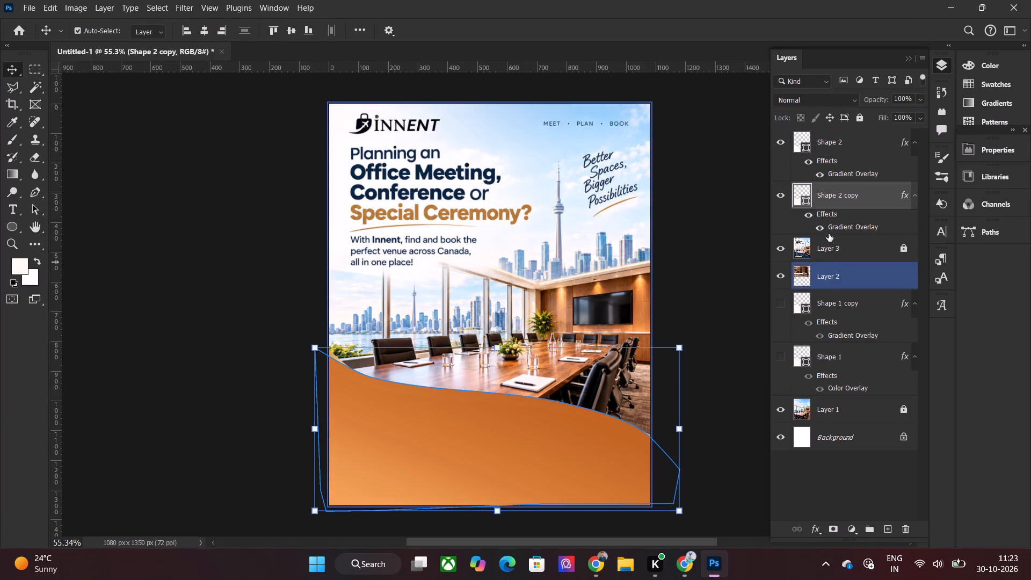
{"action": "left_click", "coordinate": [822, 225]}
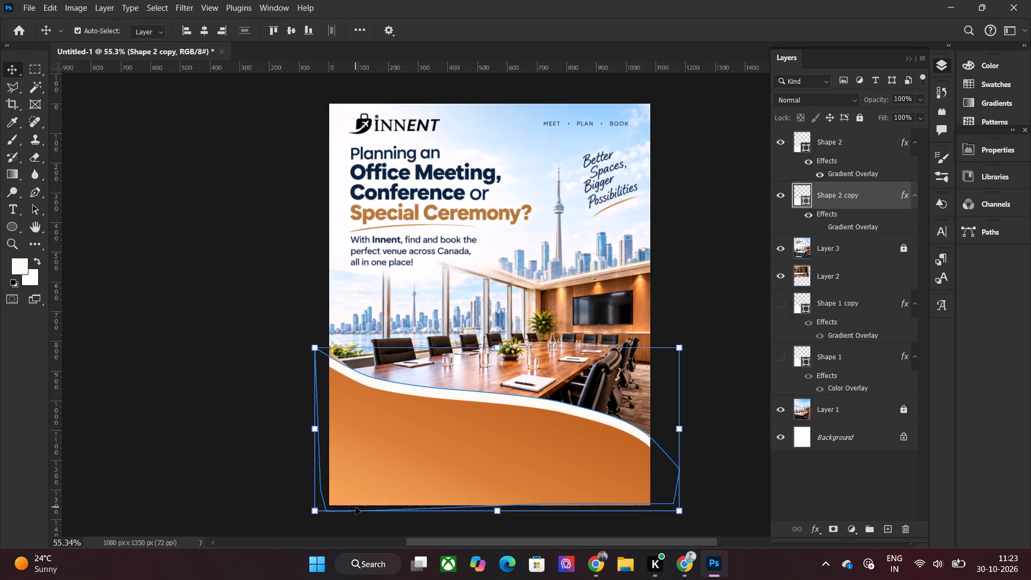
Nudge the orange front wave slightly upward to narrow the white band along its upper edge.
{"action": "left_click", "coordinate": [417, 469]}
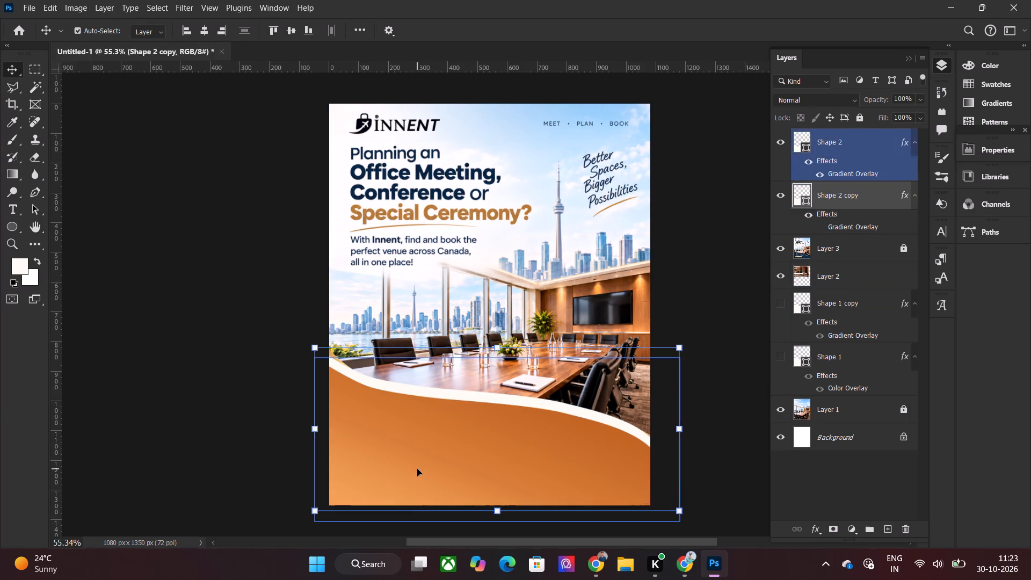
{"action": "key", "text": "Up"}
{"action": "key", "text": "Up"}
{"action": "key", "text": "Up"}
{"action": "key", "text": "Up"}
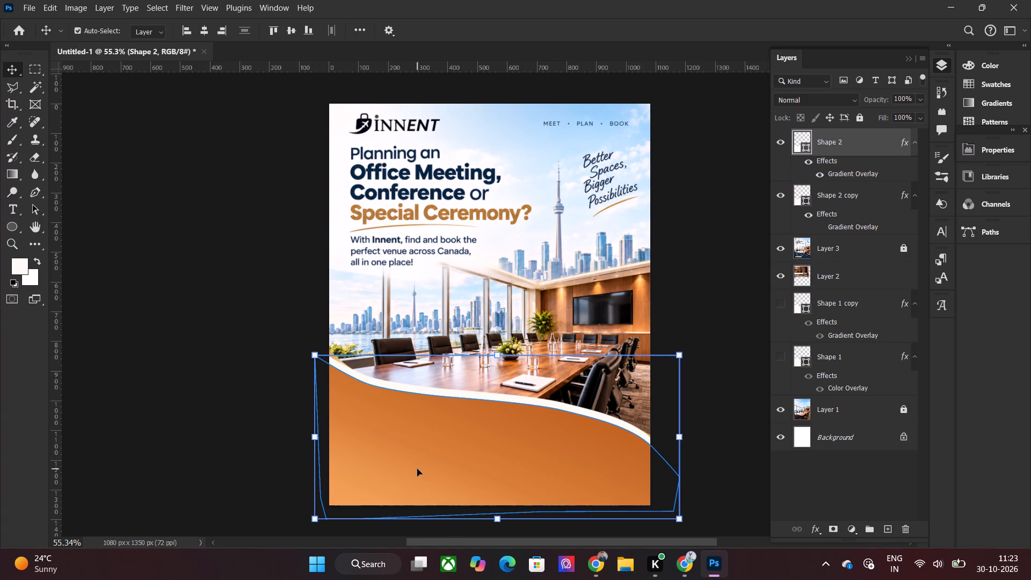
Nudge the orange front wave further upward to leave only a thin white band along its upper edge.
{"action": "key", "text": "Up"}
{"action": "key", "text": "Up"}
{"action": "key", "text": "Up"}
{"action": "key", "text": "Up"}
{"action": "key", "text": "Up"}
{"action": "key", "text": "Up"}
{"action": "key", "text": "Up"}
{"action": "key", "text": "Down"}
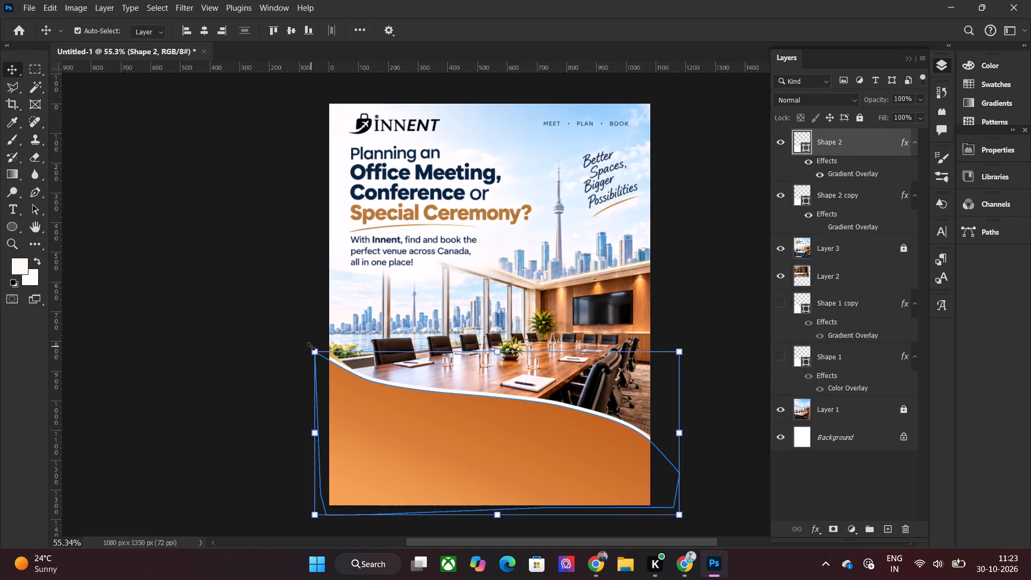
Rotate the orange front wave by about -1.55° so the white band tapers from the poster's left edge toward its right.
{"action": "left_click_drag", "start_coordinate": [300, 338], "coordinate": [295, 340]}
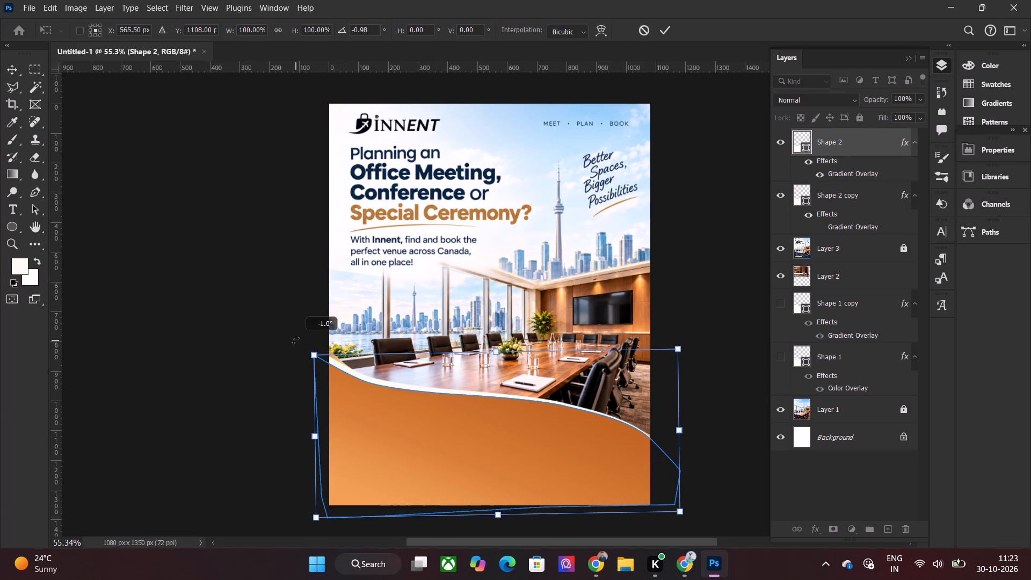
{"action": "left_click_drag", "start_coordinate": [295, 340], "coordinate": [290, 340]}
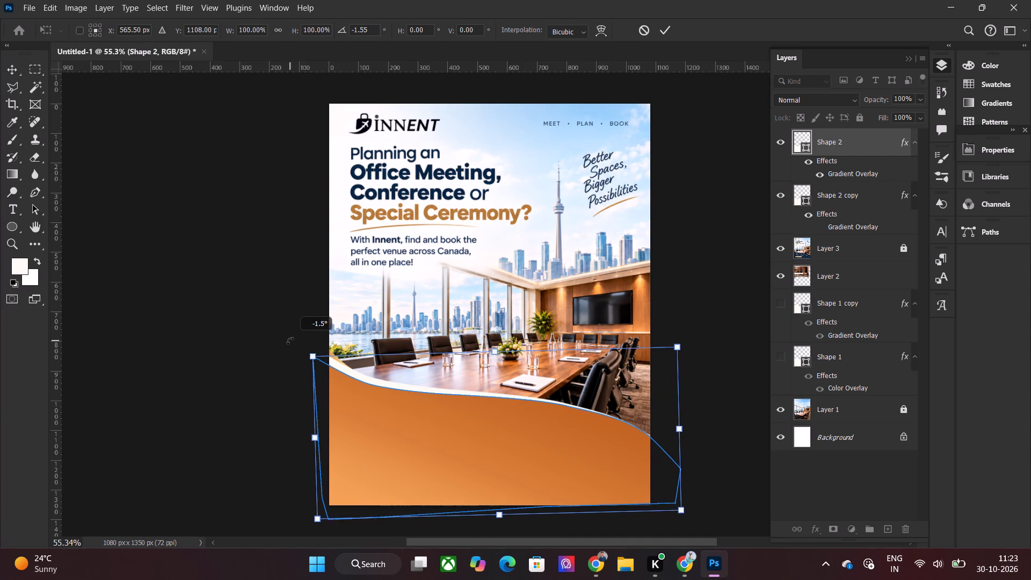
{"action": "left_click", "coordinate": [659, 33]}
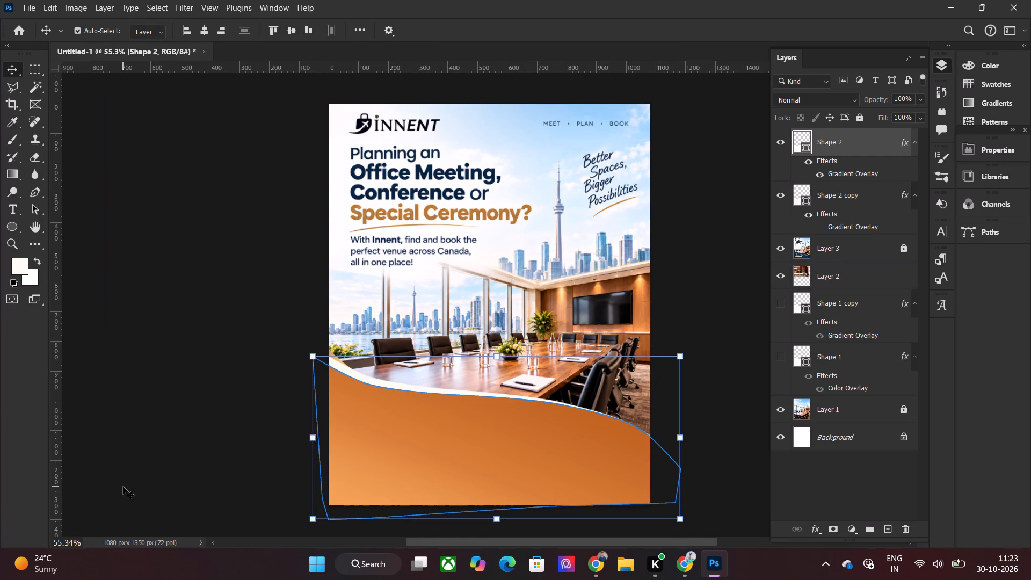
{"action": "left_click", "coordinate": [232, 305]}
{"action": "left_click", "coordinate": [228, 423]}
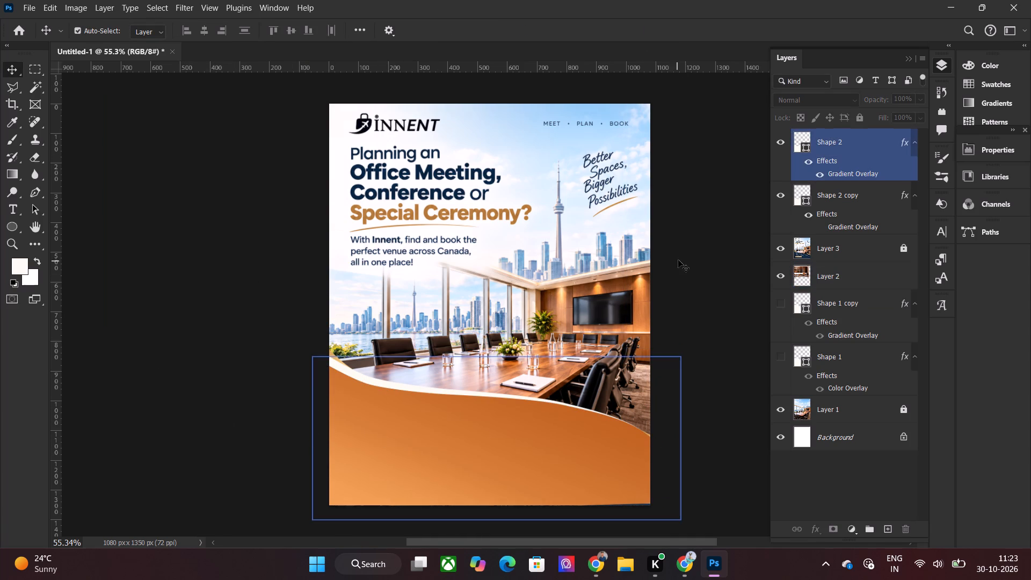
Compare the composition with and without the reference poster, and examine the white band along the wave's upper edge.
{"action": "left_click", "coordinate": [777, 252]}
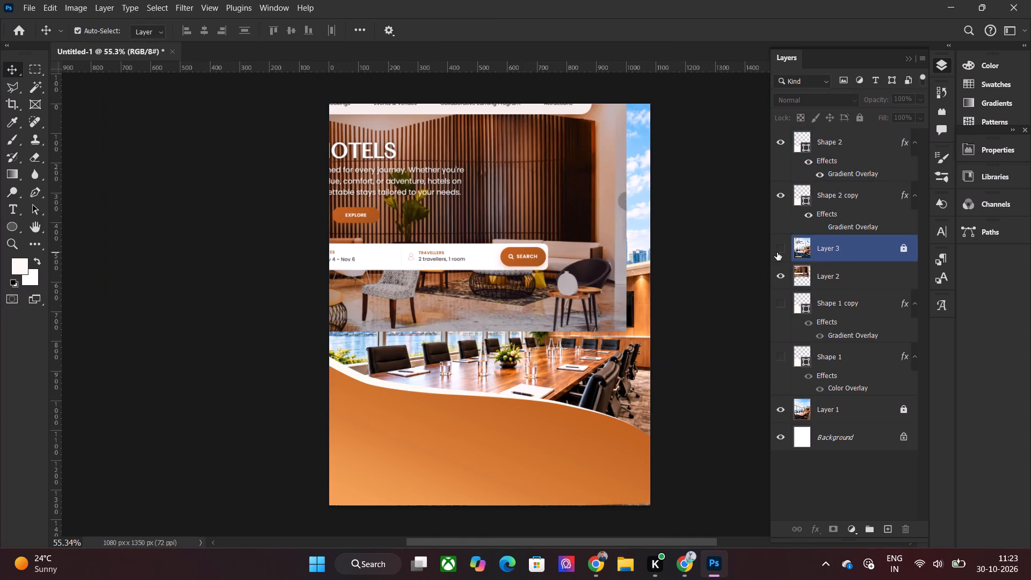
{"action": "left_click", "coordinate": [777, 252]}
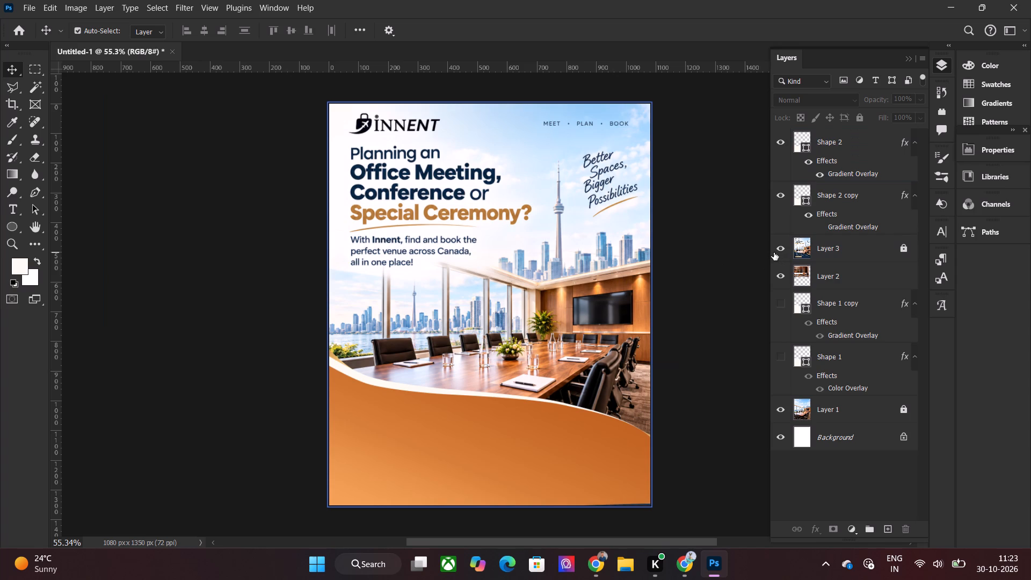
{"action": "scroll", "coordinate": [388, 382], "scroll_direction": "up", "scroll_amount": 3, "text": "alt"}
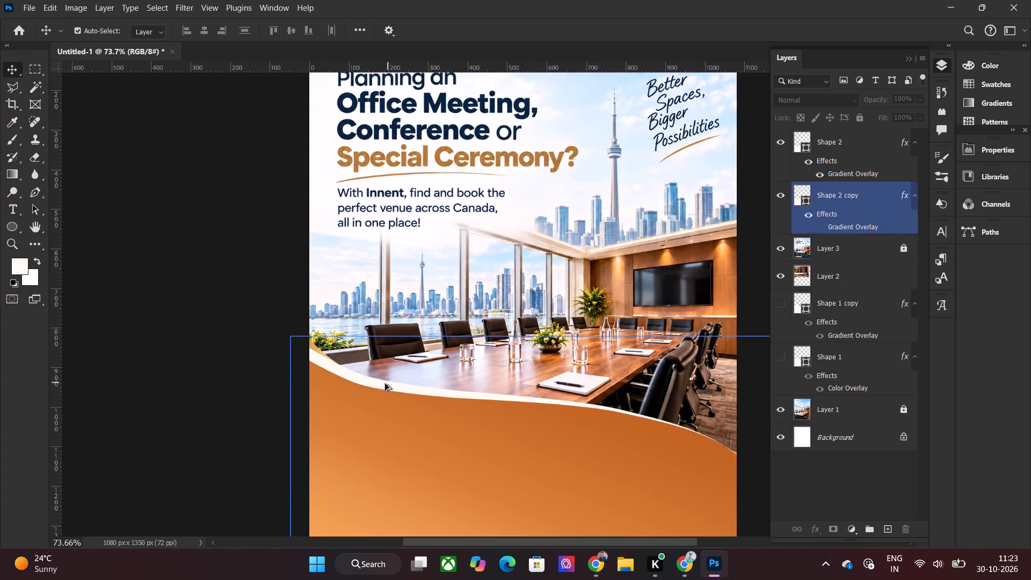
{"action": "scroll", "coordinate": [385, 383], "scroll_direction": "up", "scroll_amount": 11, "text": "alt"}
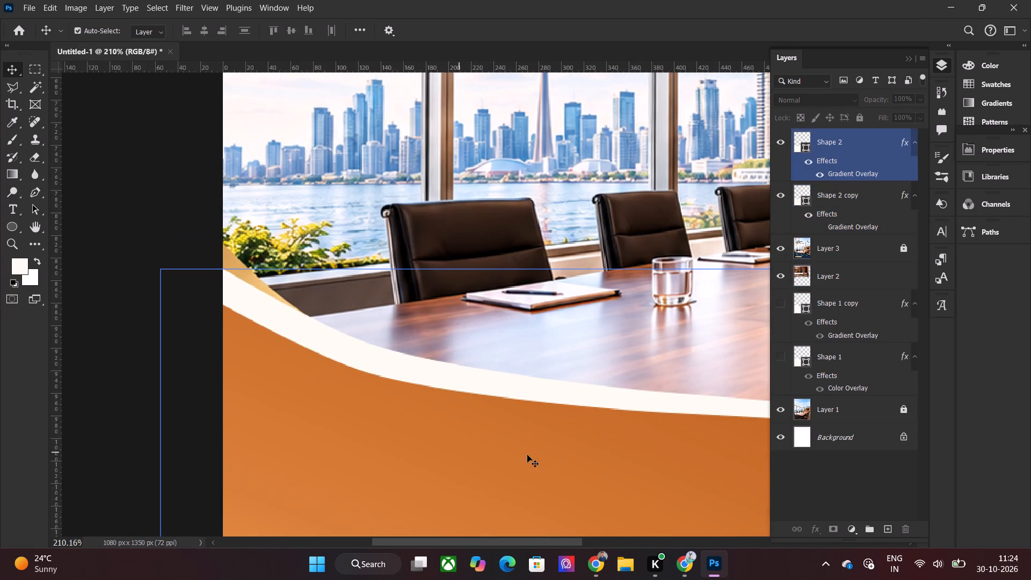
{"action": "scroll", "coordinate": [699, 421], "scroll_direction": "down", "scroll_amount": 5, "text": "alt"}
{"action": "left_click_drag", "start_coordinate": [529, 542], "coordinate": [540, 542]}
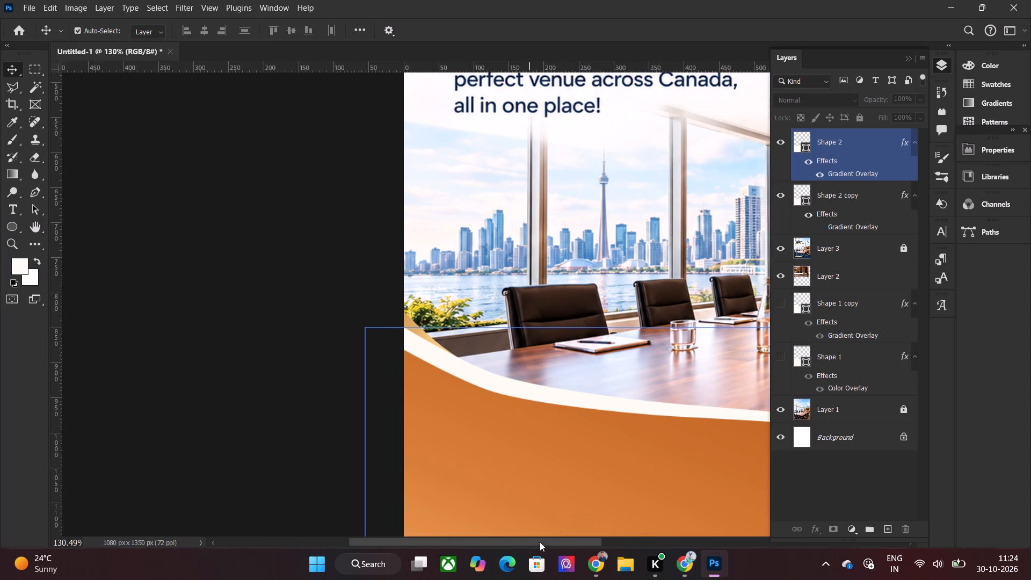
{"action": "left_click_drag", "start_coordinate": [540, 542], "coordinate": [630, 562]}
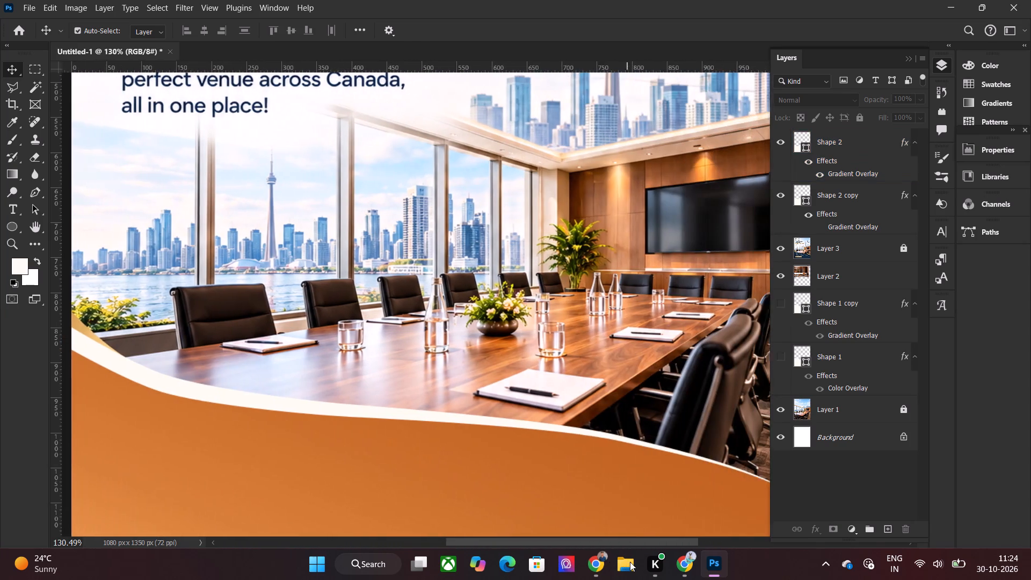
{"action": "left_click_drag", "start_coordinate": [630, 562], "coordinate": [642, 562]}
{"action": "scroll", "coordinate": [598, 392], "scroll_direction": "down", "scroll_amount": 9, "text": "alt"}
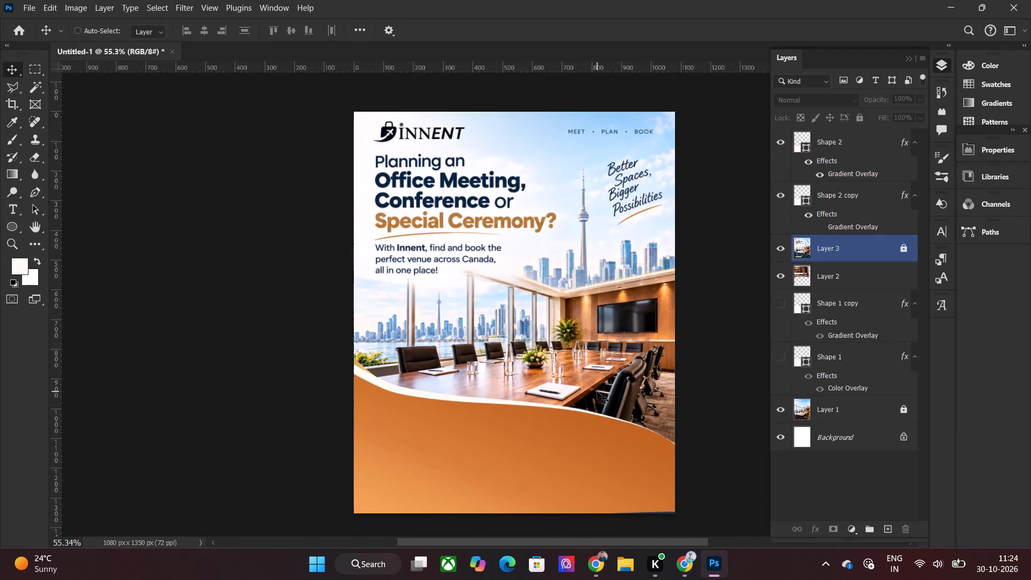
{"action": "key", "text": "ctrl+0"}
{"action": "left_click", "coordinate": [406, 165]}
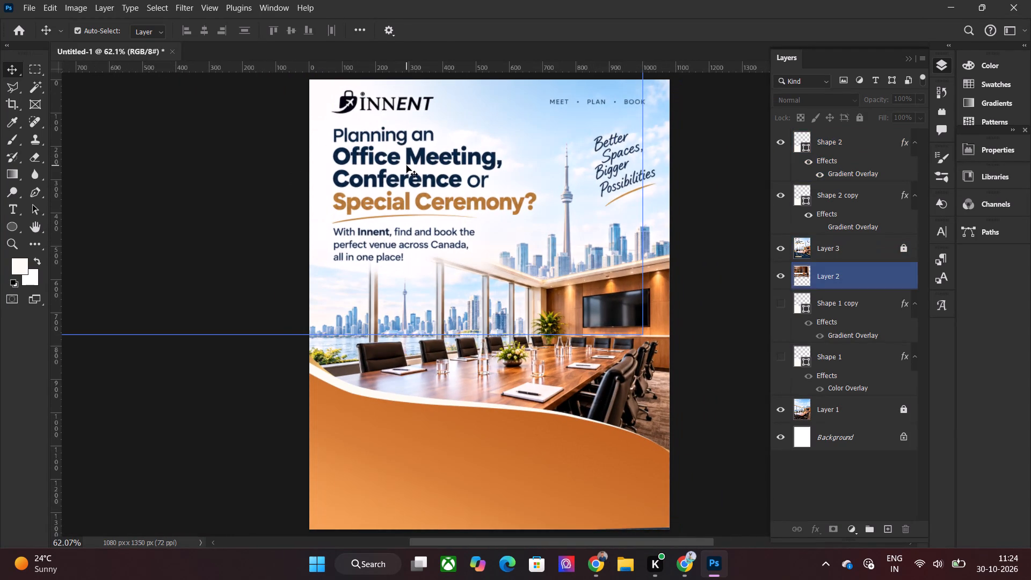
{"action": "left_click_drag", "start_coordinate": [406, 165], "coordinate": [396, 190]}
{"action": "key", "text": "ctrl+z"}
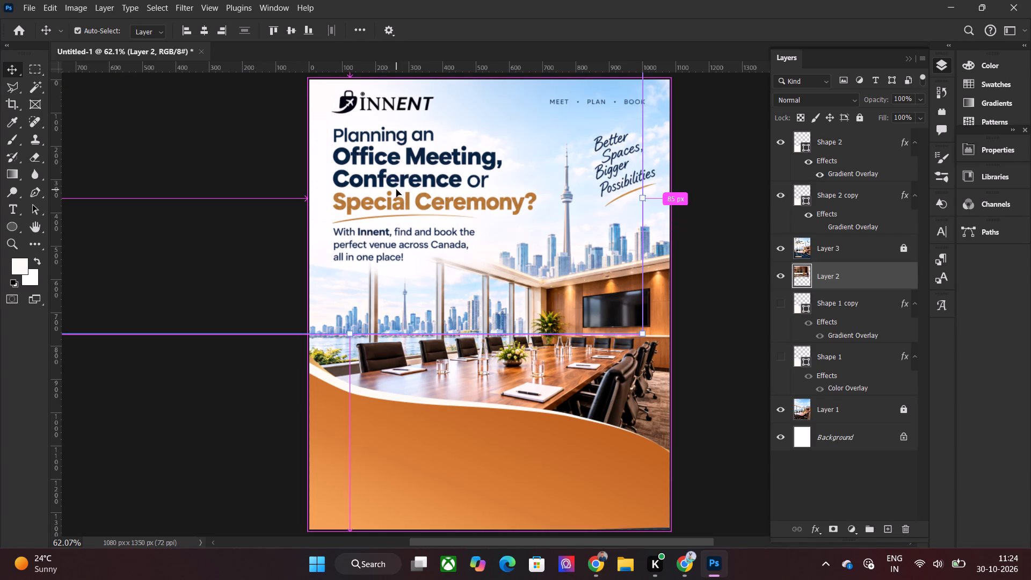
Hide the hotel website screenshot on Layer 2, leaving the reference poster on Layer 3 visible.
{"action": "left_click", "coordinate": [235, 455]}
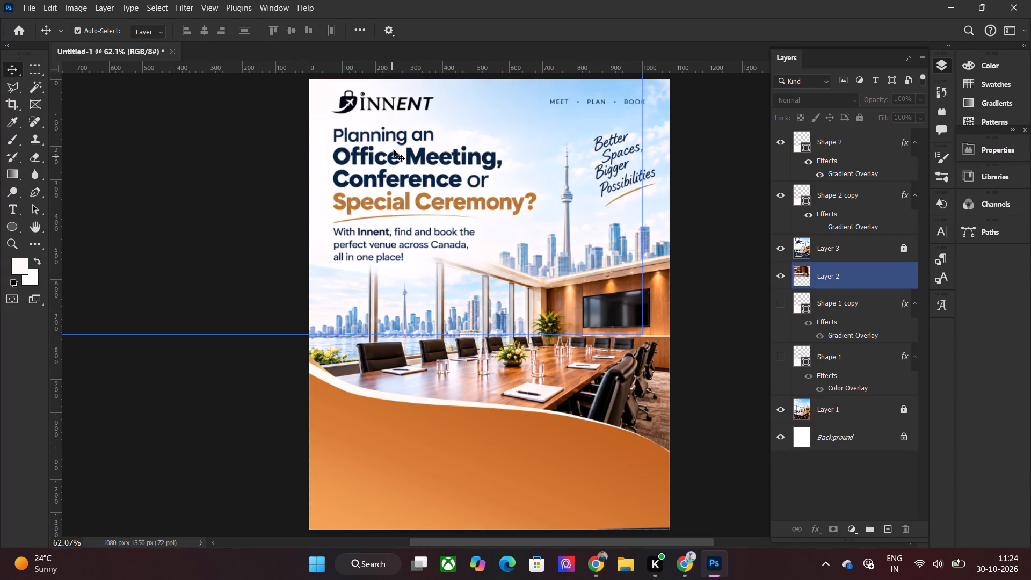
{"action": "left_click", "coordinate": [412, 182]}
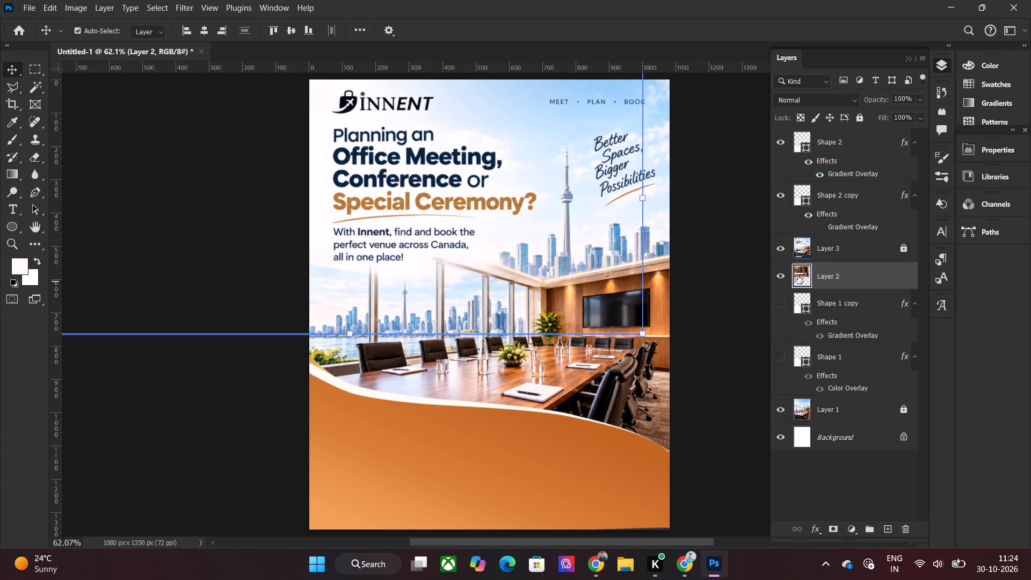
{"action": "left_click", "coordinate": [777, 250]}
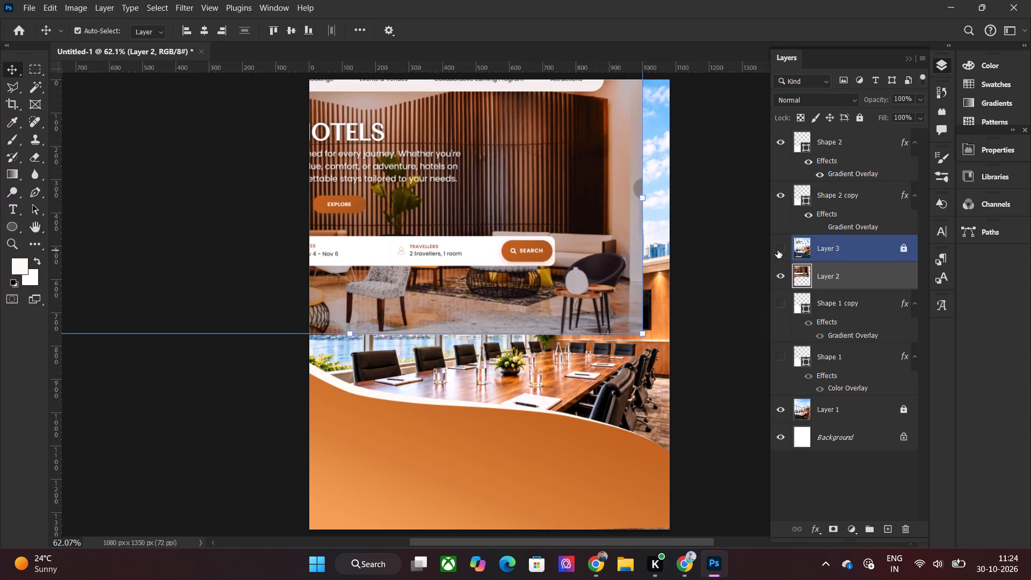
{"action": "left_click", "coordinate": [778, 275]}
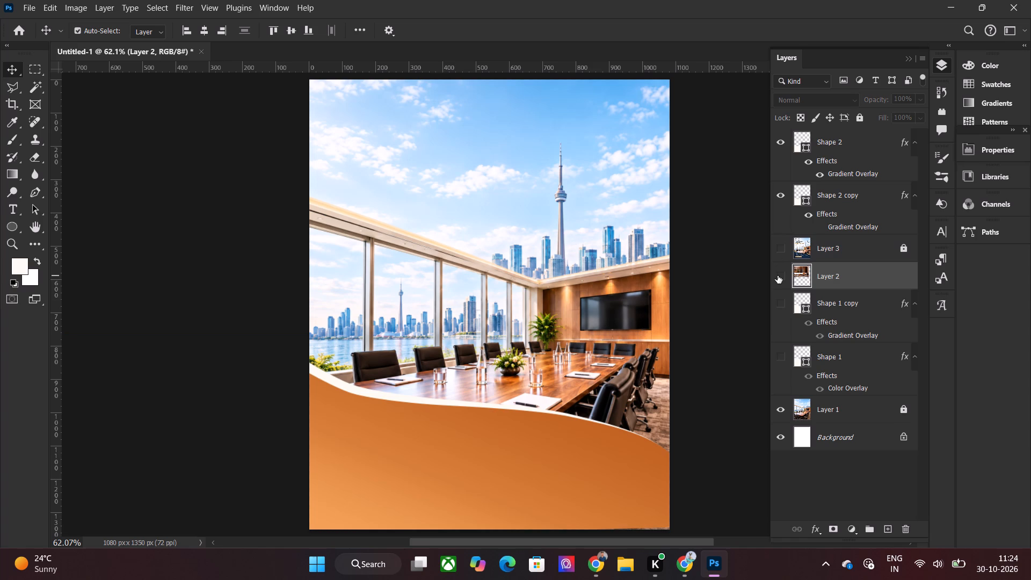
{"action": "left_click", "coordinate": [780, 243]}
{"action": "left_click", "coordinate": [780, 243]}
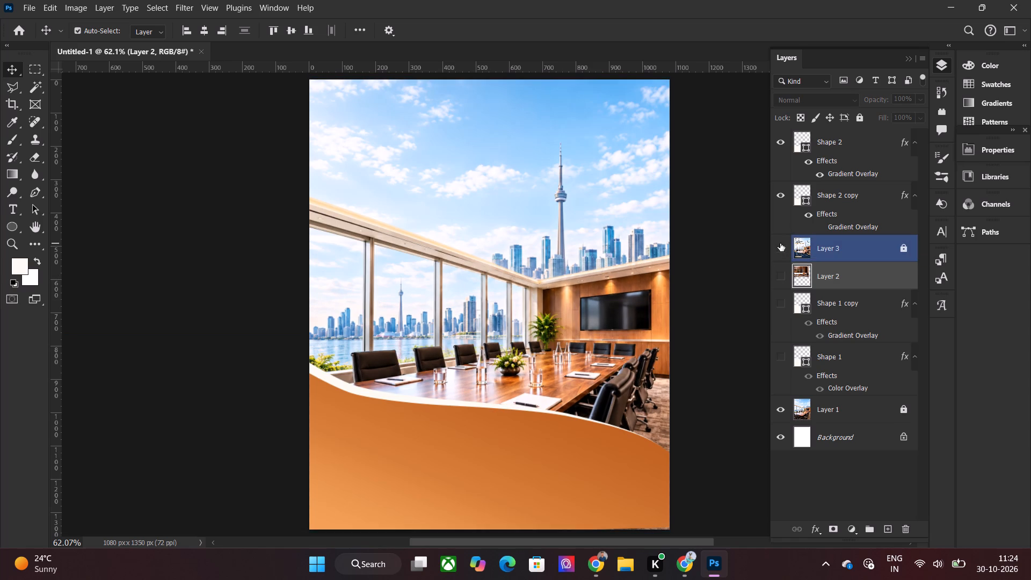
{"action": "left_click", "coordinate": [780, 243]}
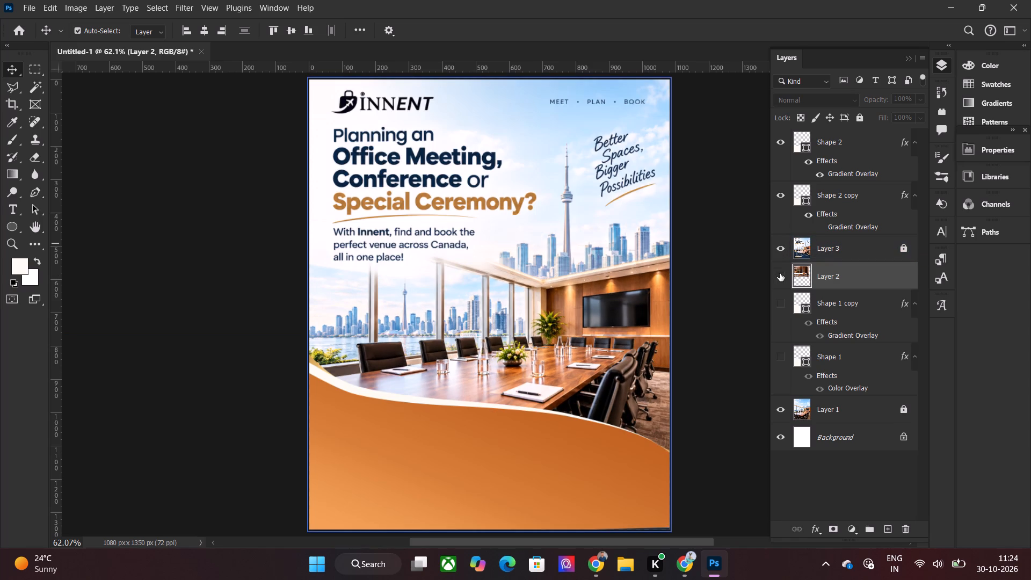
{"action": "left_click", "coordinate": [195, 235]}
Add the text "Planning an" in navy #062644 sampled from the reference headline, with tracking set to 5.
{"action": "left_click", "coordinate": [16, 205]}
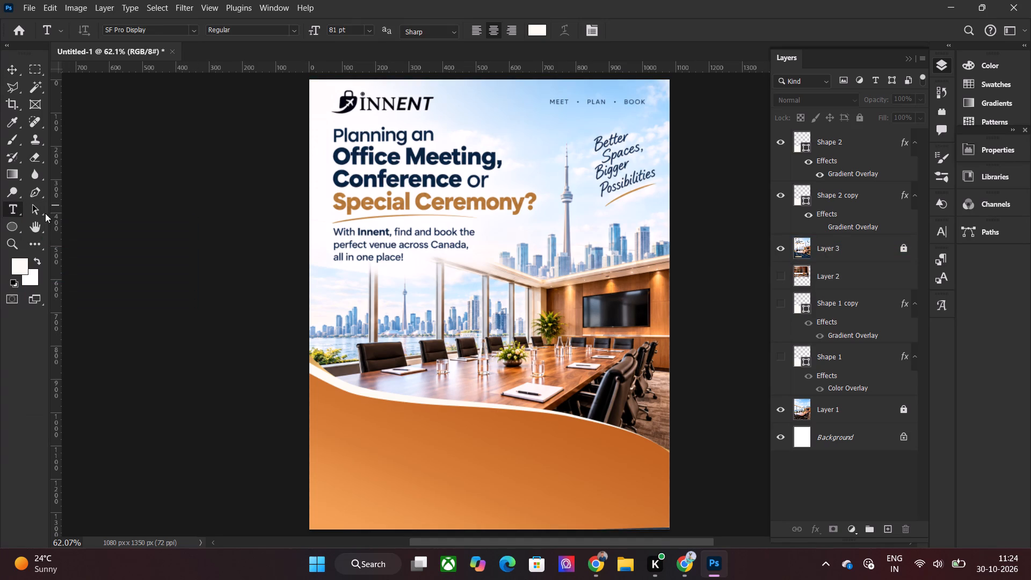
{"action": "left_click", "coordinate": [538, 248]}
{"action": "left_click", "coordinate": [540, 30]}
{"action": "left_click", "coordinate": [422, 150]}
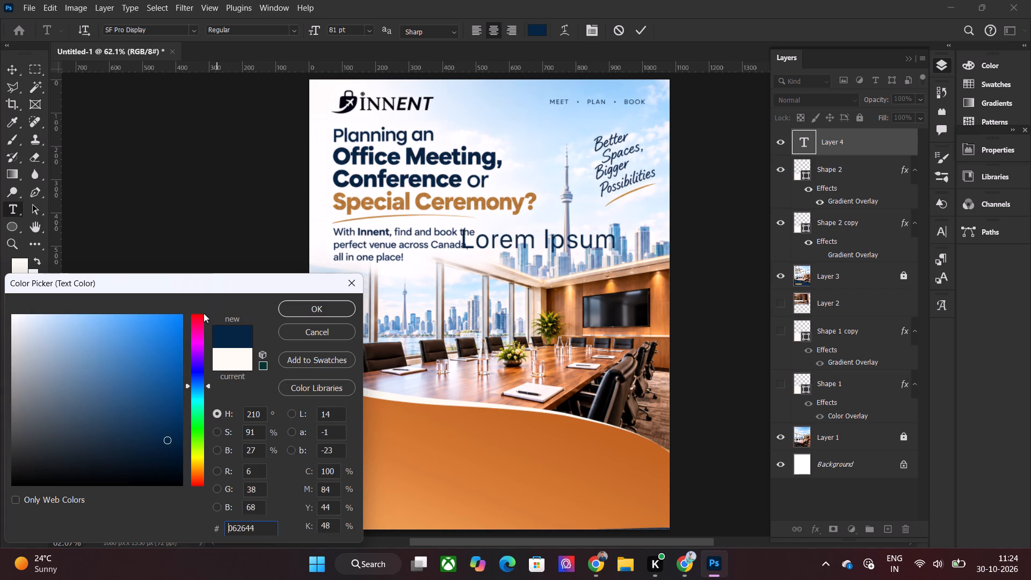
{"action": "left_click", "coordinate": [314, 316]}
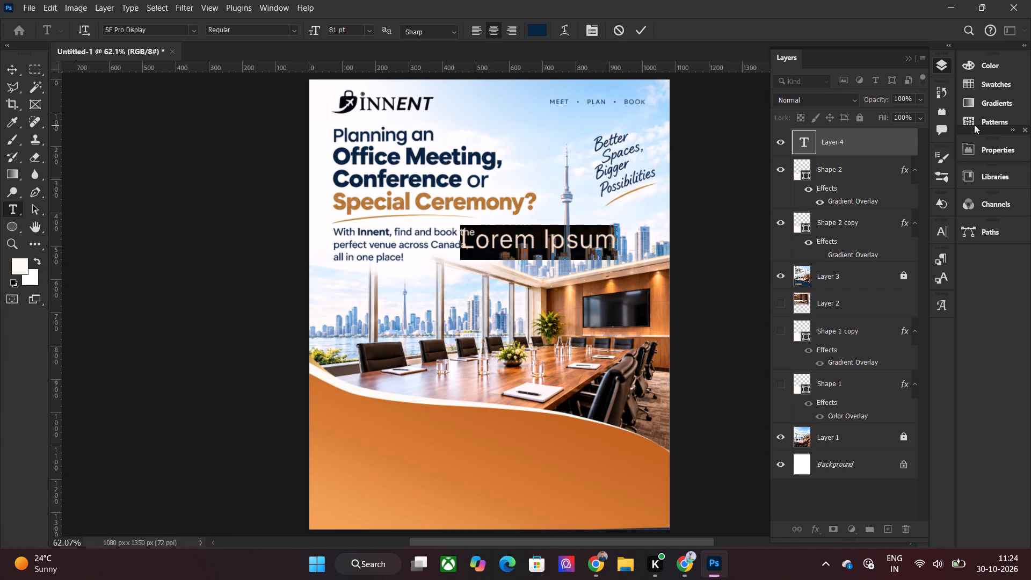
{"action": "left_click", "coordinate": [941, 239]}
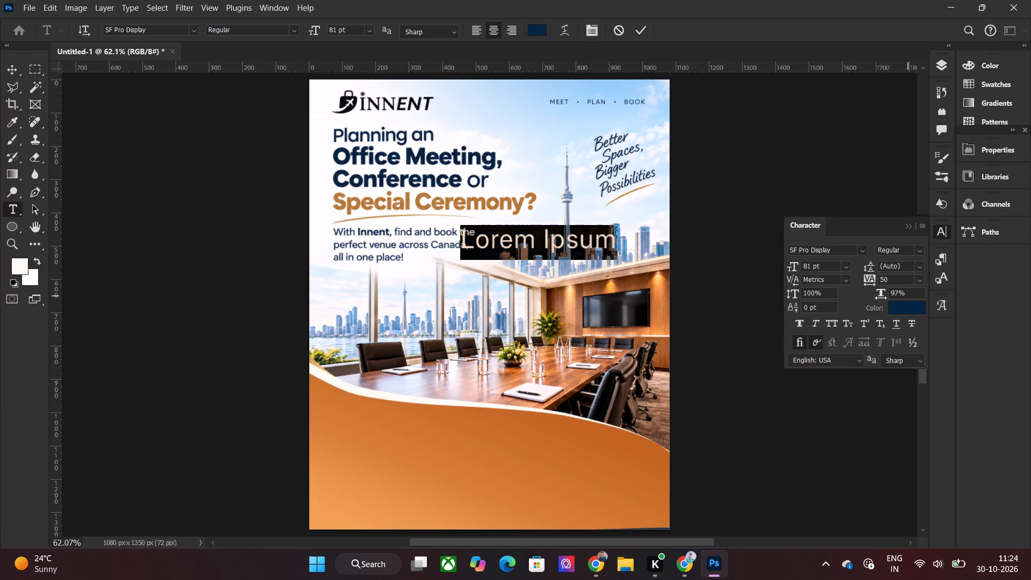
{"action": "left_click", "coordinate": [917, 278]}
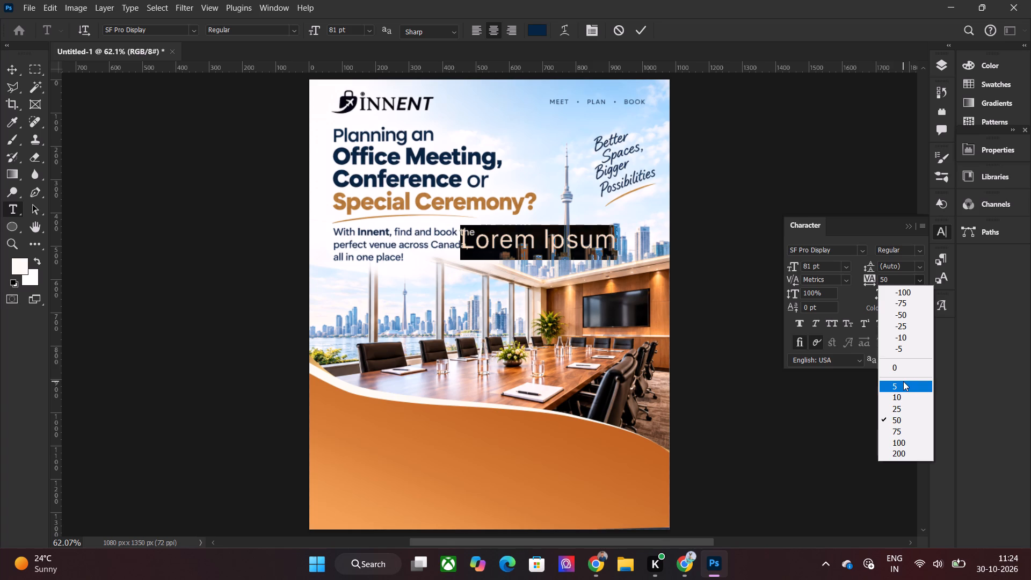
{"action": "left_click", "coordinate": [903, 381]}
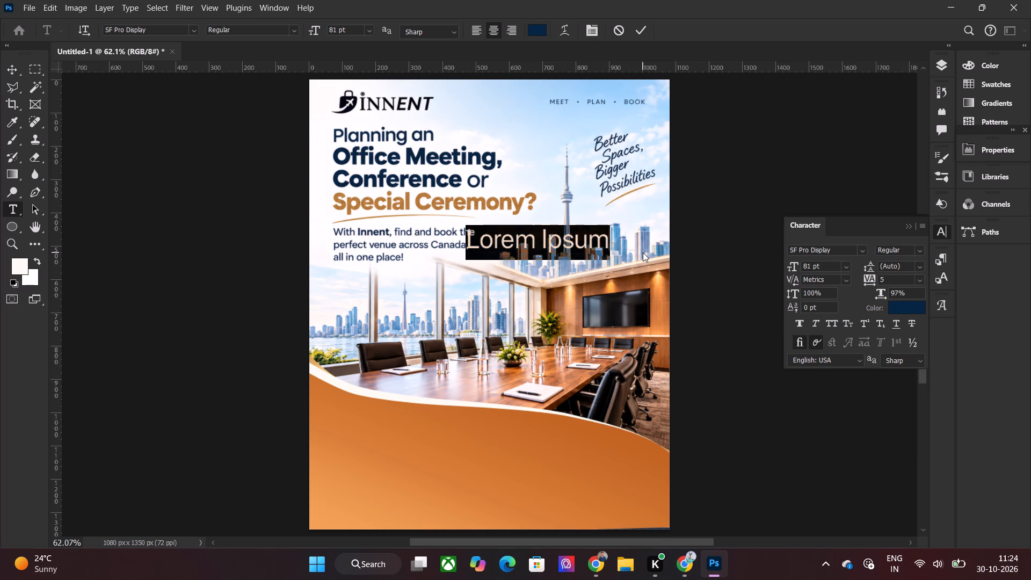
{"action": "type", "text": "Pla"}
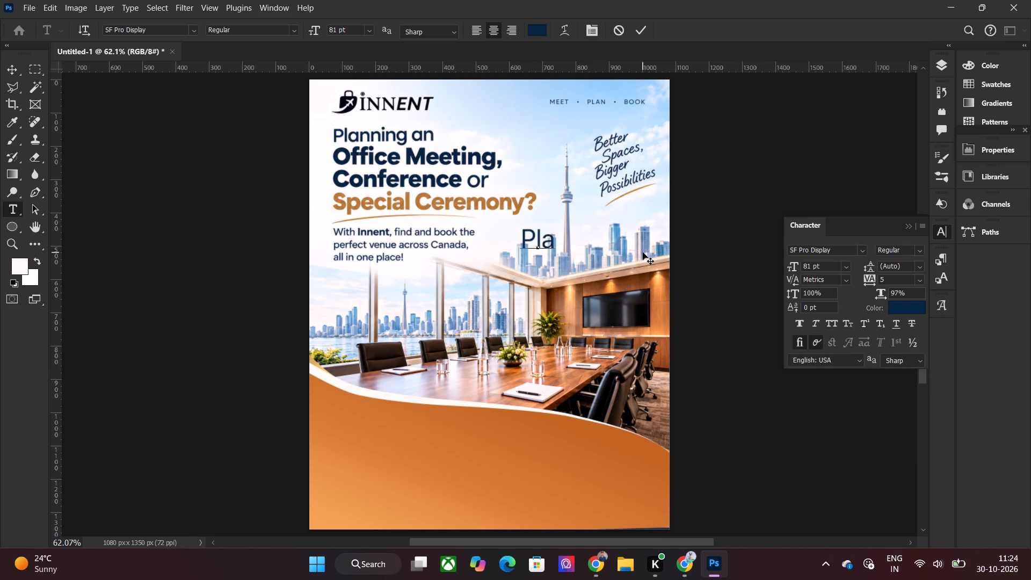
{"action": "type", "text": "nning an"}
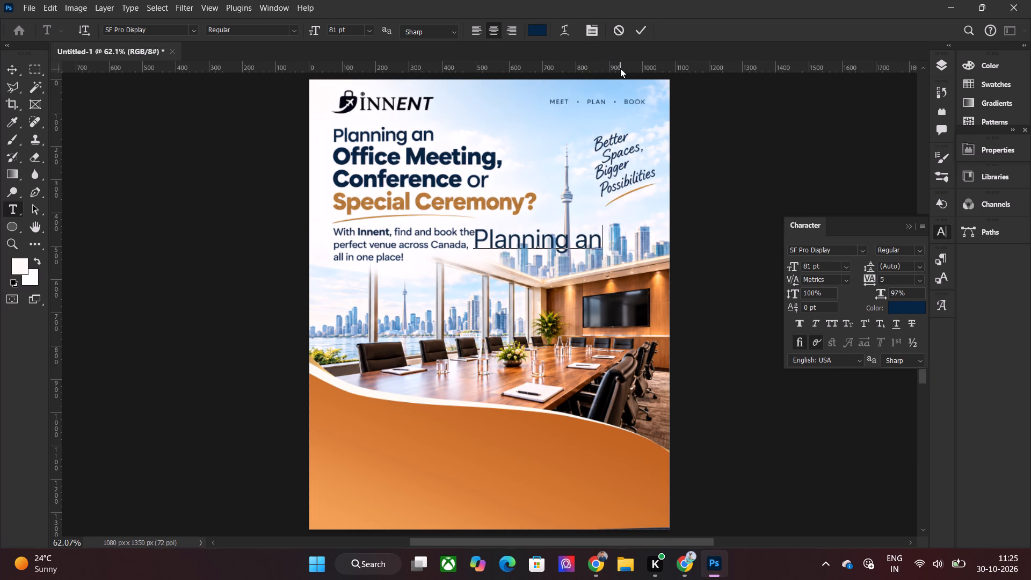
Set the font weight of the whole "Planning an" text to Medium.
{"action": "key", "text": "ctrl+a"}
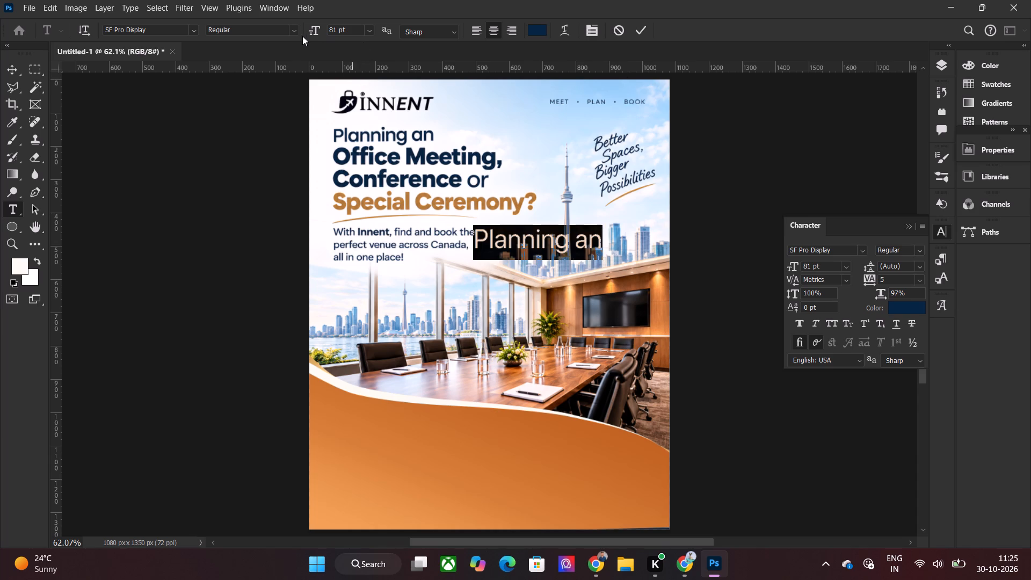
{"action": "left_click", "coordinate": [298, 35]}
{"action": "left_click", "coordinate": [268, 109]}
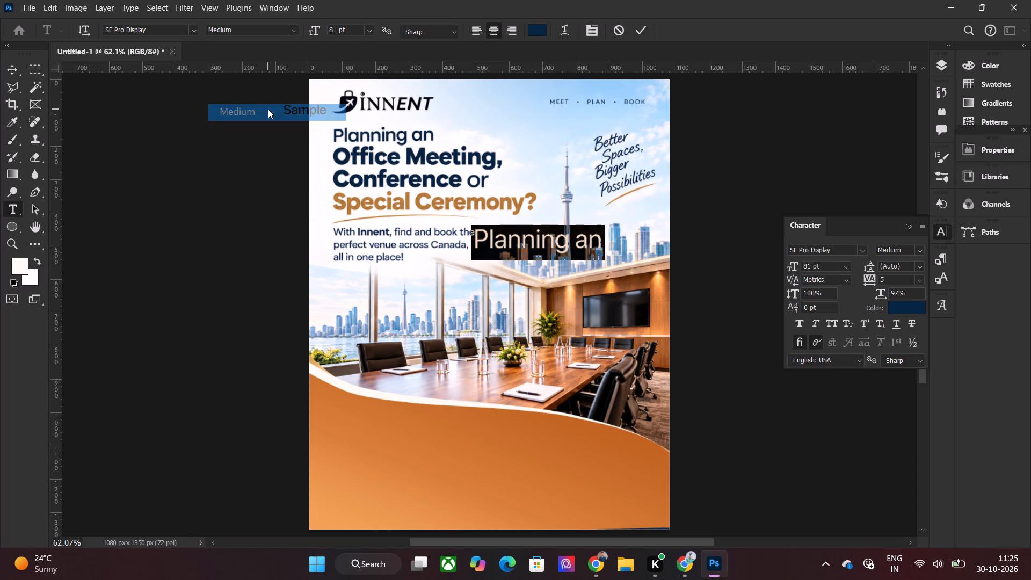
{"action": "left_click", "coordinate": [644, 34]}
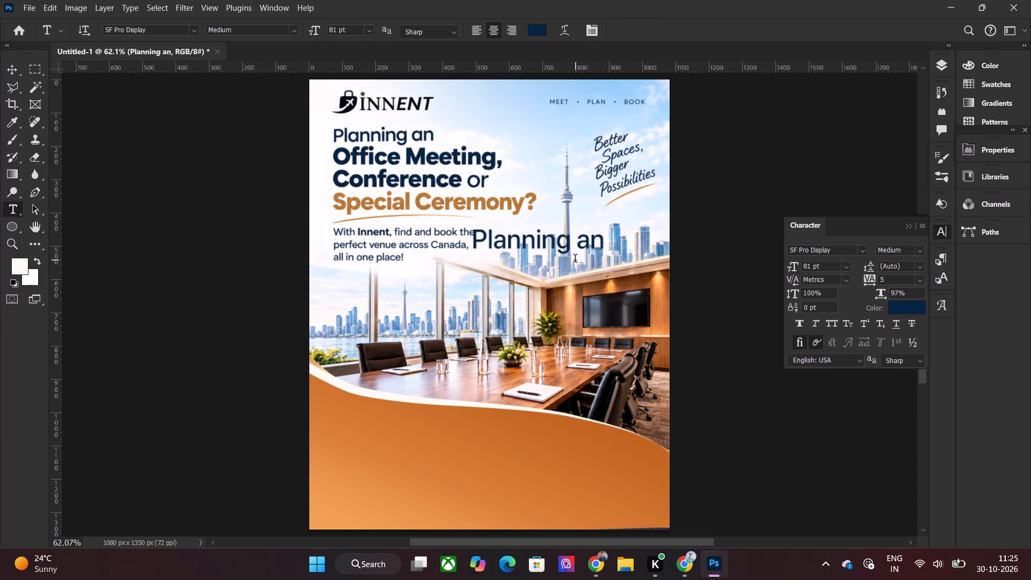
Scale the "Planning an" text to about 77% (62.57 pt) and align it over the first line of the reference headline.
{"action": "key", "text": "v"}
{"action": "left_click_drag", "start_coordinate": [568, 244], "coordinate": [513, 194]}
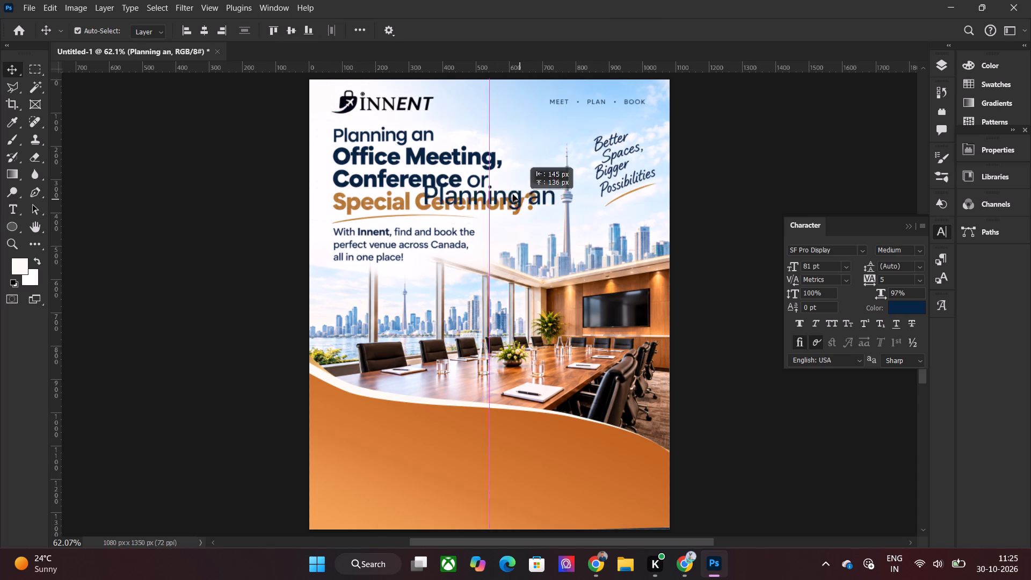
{"action": "left_click_drag", "start_coordinate": [513, 194], "coordinate": [427, 142]}
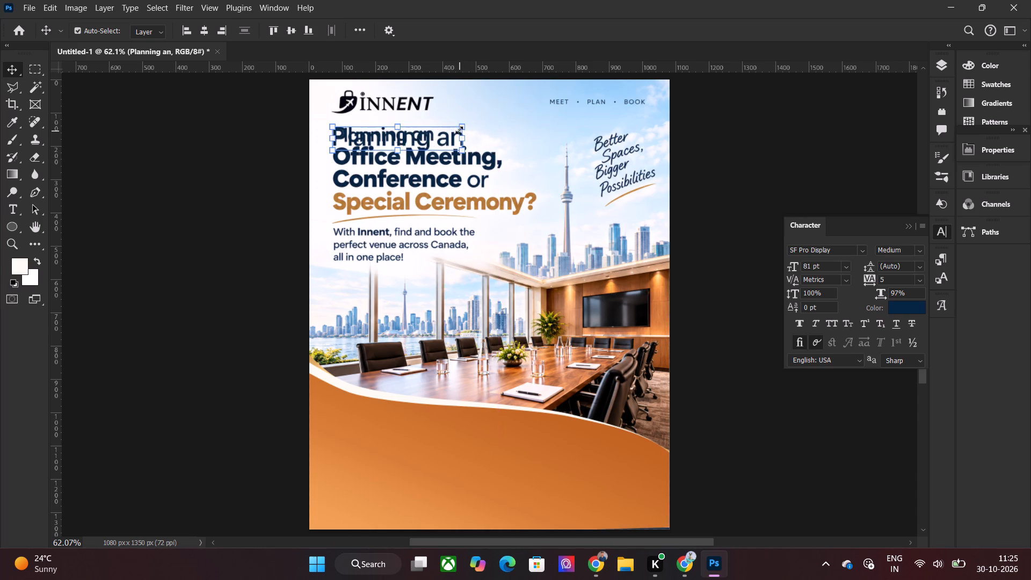
{"action": "left_click_drag", "start_coordinate": [461, 126], "coordinate": [429, 129], "text": "shift"}
{"action": "left_click_drag", "start_coordinate": [423, 142], "coordinate": [424, 135]}
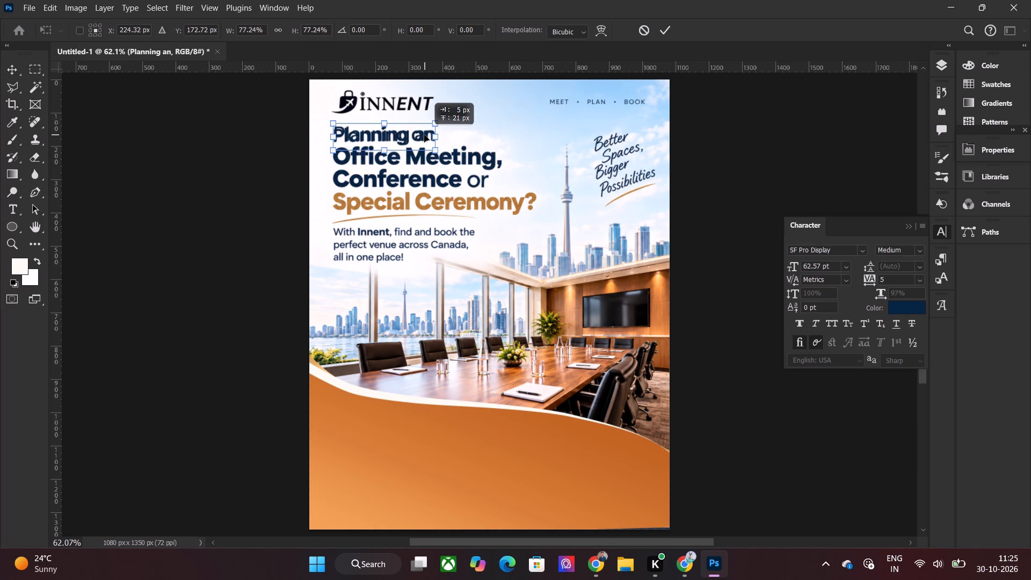
{"action": "left_click_drag", "start_coordinate": [424, 135], "coordinate": [425, 135]}
{"action": "key", "text": "Down"}
{"action": "key", "text": "Down"}
{"action": "key", "text": "Down"}
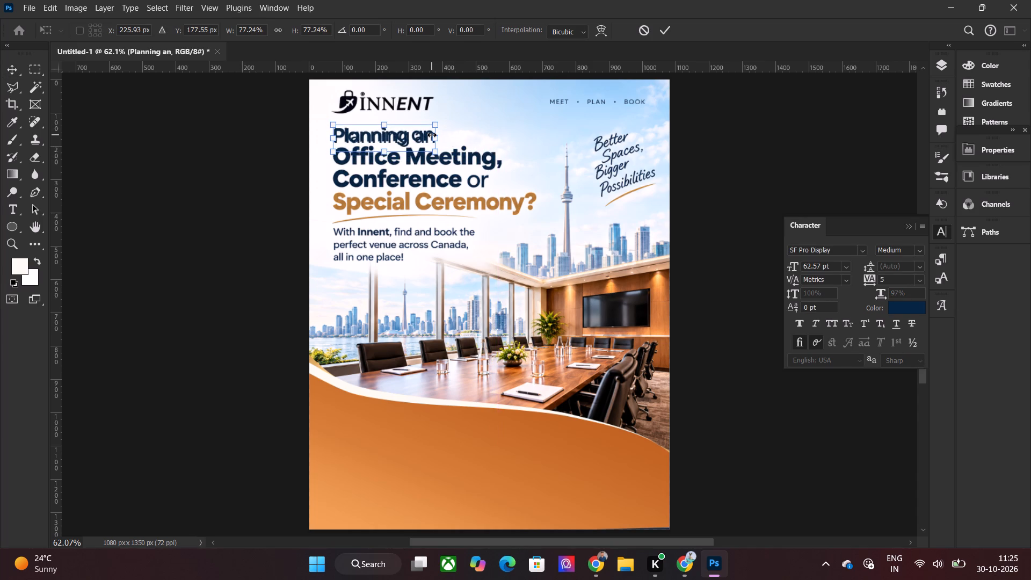
{"action": "left_click", "coordinate": [664, 35]}
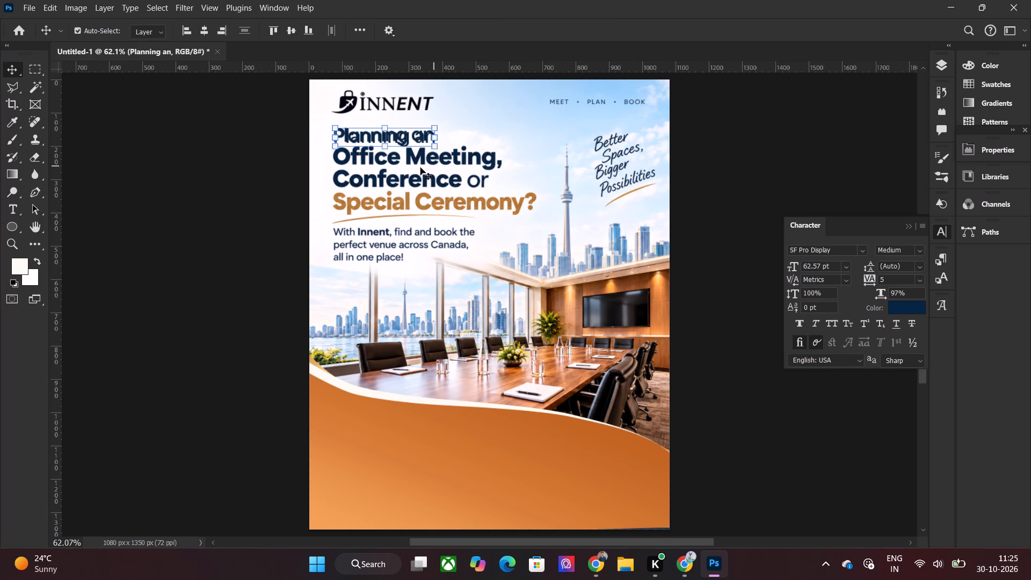
Duplicate the "Planning an" text layer and place the copy straight down over the reference's body paragraph.
{"action": "left_click", "coordinate": [153, 213]}
{"action": "left_click", "coordinate": [423, 222]}
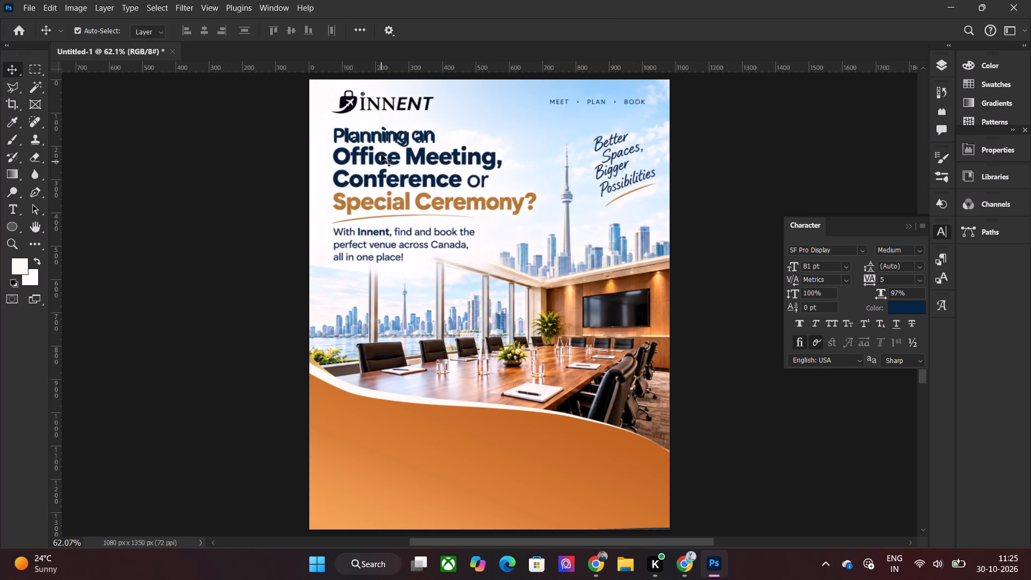
{"action": "left_click", "coordinate": [390, 144]}
{"action": "left_click", "coordinate": [941, 72]}
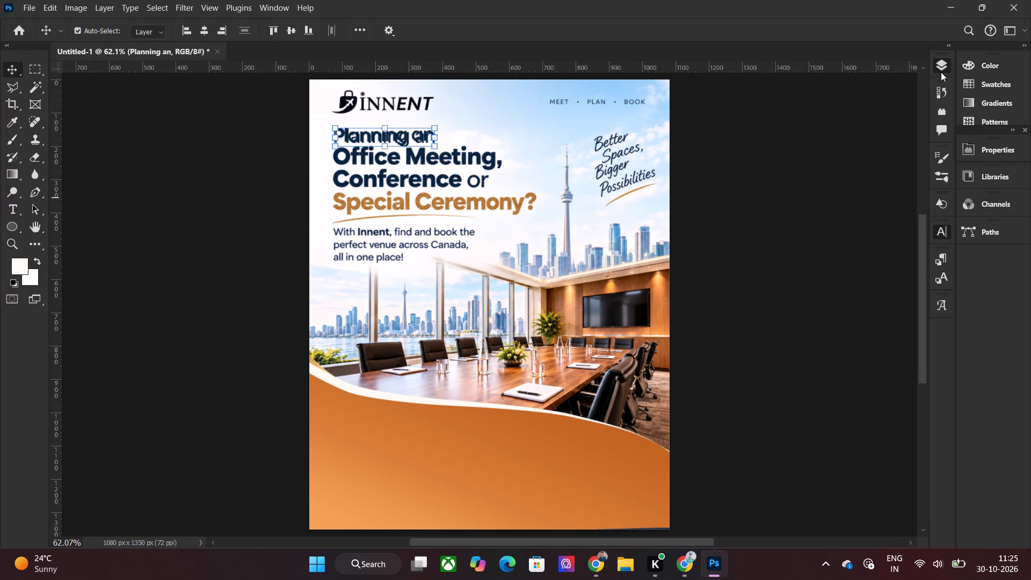
{"action": "left_click", "coordinate": [155, 258]}
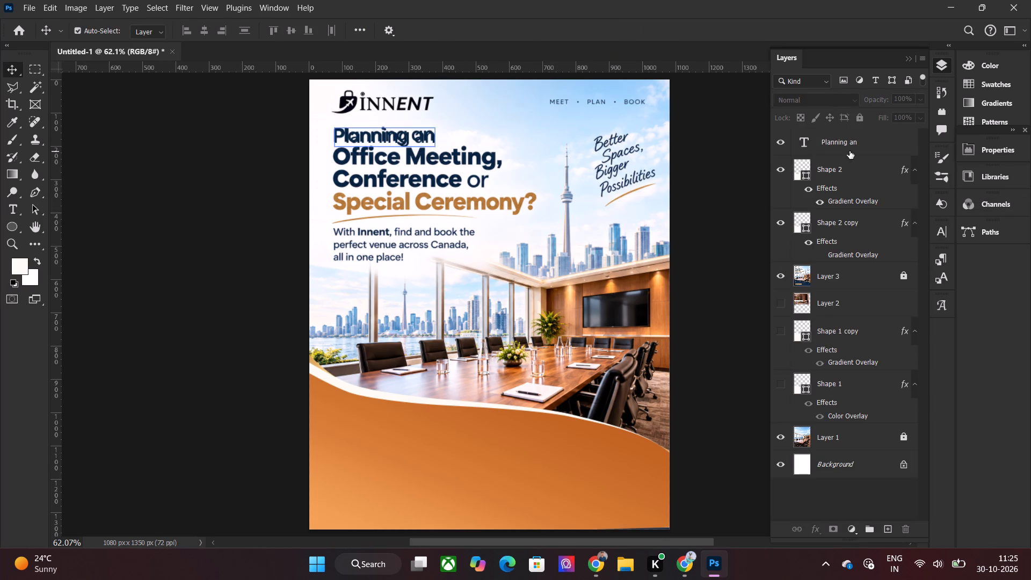
{"action": "left_click", "coordinate": [395, 135]}
{"action": "key", "text": "ctrl+j"}
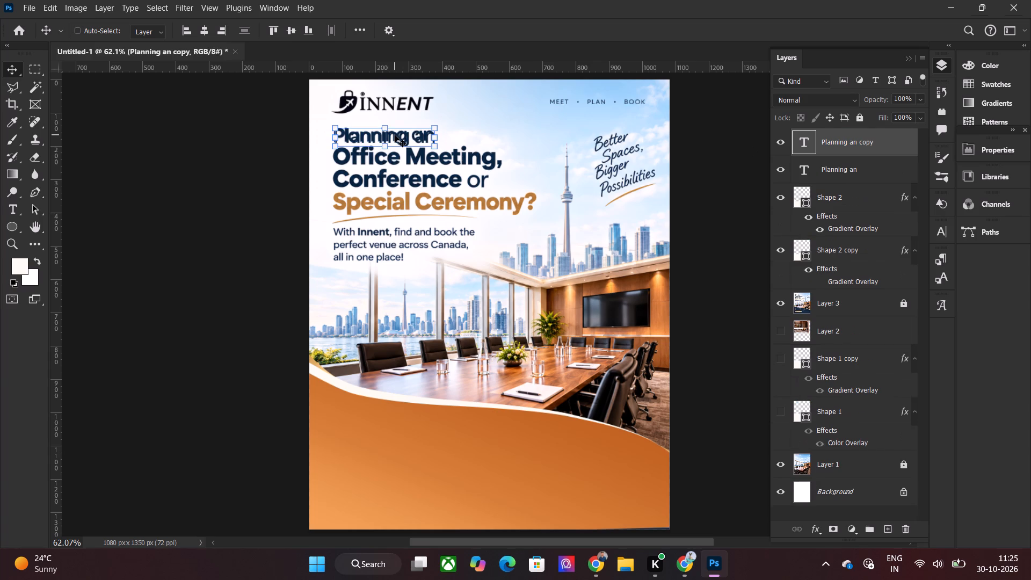
{"action": "left_click_drag", "start_coordinate": [412, 135], "coordinate": [412, 185]}
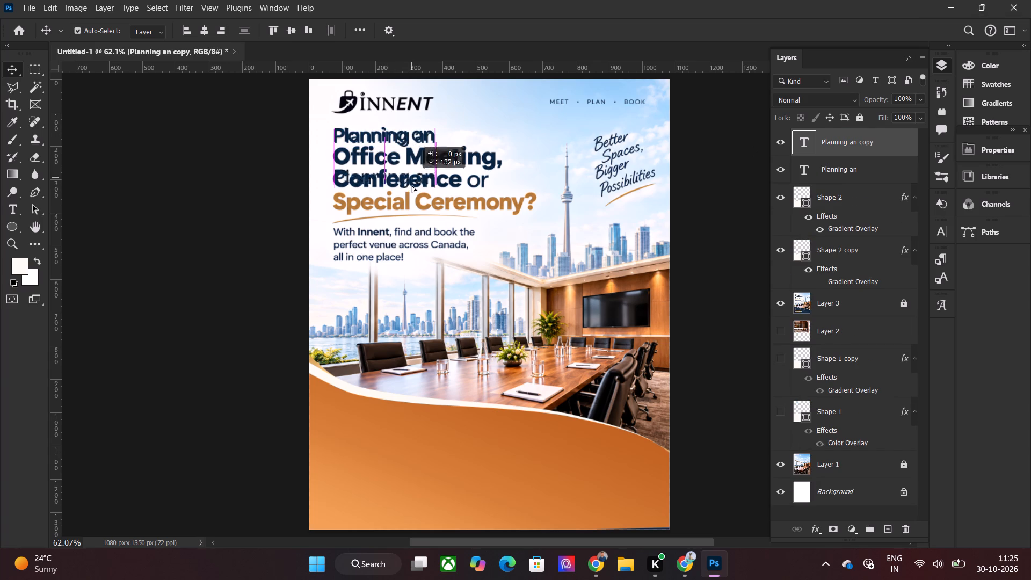
{"action": "left_click_drag", "start_coordinate": [412, 185], "coordinate": [412, 252]}
Replace the duplicated text's wording with "Office Meeting,".
{"action": "double_click", "coordinate": [412, 252]}
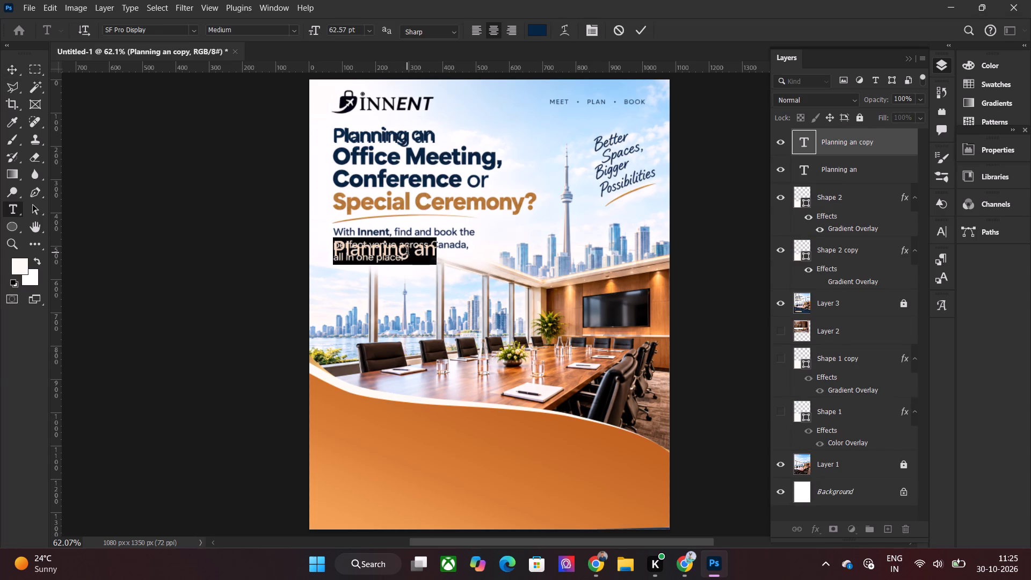
{"action": "type", "text": "Offive"}
{"action": "key", "text": "BackSpace"}
{"action": "key", "text": "BackSpace"}
{"action": "type", "text": "ce <"}
{"action": "key", "text": "BackSpace"}
{"action": "type", "text": "Me"}
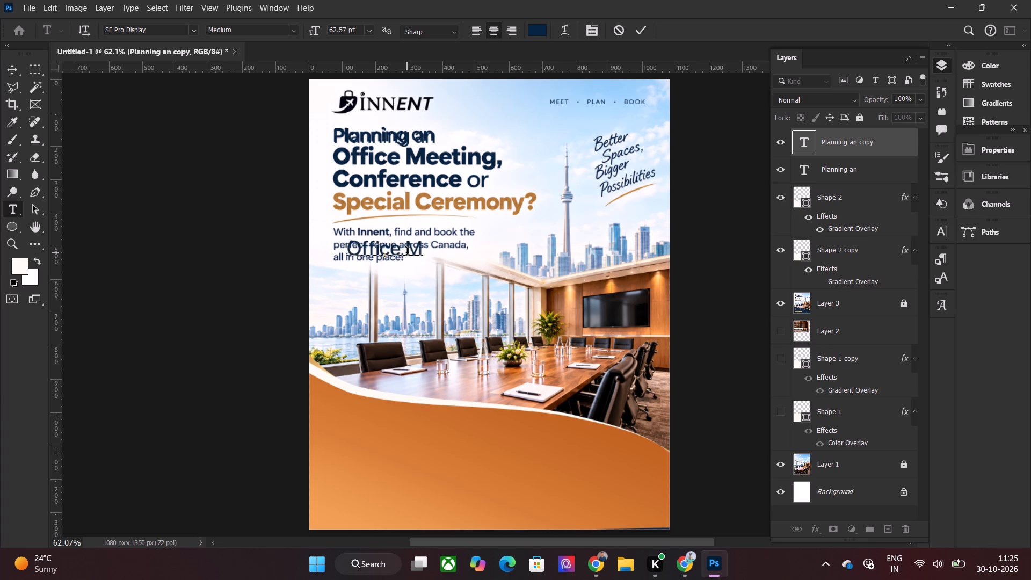
{"action": "type", "text": "eti"}
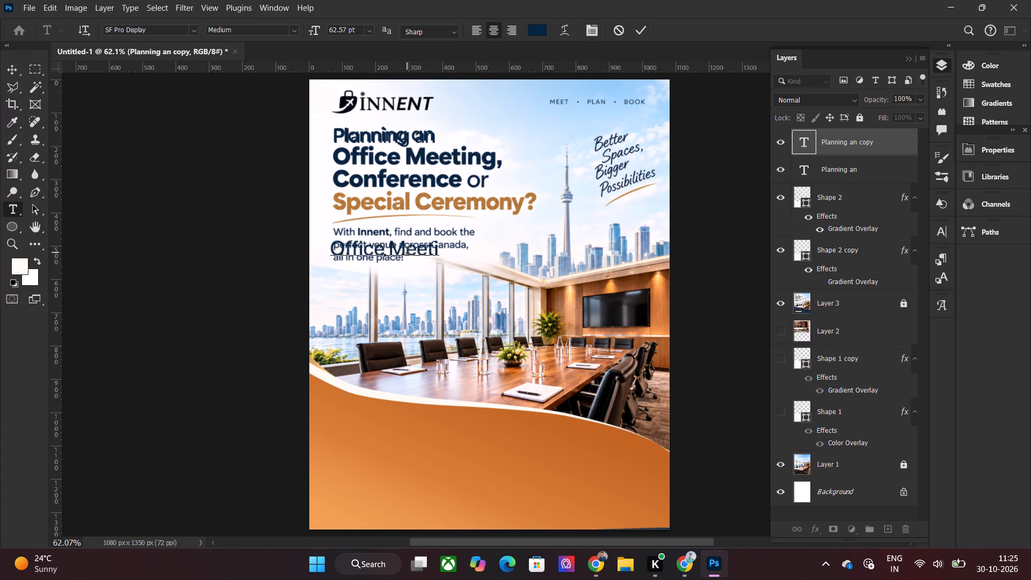
{"action": "type", "text": "ng"}
{"action": "key", "text": "comma"}
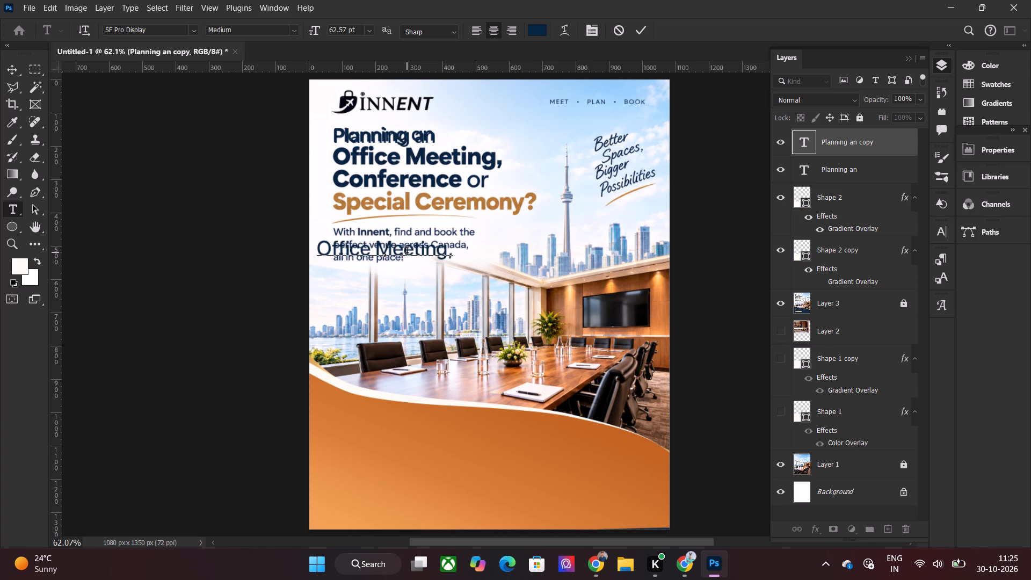
Set the font weight of the whole "Office Meeting," text to Bold.
{"action": "key", "text": "ctrl+a"}
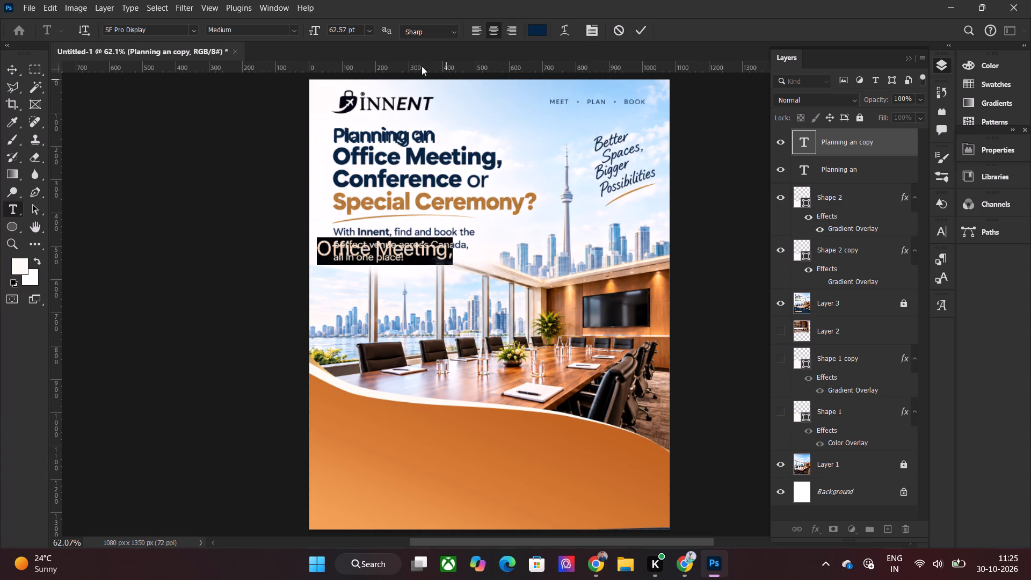
{"action": "left_click", "coordinate": [293, 24]}
{"action": "left_click", "coordinate": [293, 28]}
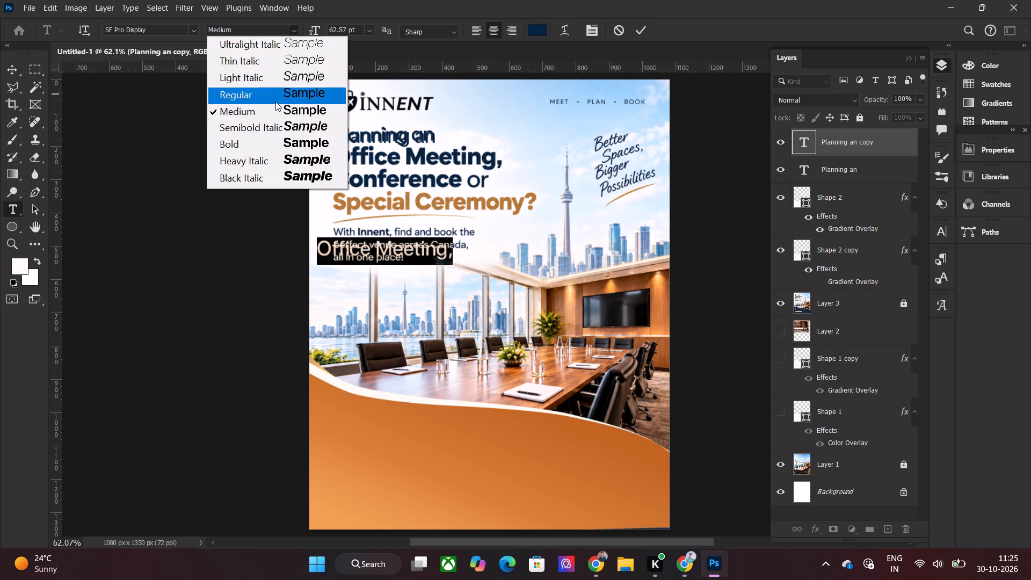
{"action": "left_click", "coordinate": [265, 139]}
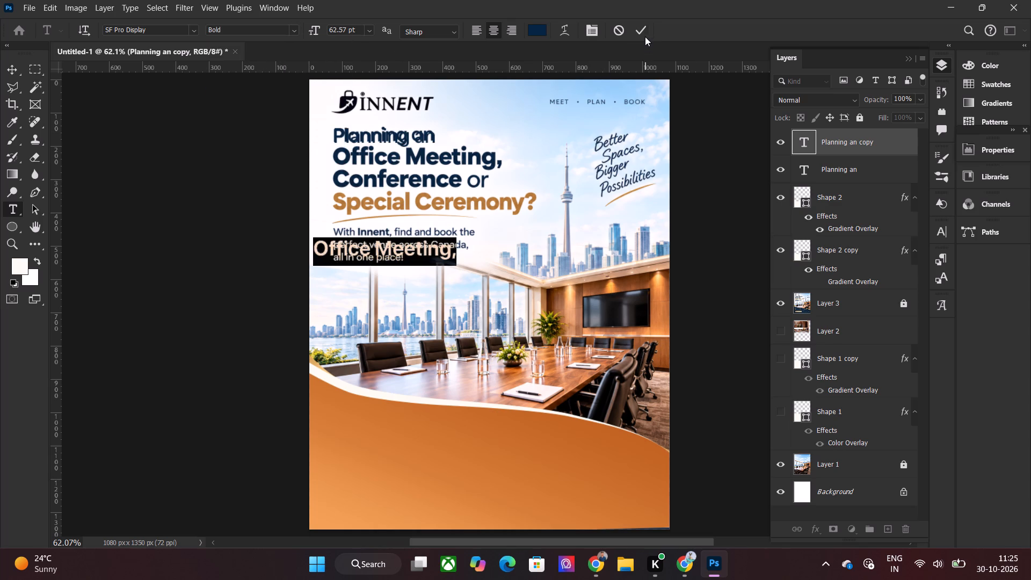
{"action": "left_click", "coordinate": [297, 25]}
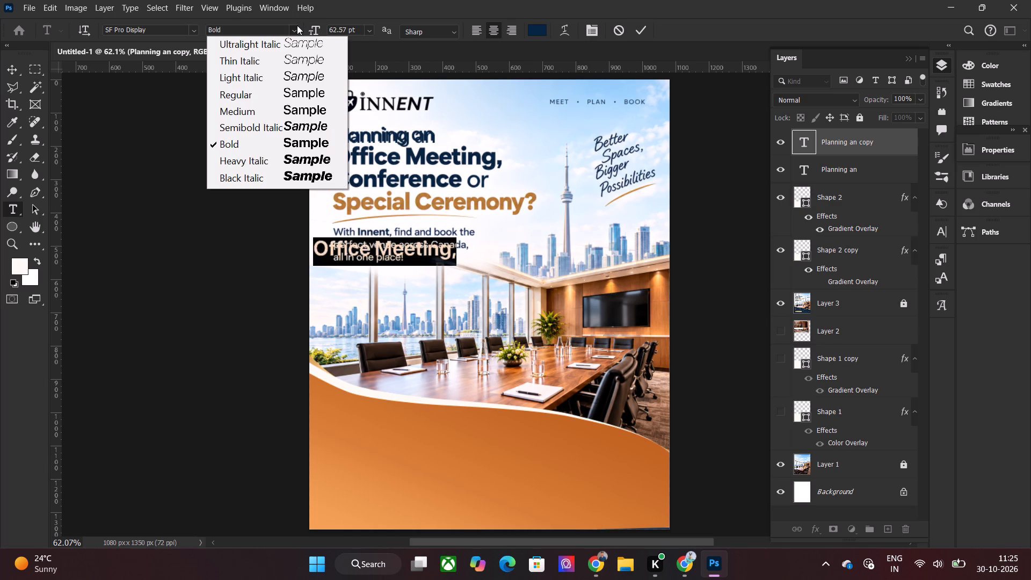
{"action": "left_click", "coordinate": [645, 27]}
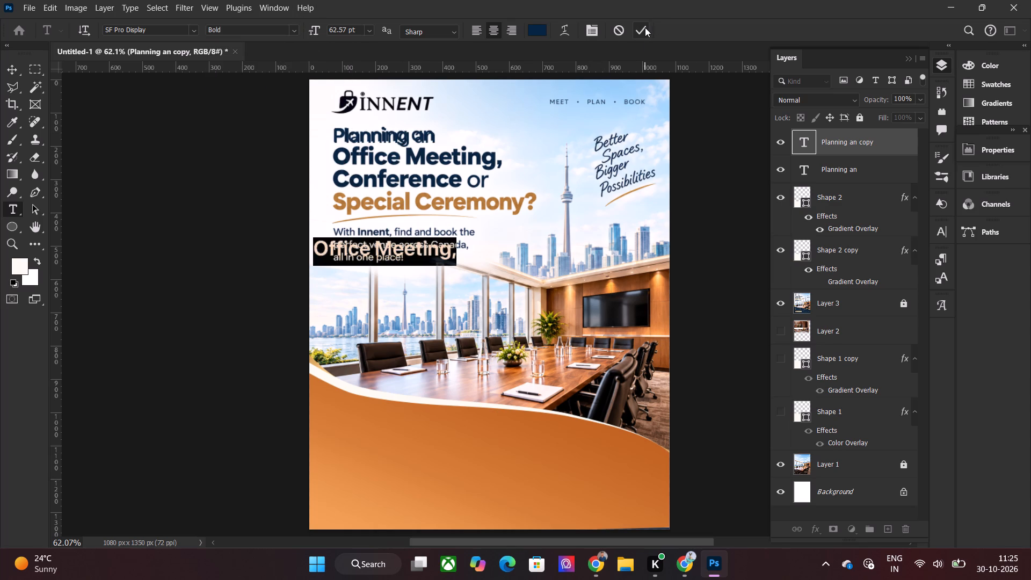
{"action": "left_click", "coordinate": [645, 27]}
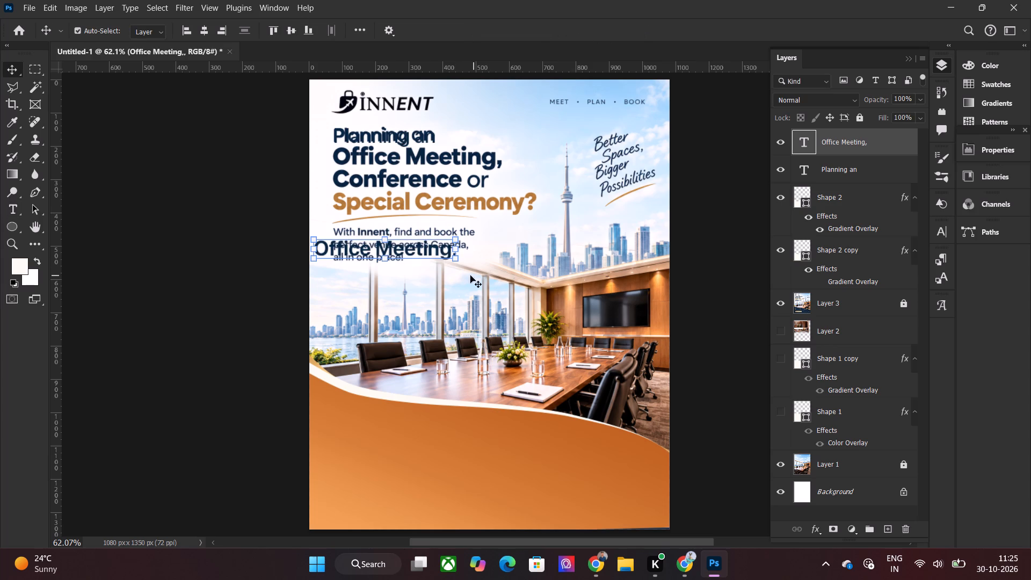
Move the "Office Meeting," text onto the reference headline's second line and enlarge it to about 117%.
{"action": "left_click_drag", "start_coordinate": [433, 253], "coordinate": [453, 166]}
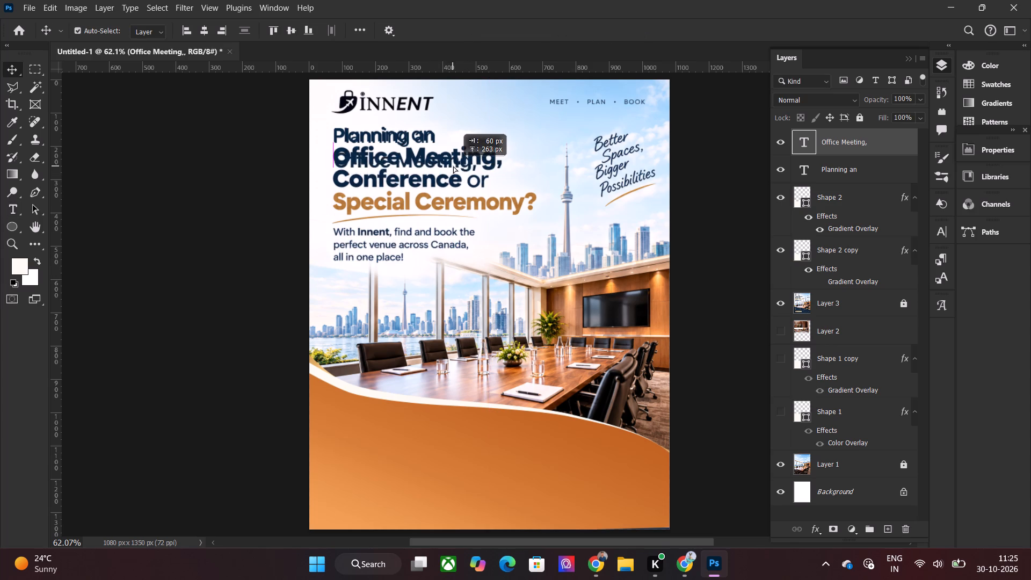
{"action": "left_click_drag", "start_coordinate": [453, 166], "coordinate": [452, 161]}
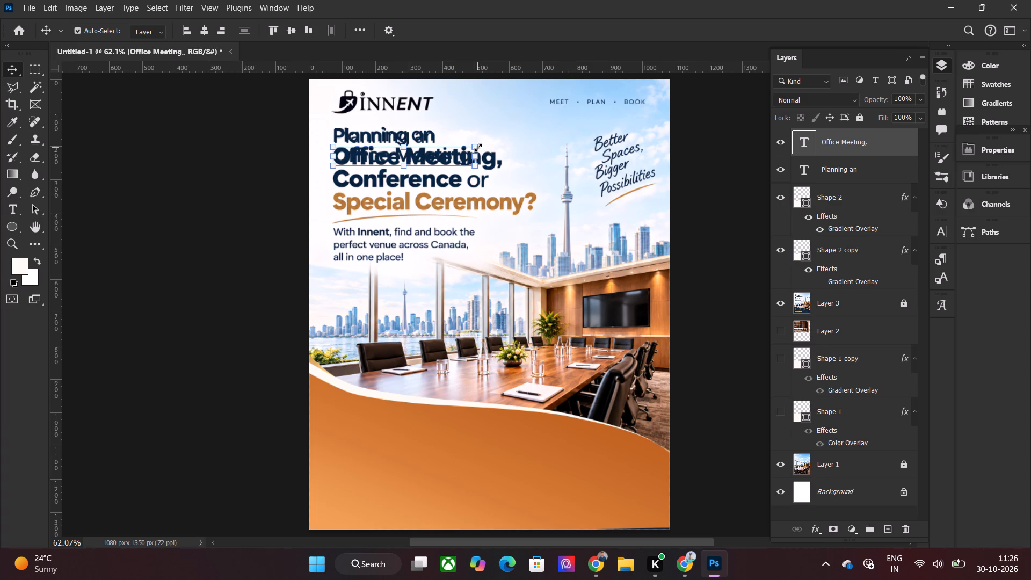
{"action": "left_click_drag", "start_coordinate": [476, 147], "coordinate": [484, 147], "text": "shift"}
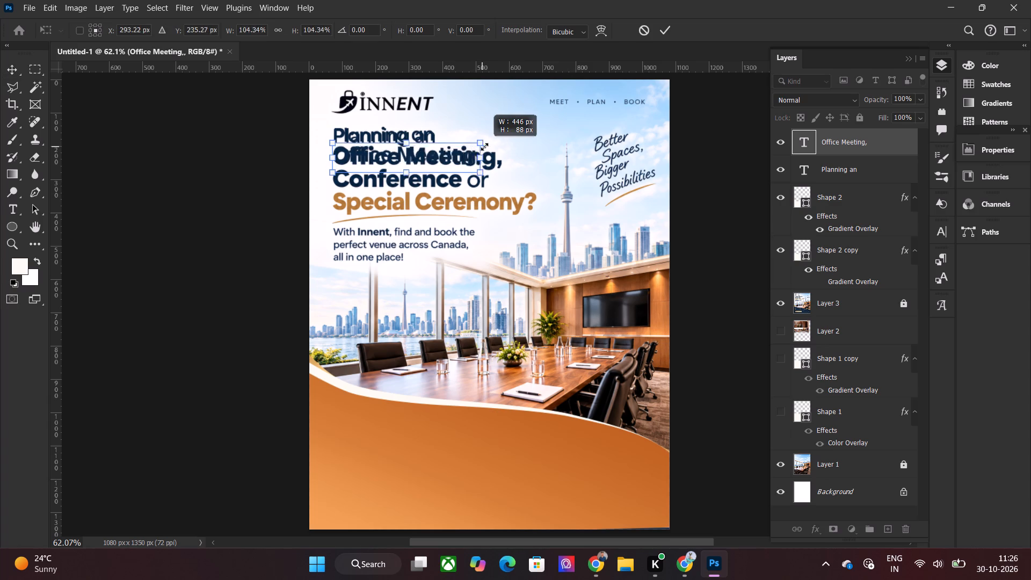
{"action": "left_click_drag", "start_coordinate": [484, 147], "coordinate": [500, 145], "text": "shift"}
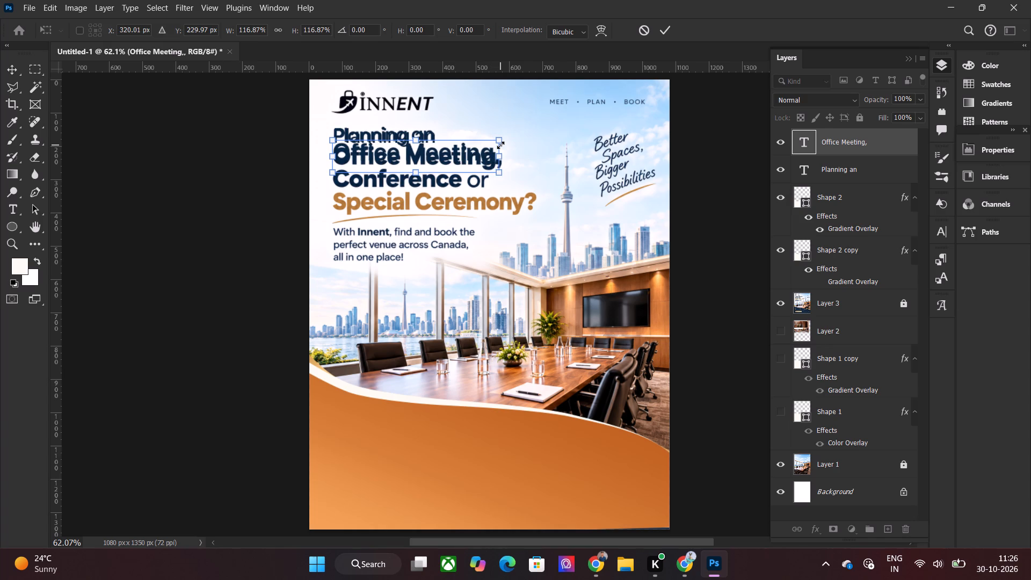
{"action": "left_click_drag", "start_coordinate": [451, 155], "coordinate": [448, 160]}
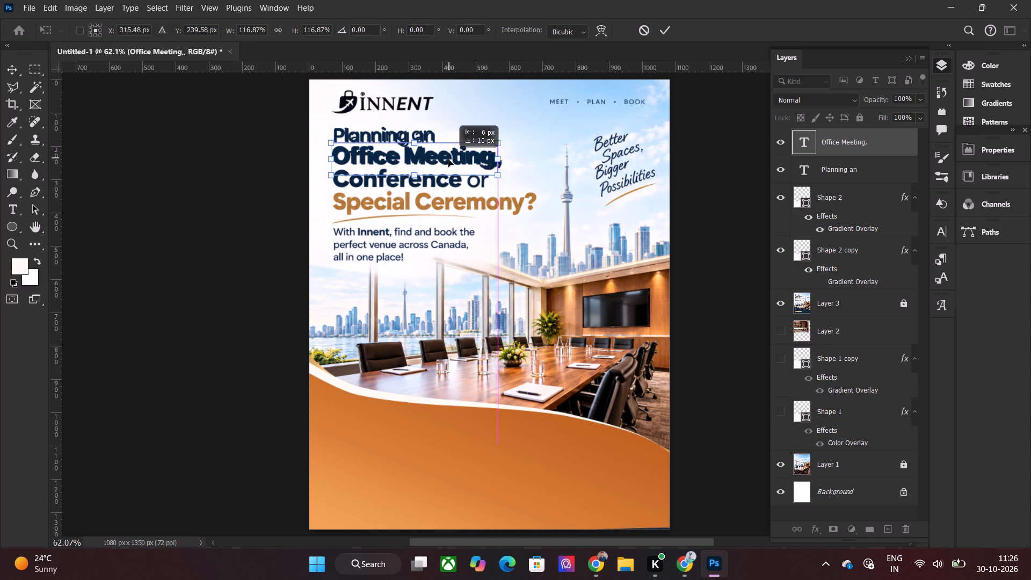
{"action": "left_click_drag", "start_coordinate": [448, 160], "coordinate": [451, 160]}
{"action": "key", "text": "Down"}
{"action": "key", "text": "Down"}
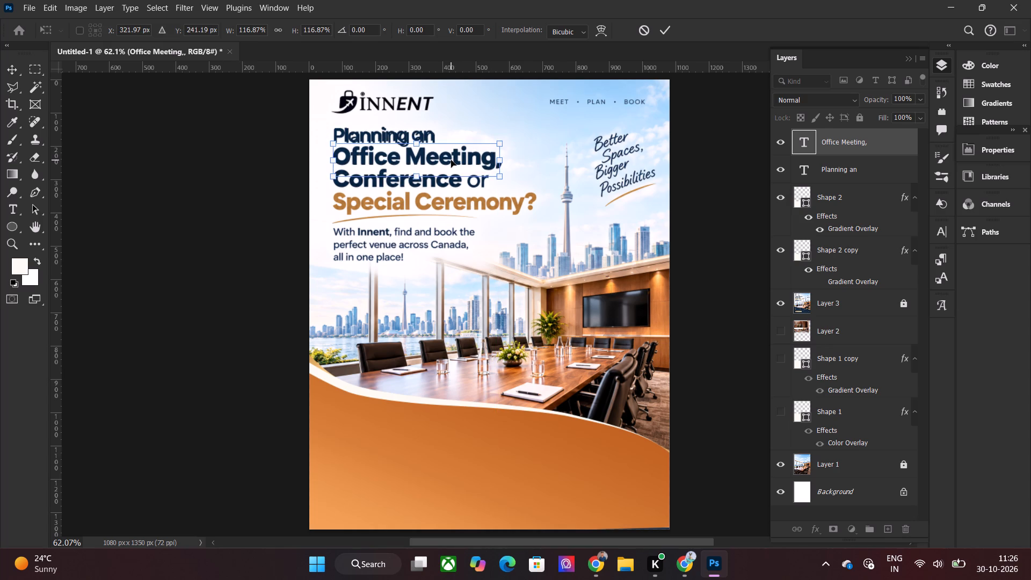
{"action": "key", "text": "Left"}
{"action": "key", "text": "Left"}
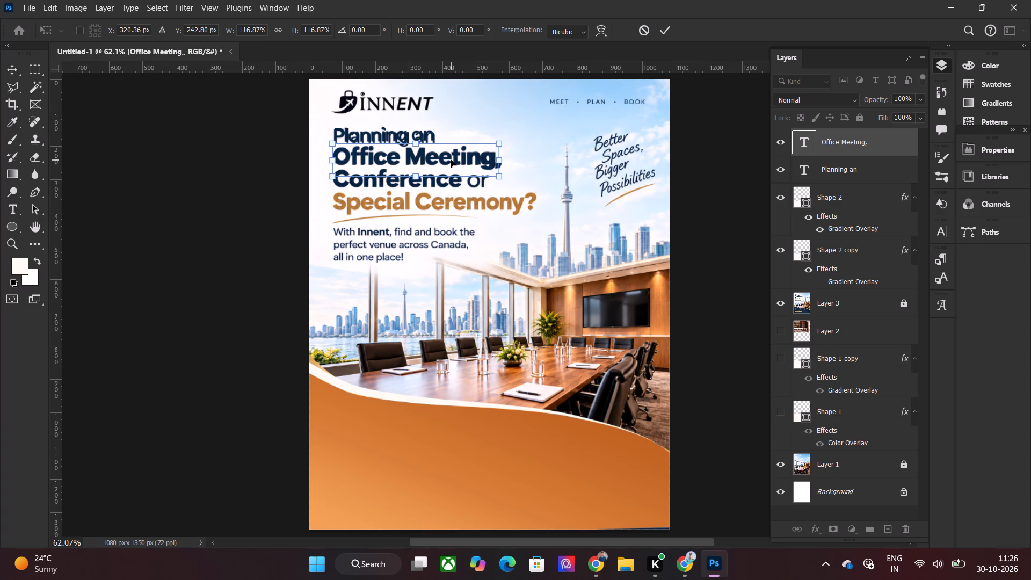
{"action": "scroll", "coordinate": [498, 177], "scroll_direction": "up", "scroll_amount": 1, "text": "alt"}
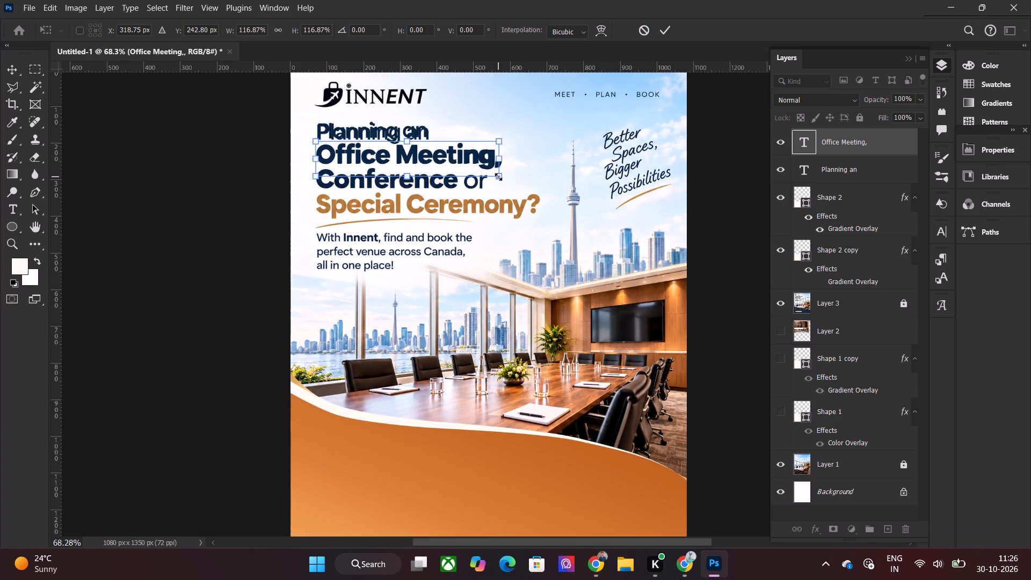
{"action": "scroll", "coordinate": [499, 177], "scroll_direction": "up", "scroll_amount": 2, "text": "alt"}
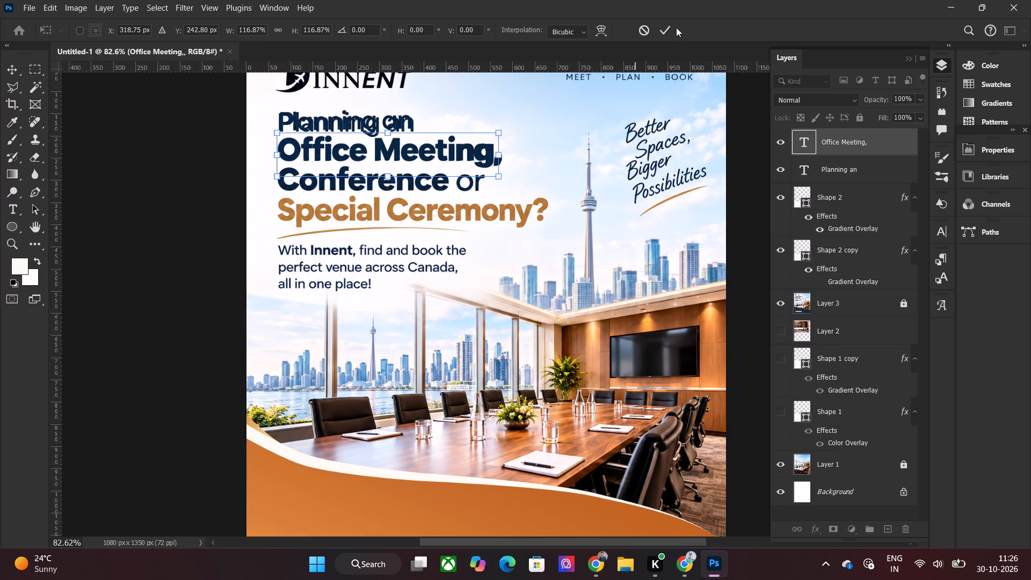
{"action": "left_click", "coordinate": [665, 32]}
Enlarge the "Office Meeting," text slightly, to about 101%, and nudge it down to match the reference line.
{"action": "left_click", "coordinate": [498, 170], "text": "shift"}
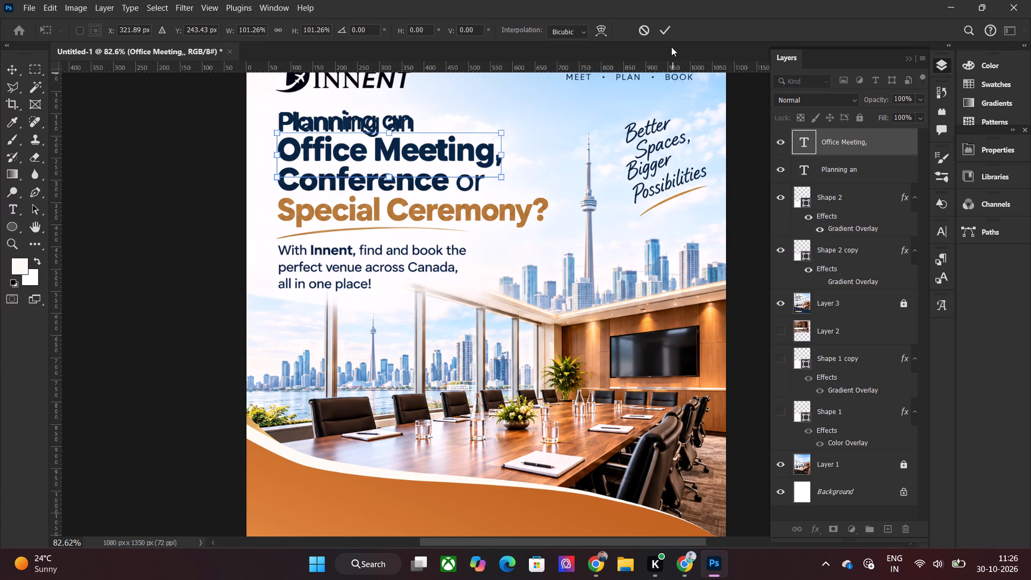
{"action": "left_click", "coordinate": [664, 34]}
{"action": "left_click", "coordinate": [161, 242]}
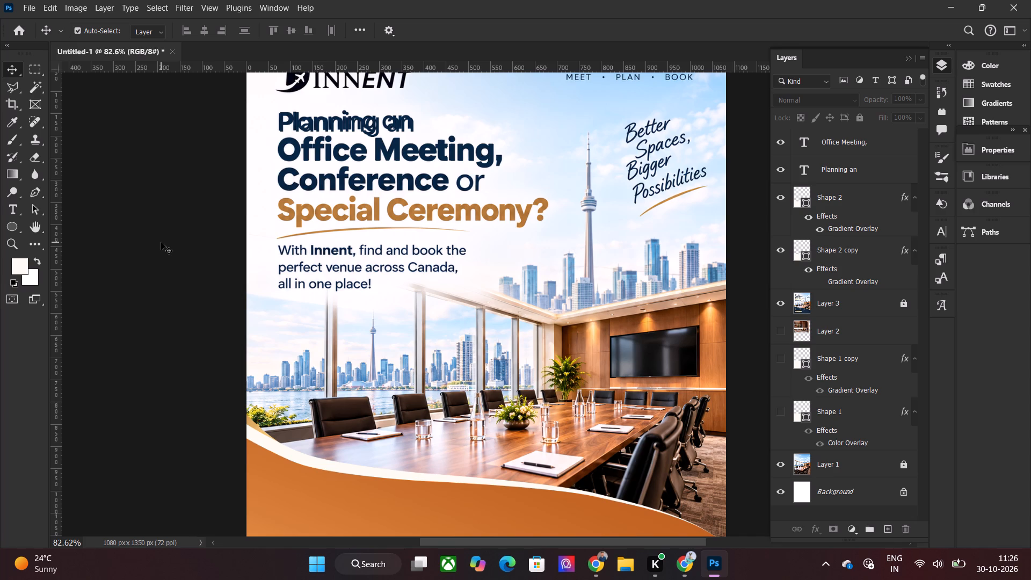
{"action": "left_click", "coordinate": [427, 155]}
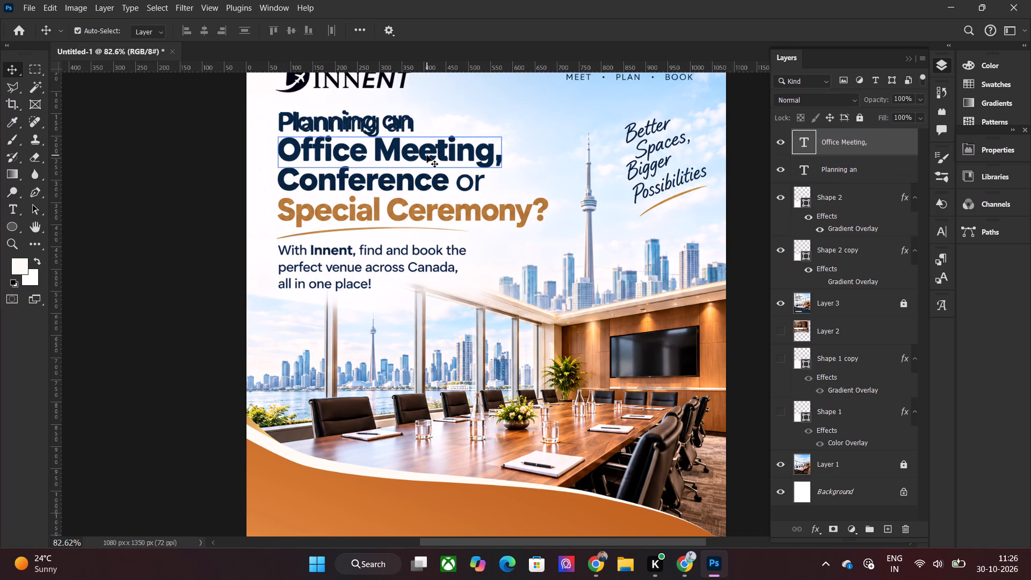
{"action": "key", "text": "Down"}
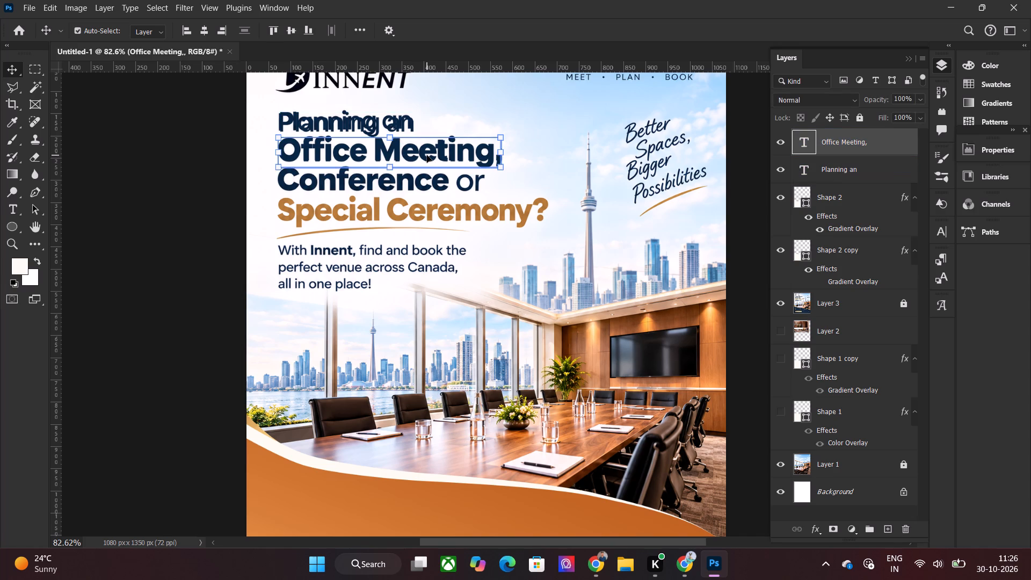
Duplicate the "Office Meeting," text layer and place the copy just below the reference's body paragraph.
{"action": "key", "text": "ctrl+j"}
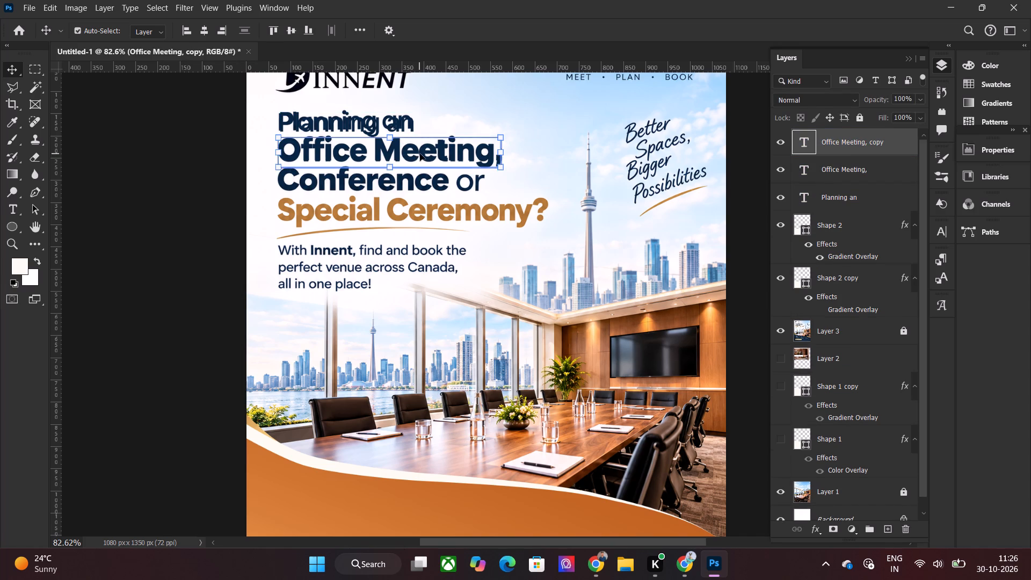
{"action": "left_click_drag", "start_coordinate": [421, 154], "coordinate": [423, 321]}
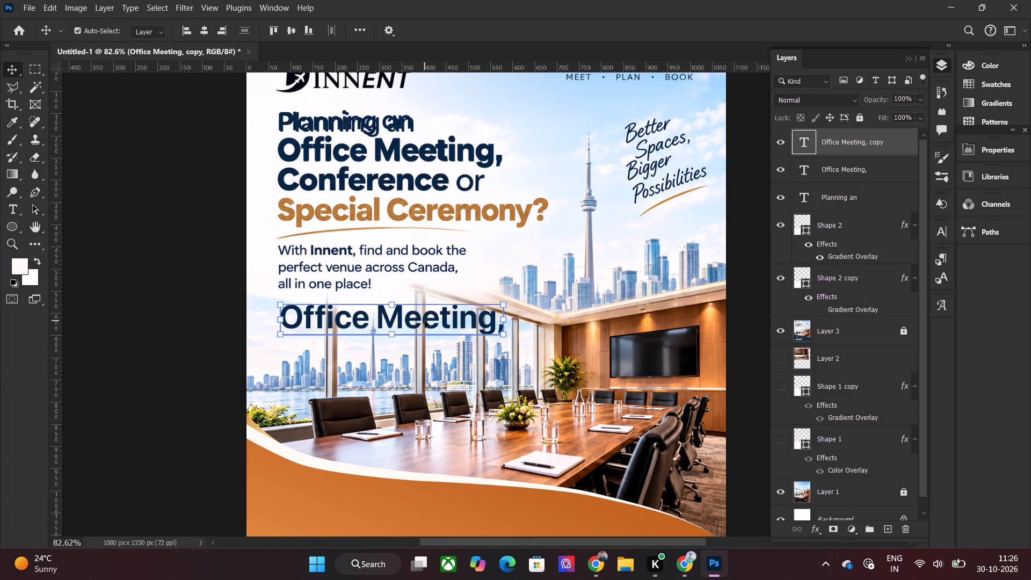
Replace the text of the copied "Office Meeting," layer with "Conference or".
{"action": "double_click", "coordinate": [425, 321]}
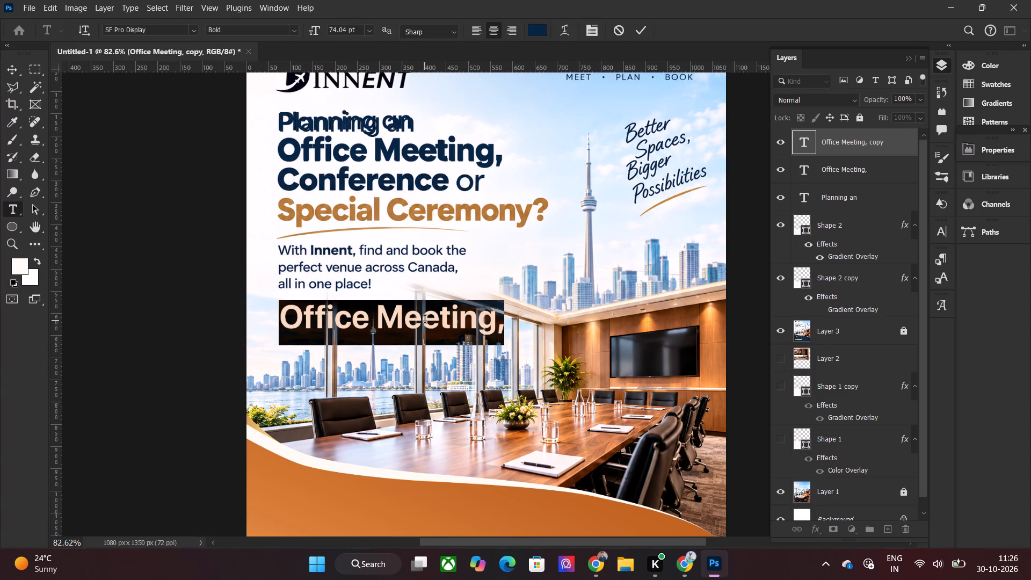
{"action": "type", "text": "Con"}
{"action": "type", "text": "ferenmc"}
{"action": "key", "text": "BackSpace"}
{"action": "key", "text": "BackSpace"}
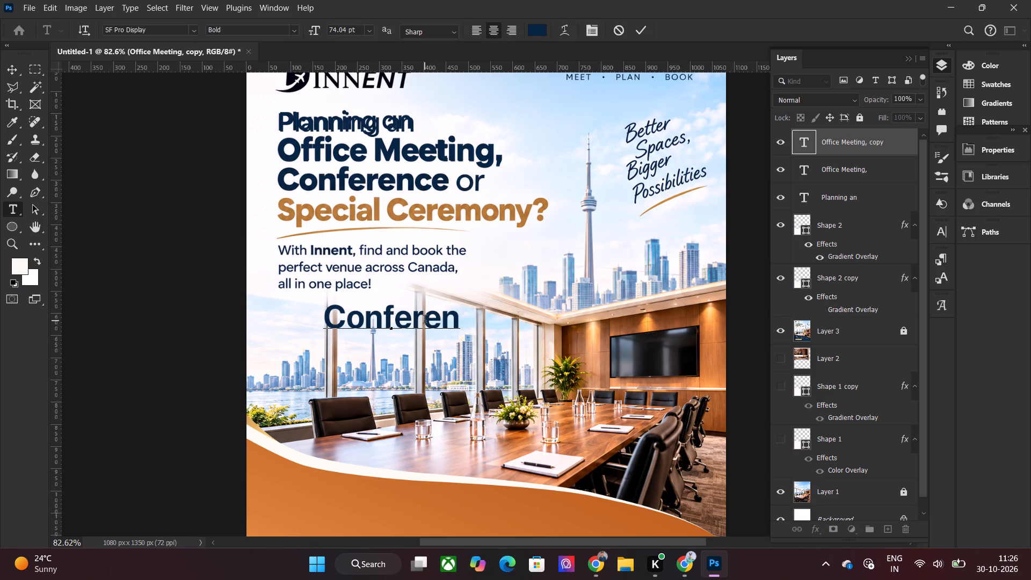
{"action": "type", "text": "ce or"}
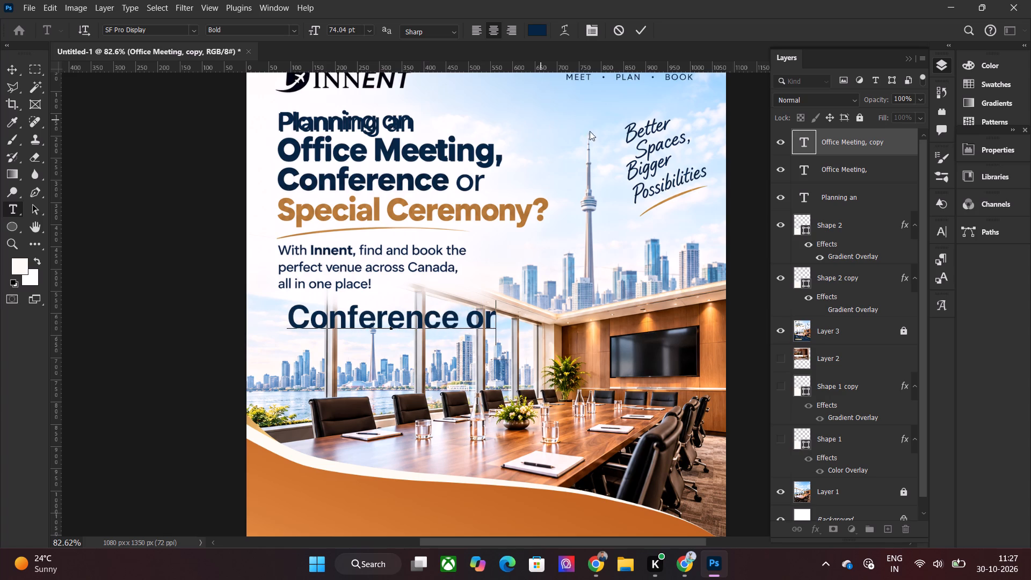
{"action": "left_click", "coordinate": [643, 33]}
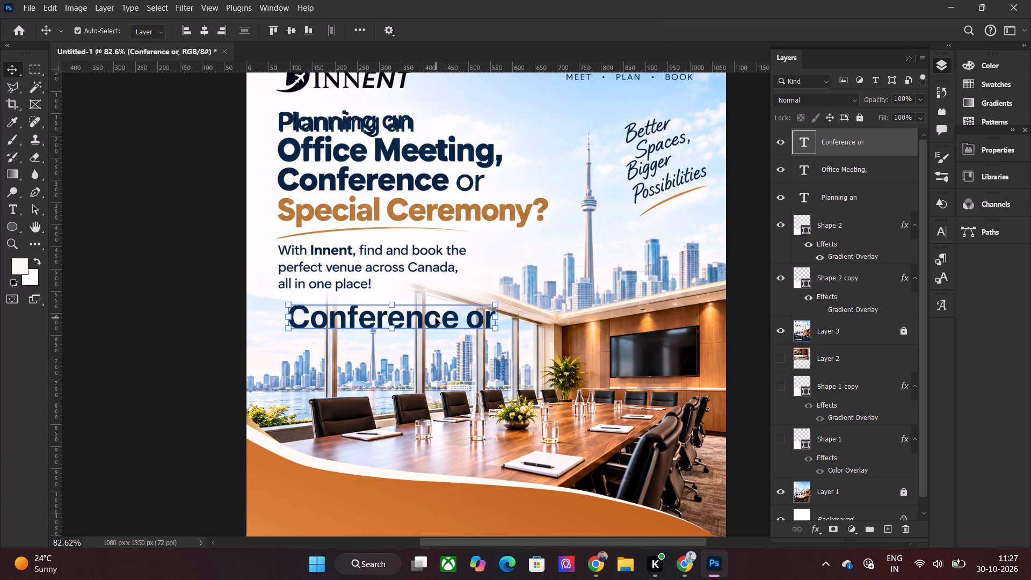
Move the "Conference or" text onto the reference headline's third line, nudge it into alignment, and deselect it.
{"action": "left_click_drag", "start_coordinate": [432, 317], "coordinate": [419, 184]}
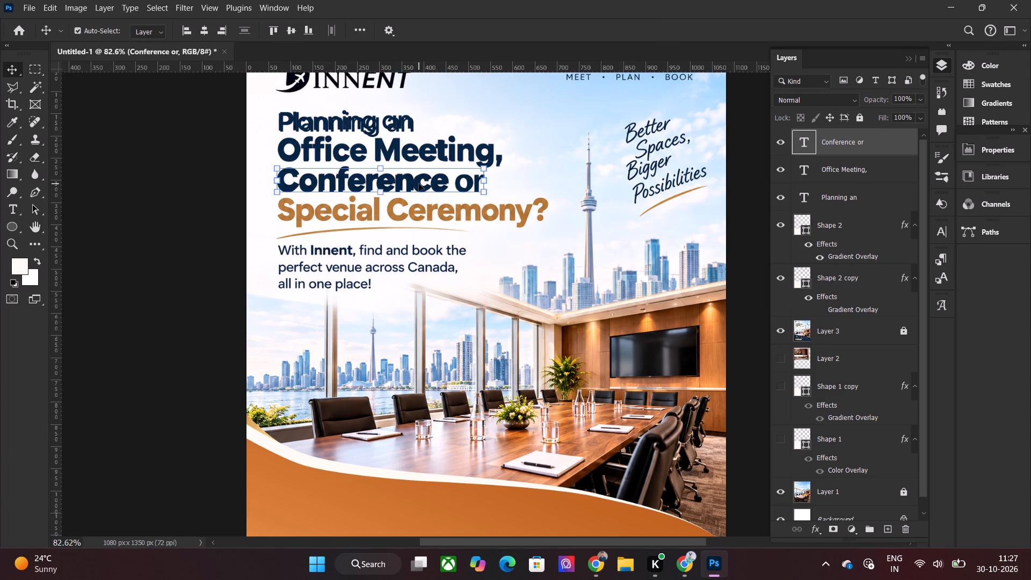
{"action": "key", "text": "Up"}
{"action": "key", "text": "d"}
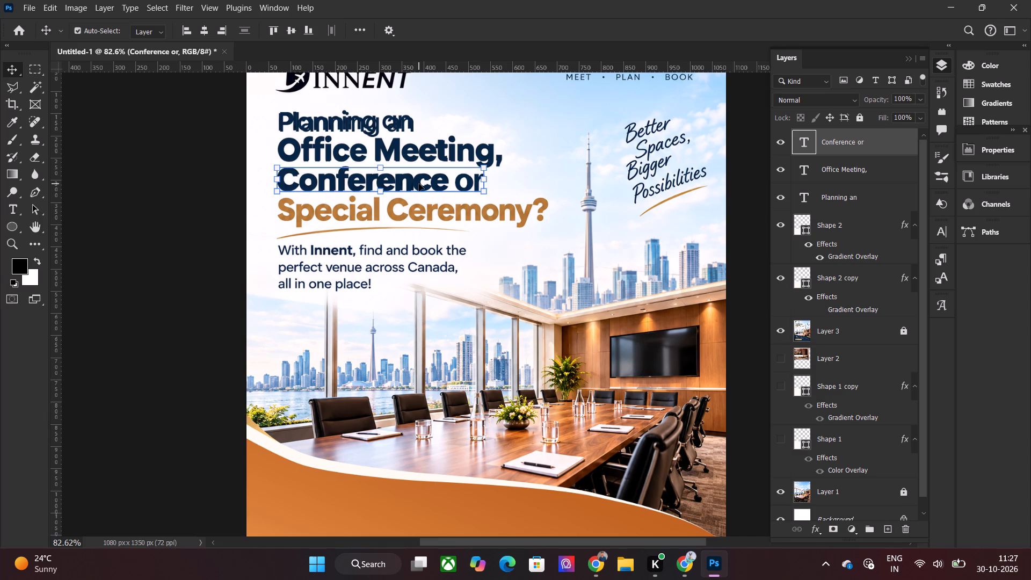
{"action": "key", "text": "Right"}
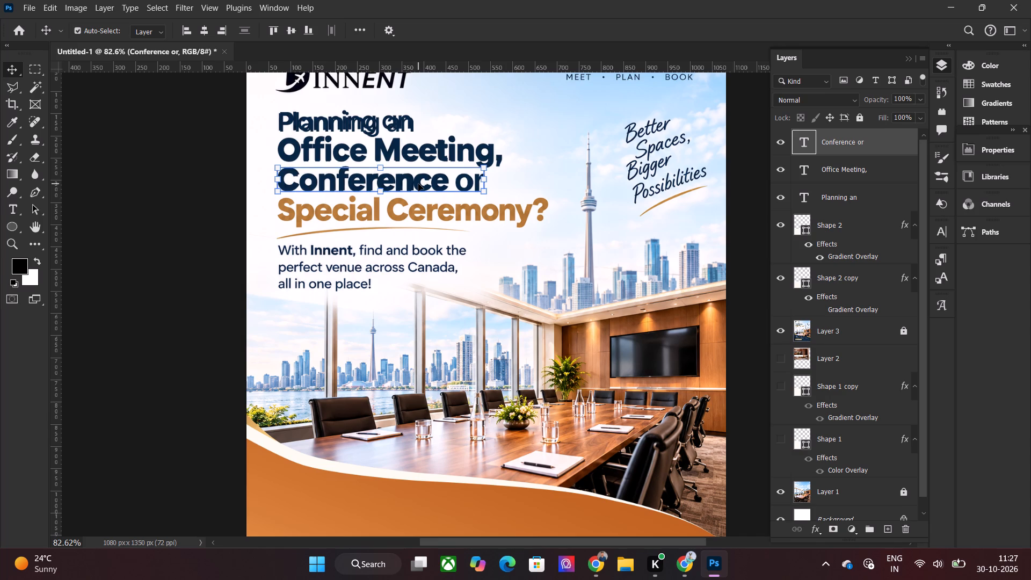
{"action": "left_click", "coordinate": [166, 224]}
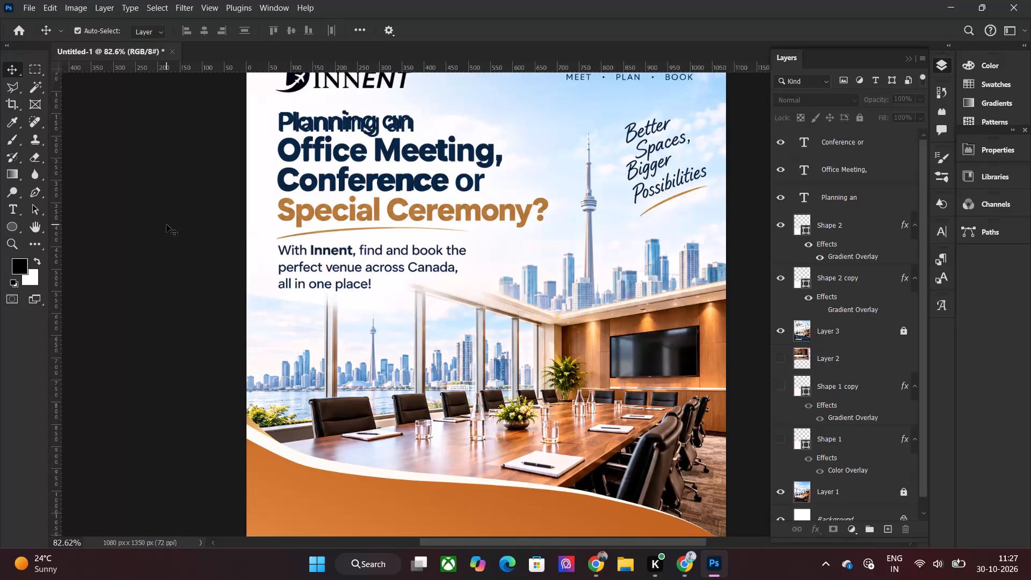
{"action": "left_click", "coordinate": [166, 224]}
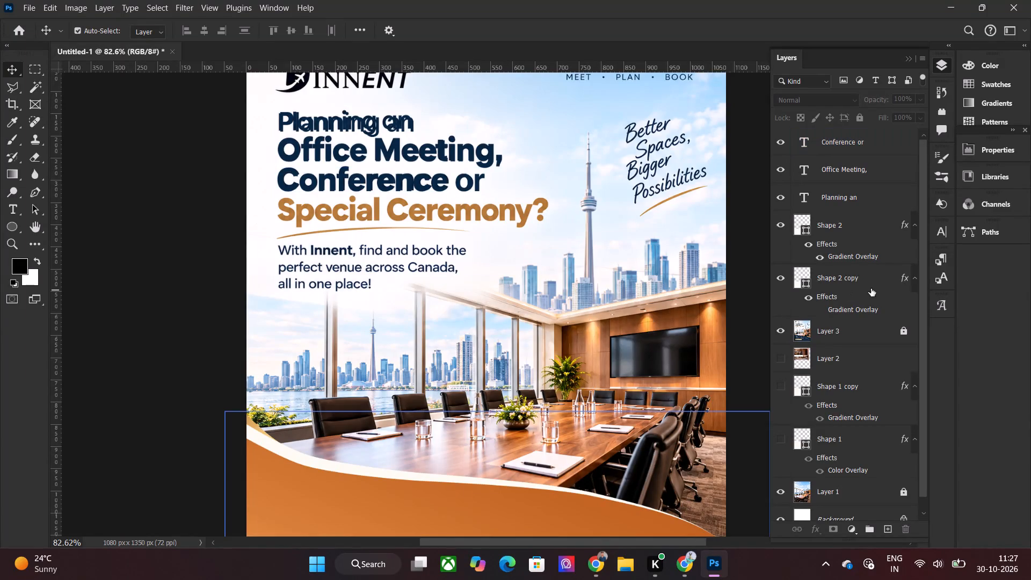
Hide the reference Layer 3 and nudge "Office Meeting," and "Conference or" down together by a couple of pixels.
{"action": "scroll", "coordinate": [887, 274], "scroll_direction": "down", "scroll_amount": 2}
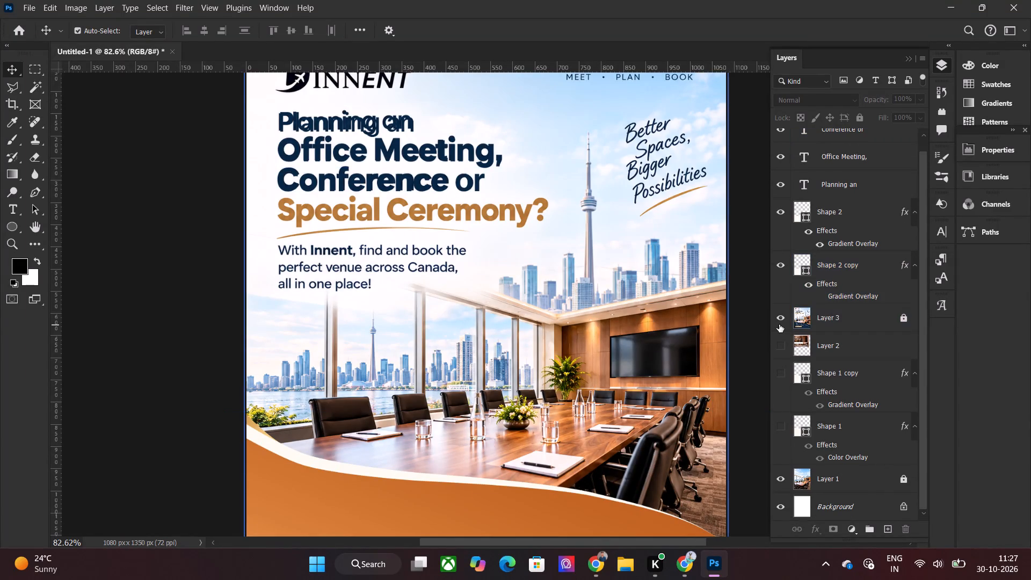
{"action": "left_click", "coordinate": [779, 324]}
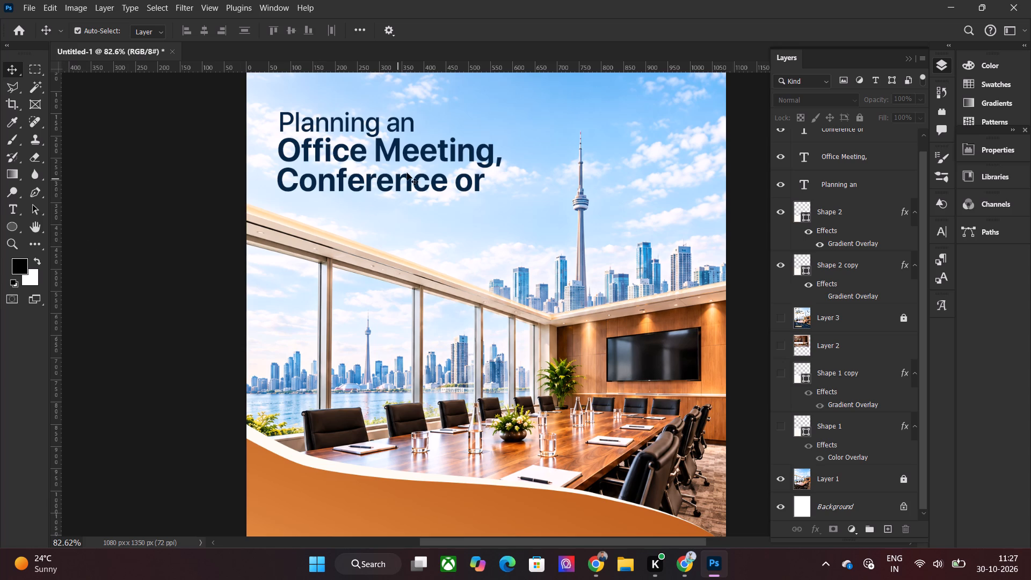
{"action": "left_click", "coordinate": [421, 160]}
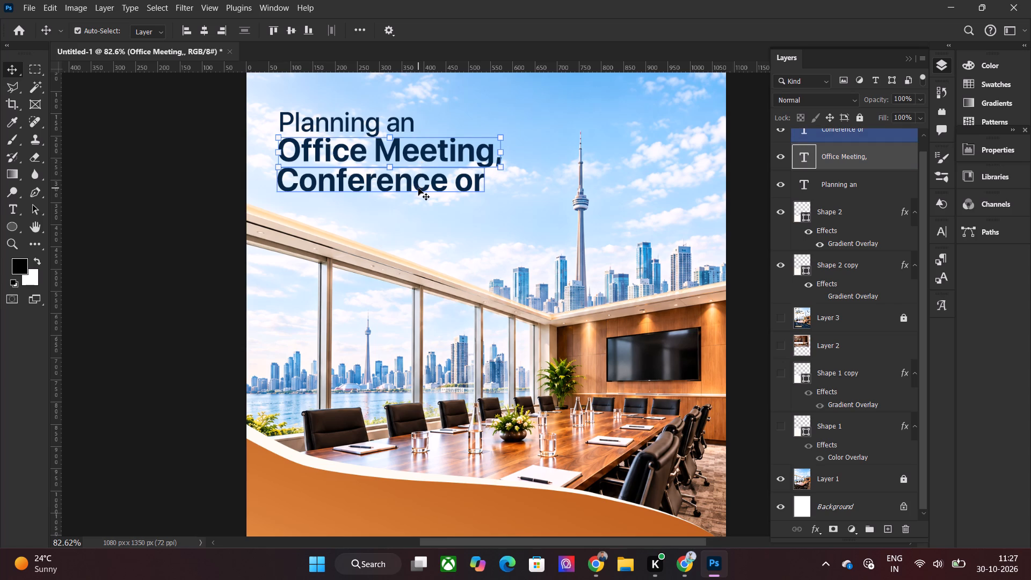
{"action": "left_click", "coordinate": [418, 188], "text": "shift"}
{"action": "key", "text": "Down"}
{"action": "key", "text": "Down"}
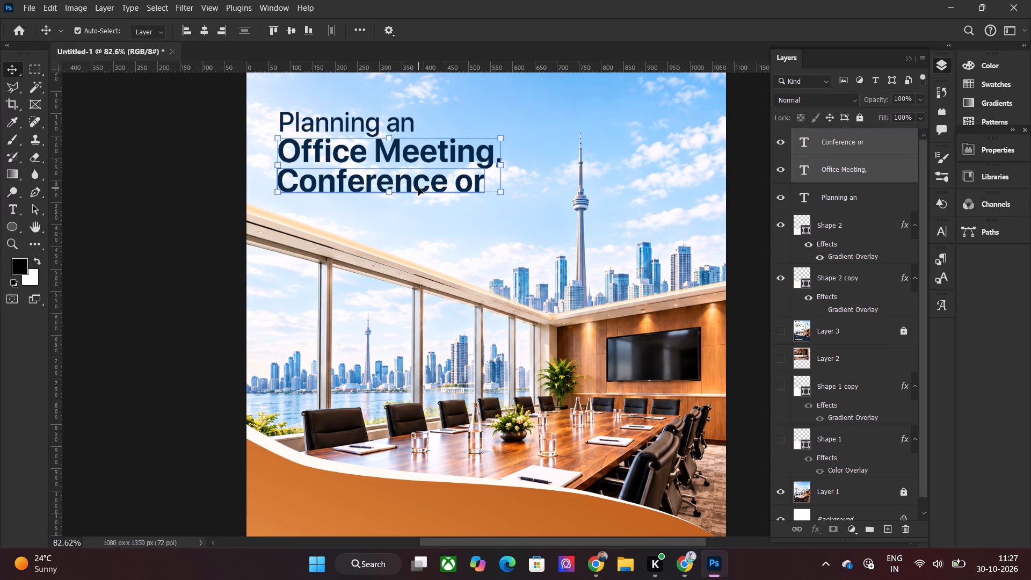
{"action": "left_click", "coordinate": [205, 139]}
Nudge "Conference or" down a few pixels to add space below "Office Meeting,".
{"action": "left_click", "coordinate": [330, 183]}
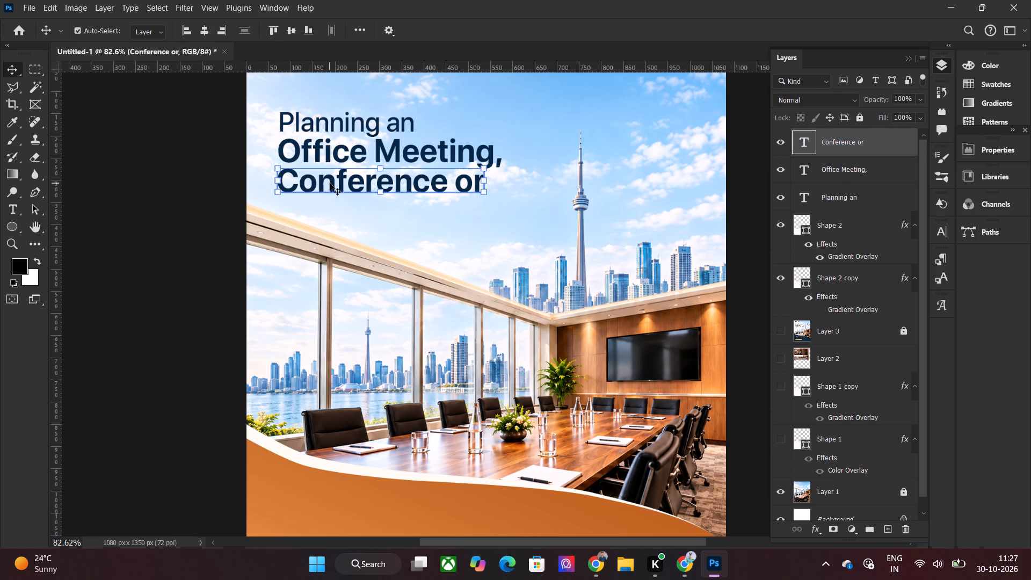
{"action": "key", "text": "Down"}
{"action": "key", "text": "Down"}
{"action": "key", "text": "Down"}
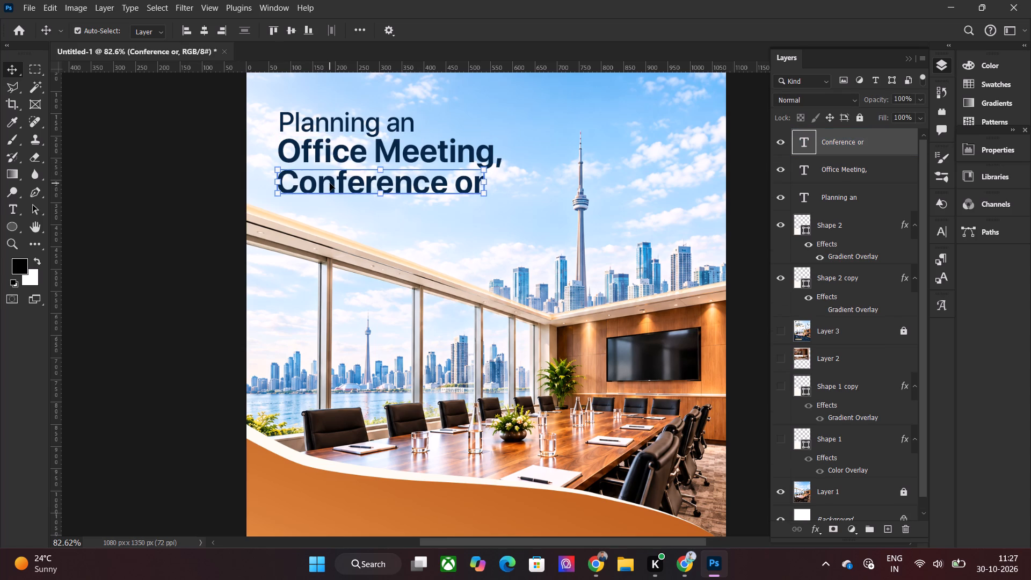
{"action": "left_click", "coordinate": [213, 173]}
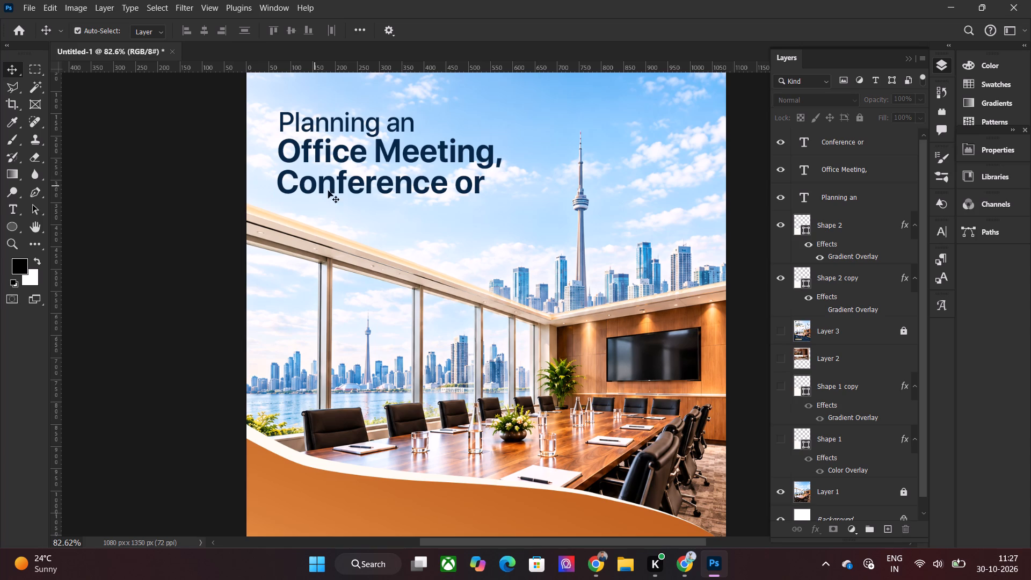
{"action": "scroll", "coordinate": [361, 201], "scroll_direction": "up", "scroll_amount": 6}
{"action": "scroll", "coordinate": [394, 219], "scroll_direction": "down", "scroll_amount": 3}
{"action": "left_click", "coordinate": [515, 246]}
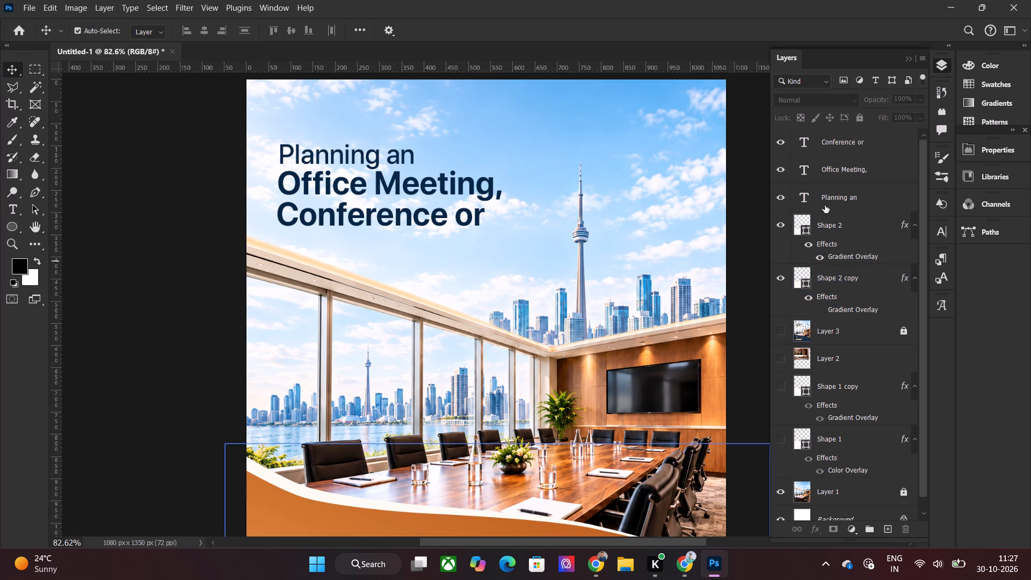
Show the reference Layer 3 again, duplicate the "Conference or" layer, and place the copy just below the reference's "Special Ceremony?" line.
{"action": "left_click", "coordinate": [782, 329]}
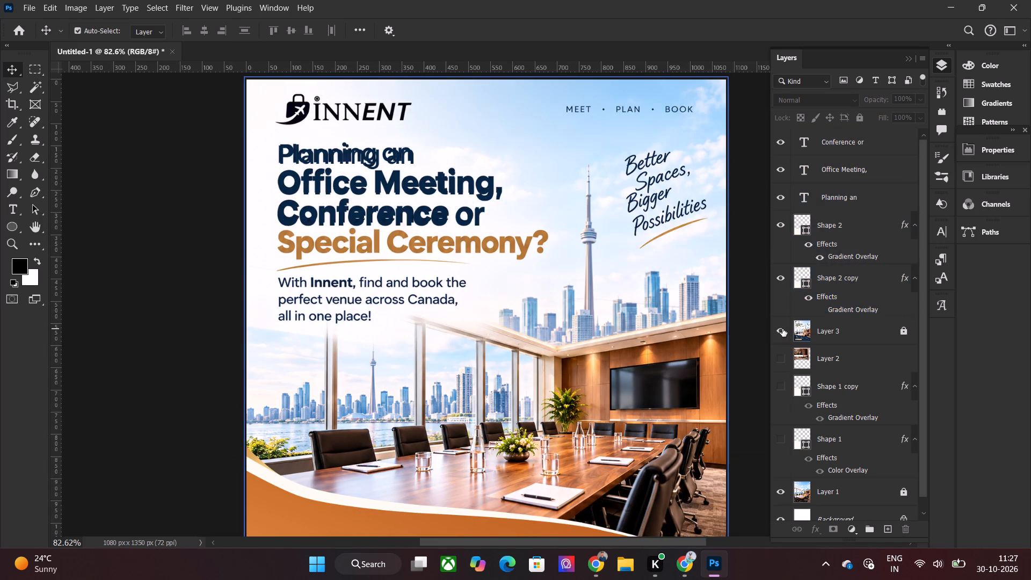
{"action": "left_click", "coordinate": [850, 135]}
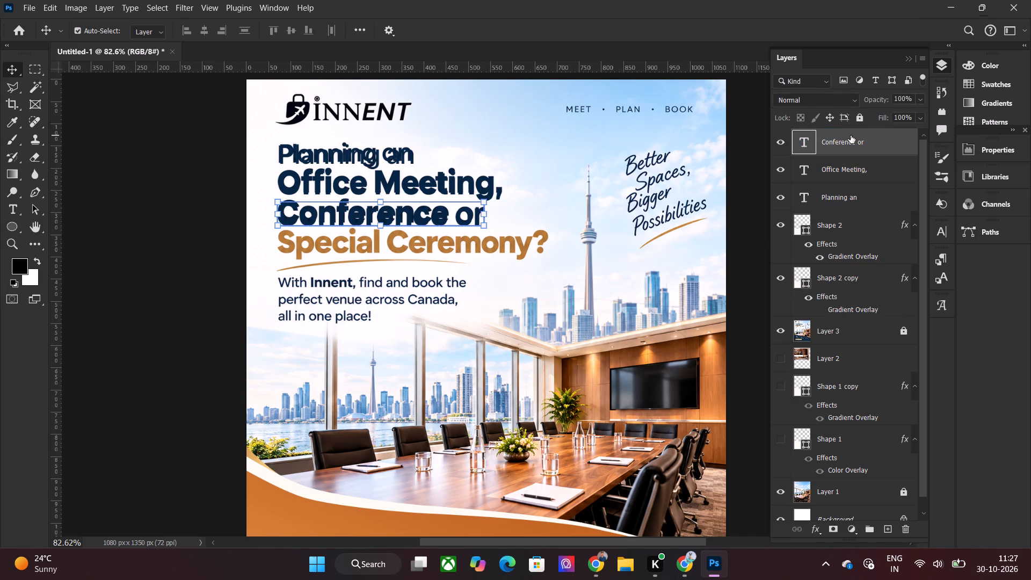
{"action": "key", "text": "ctrl+j"}
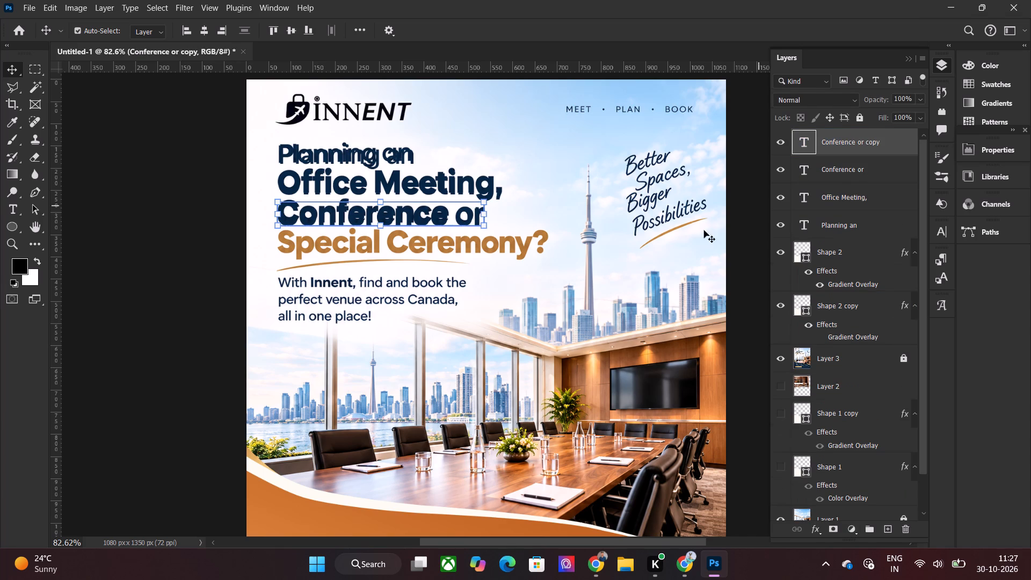
{"action": "left_click_drag", "start_coordinate": [432, 213], "coordinate": [432, 254]}
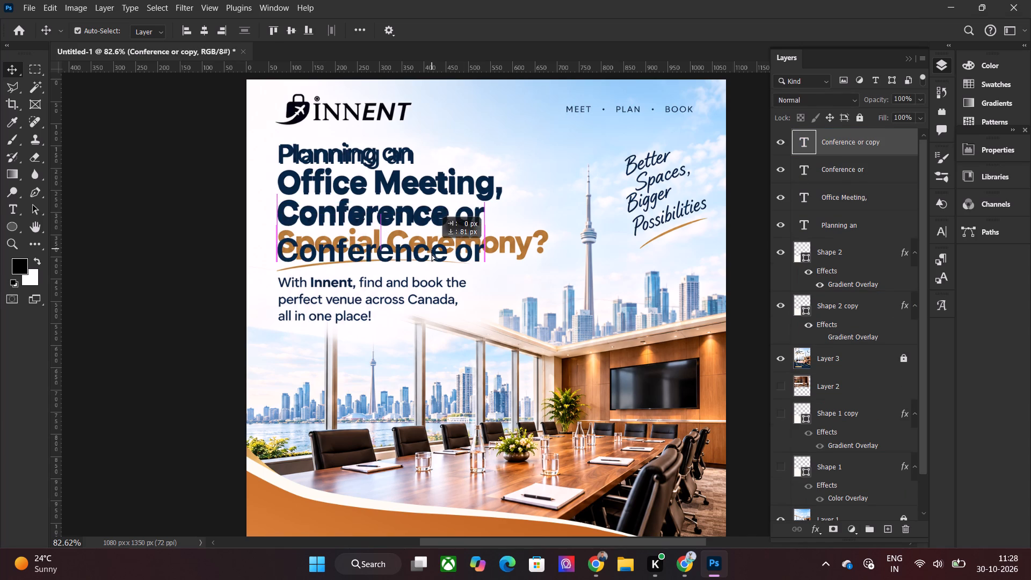
{"action": "left_click_drag", "start_coordinate": [432, 254], "coordinate": [432, 269]}
Replace the text of the "Conference or" copy with "Special Ceremony?".
{"action": "double_click", "coordinate": [432, 269]}
{"action": "type", "text": "Special Cere"}
{"action": "type", "text": "mony"}
{"action": "key", "text": "shift+question"}
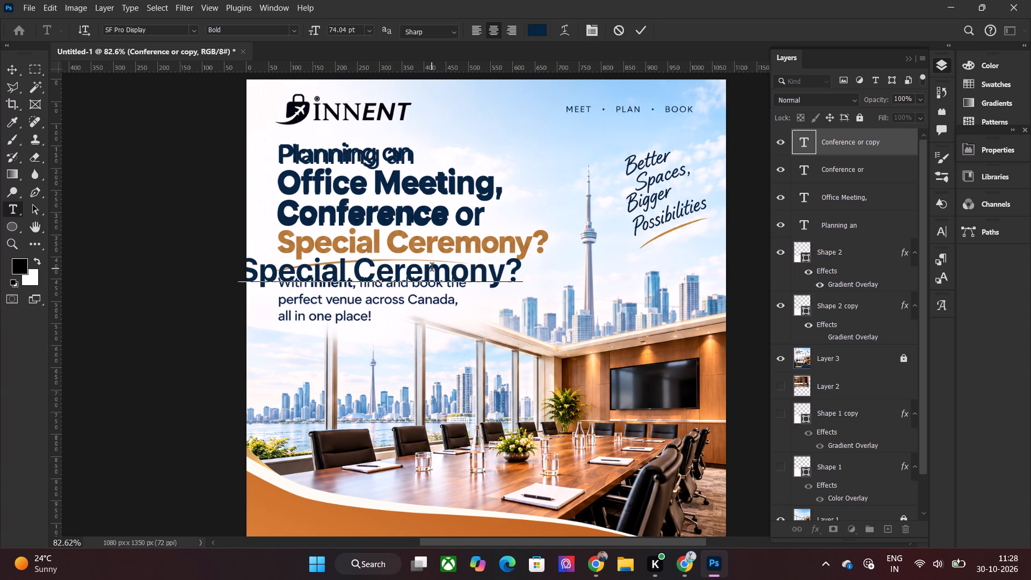
Recolour the whole "Special Ceremony?" text to gold b47a3b, sampled from the reference headline's fourth line.
{"action": "key", "text": "ctrl+a"}
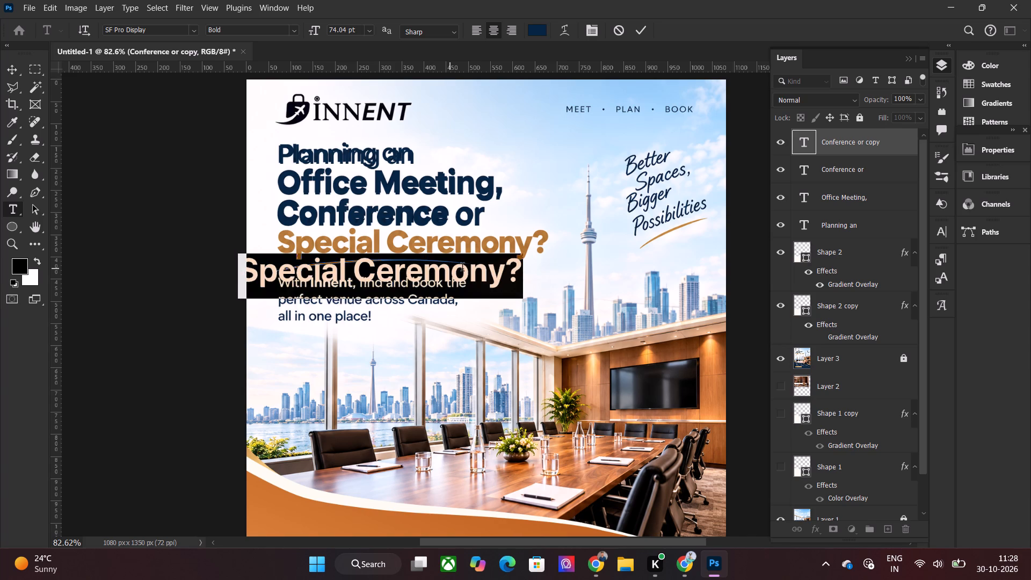
{"action": "left_click", "coordinate": [535, 30]}
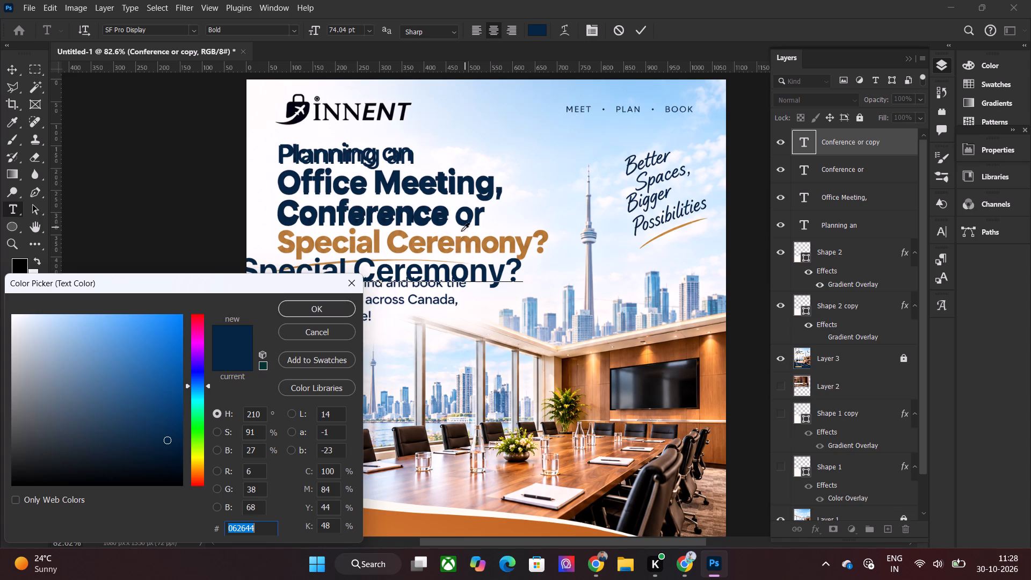
{"action": "left_click", "coordinate": [459, 238]}
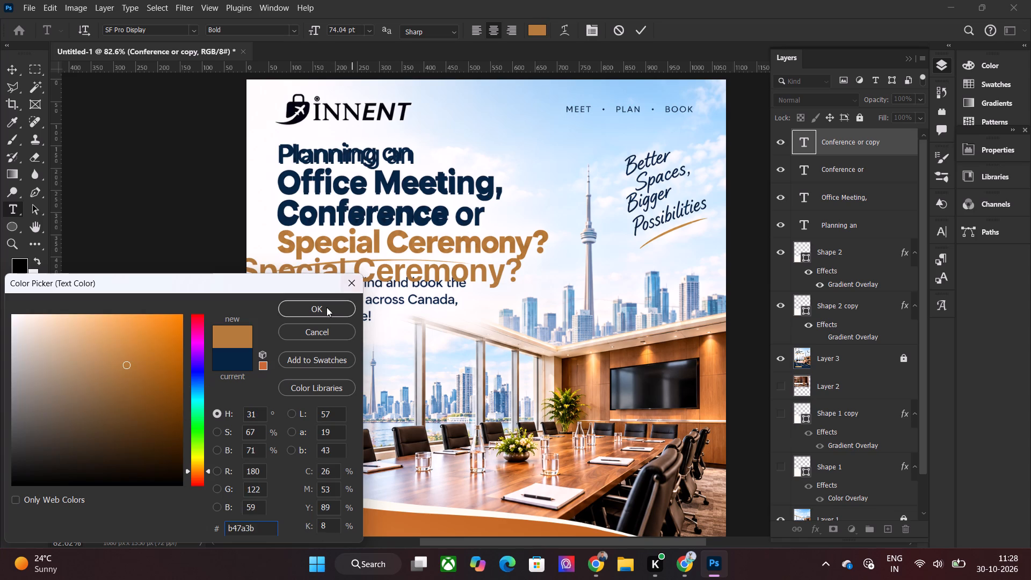
{"action": "left_click", "coordinate": [326, 307]}
{"action": "left_click", "coordinate": [640, 26]}
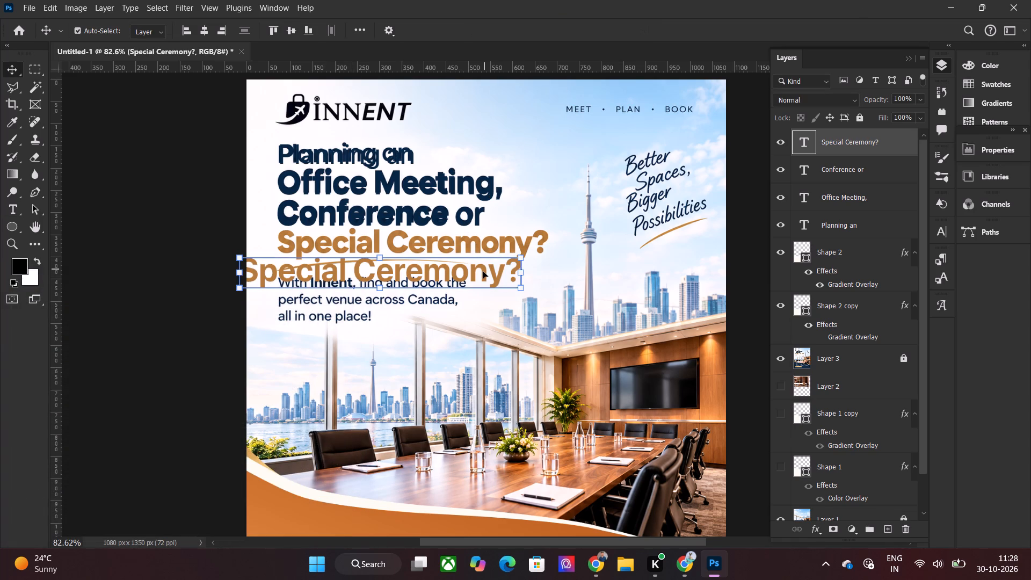
Move "Special Ceremony?" onto the reference headline's fourth line and nudge it until its left edge aligns with the lines above.
{"action": "left_click_drag", "start_coordinate": [483, 271], "coordinate": [533, 250]}
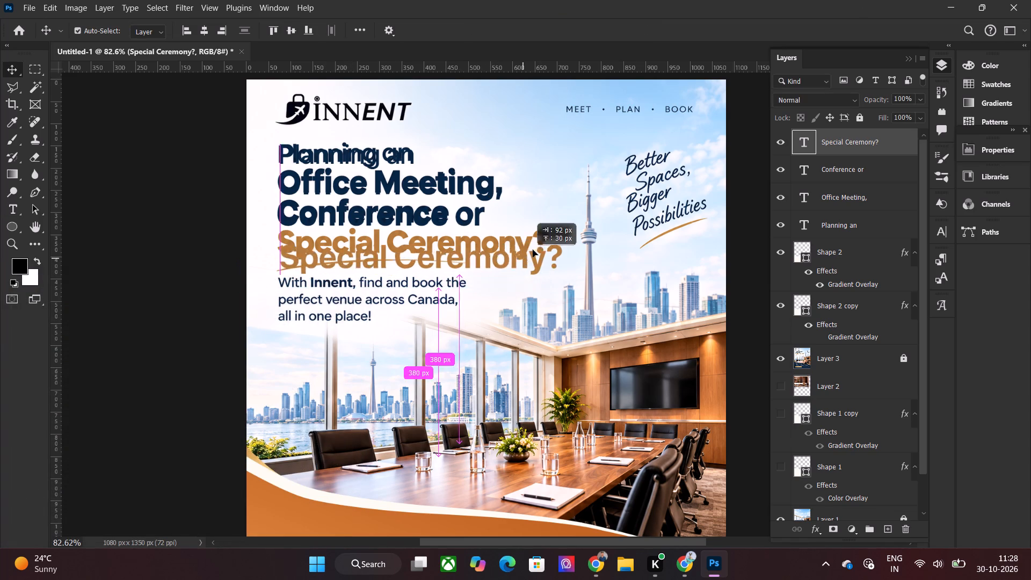
{"action": "left_click_drag", "start_coordinate": [533, 250], "coordinate": [530, 248]}
{"action": "left_click_drag", "start_coordinate": [527, 248], "coordinate": [519, 248]}
{"action": "key", "text": "Up"}
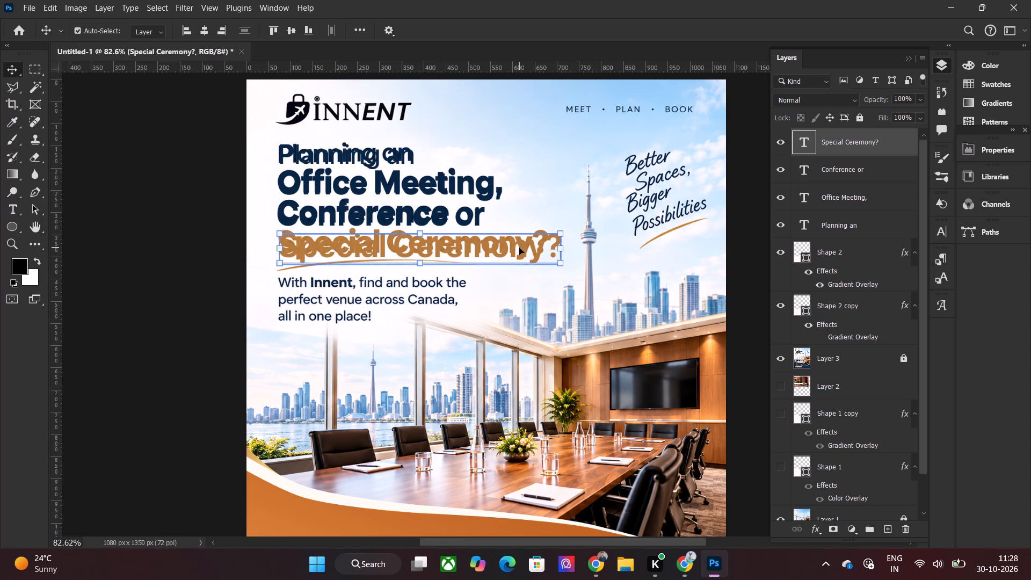
{"action": "key", "text": "Up"}
{"action": "key", "text": "Up"}
{"action": "key", "text": "Up"}
{"action": "key", "text": "Up"}
{"action": "key", "text": "Left"}
{"action": "key", "text": "Down"}
{"action": "key", "text": "Right"}
{"action": "key", "text": "Right"}
{"action": "key", "text": "Right"}
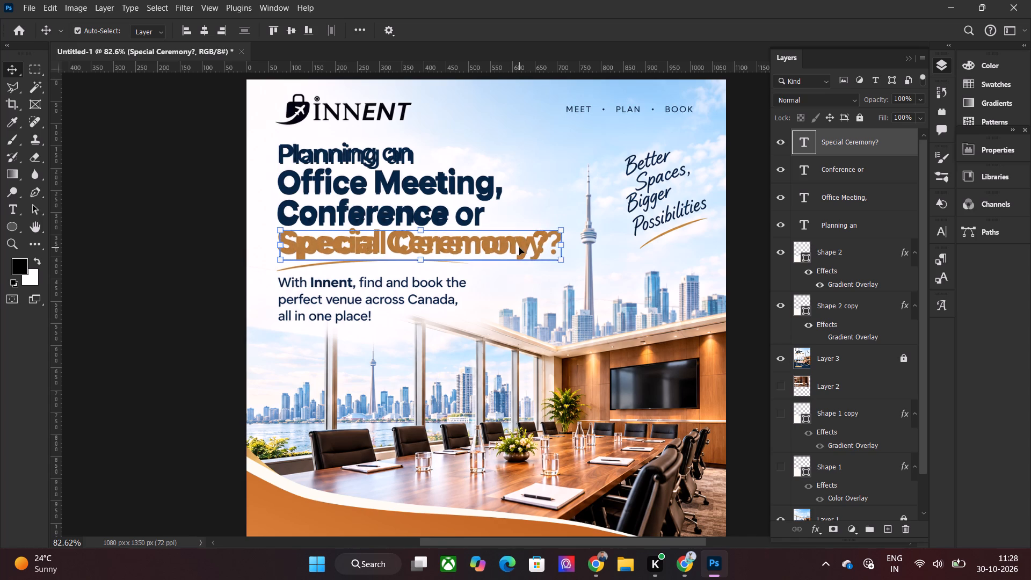
{"action": "key", "text": "Left"}
{"action": "key", "text": "Left"}
{"action": "key", "text": "Left"}
{"action": "key", "text": "Down"}
{"action": "key", "text": "Down"}
{"action": "key", "text": "Down"}
{"action": "key", "text": "w"}
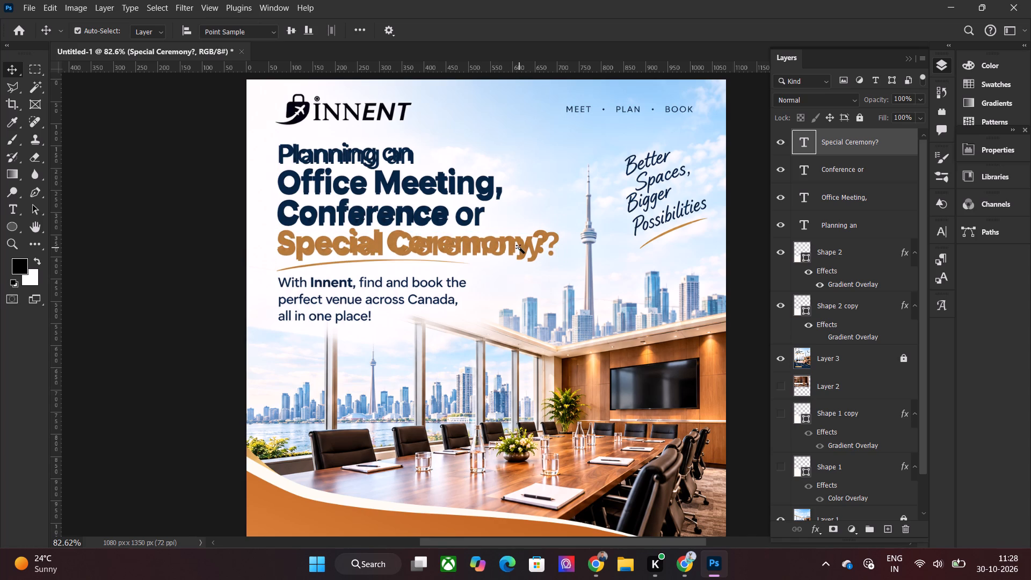
Hide the reference Layer 3 and nudge "Special Ceremony?" down a few pixels to add space below "Conference or".
{"action": "scroll", "coordinate": [800, 247], "scroll_direction": "down", "scroll_amount": 2}
{"action": "left_click", "coordinate": [784, 318]}
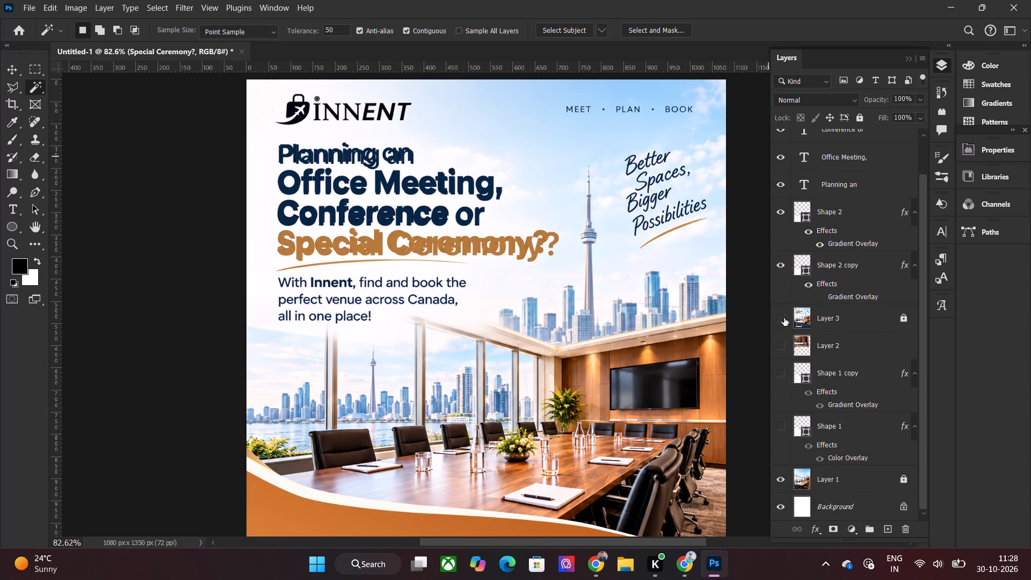
{"action": "left_click", "coordinate": [210, 256]}
{"action": "left_click", "coordinate": [377, 254]}
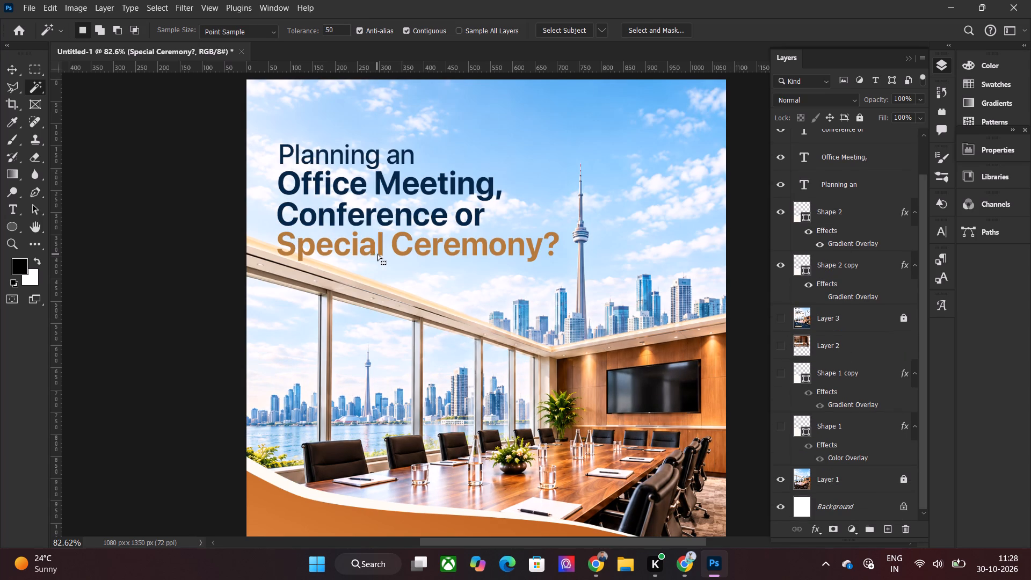
{"action": "key", "text": "ctrl+d"}
{"action": "left_click", "coordinate": [3, 72]}
{"action": "left_click", "coordinate": [252, 277]}
{"action": "left_click", "coordinate": [377, 243]}
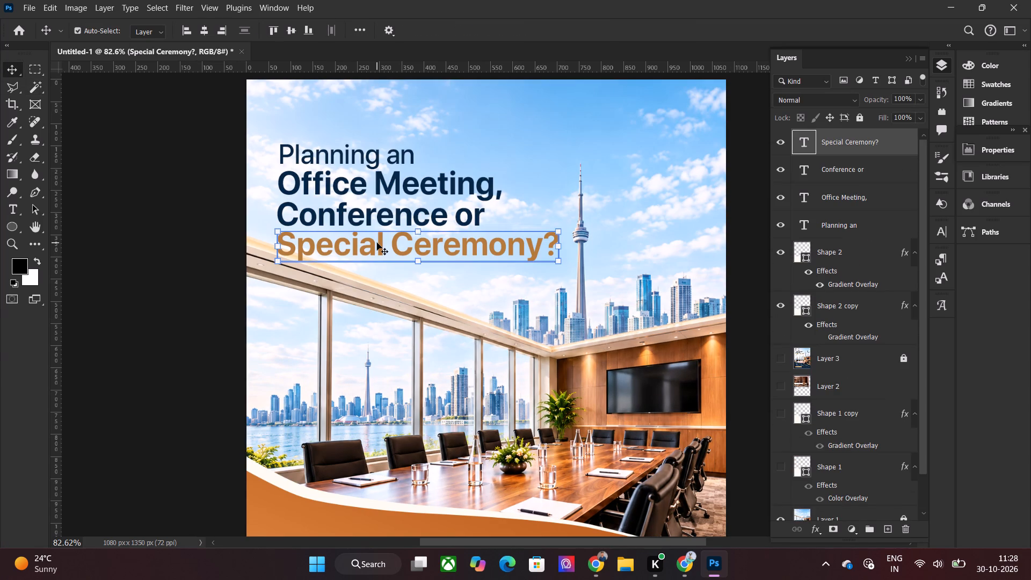
{"action": "key", "text": "Down"}
{"action": "key", "text": "Down"}
{"action": "key", "text": "Down"}
{"action": "key", "text": "Down"}
{"action": "key", "text": "Down"}
{"action": "key", "text": "Down"}
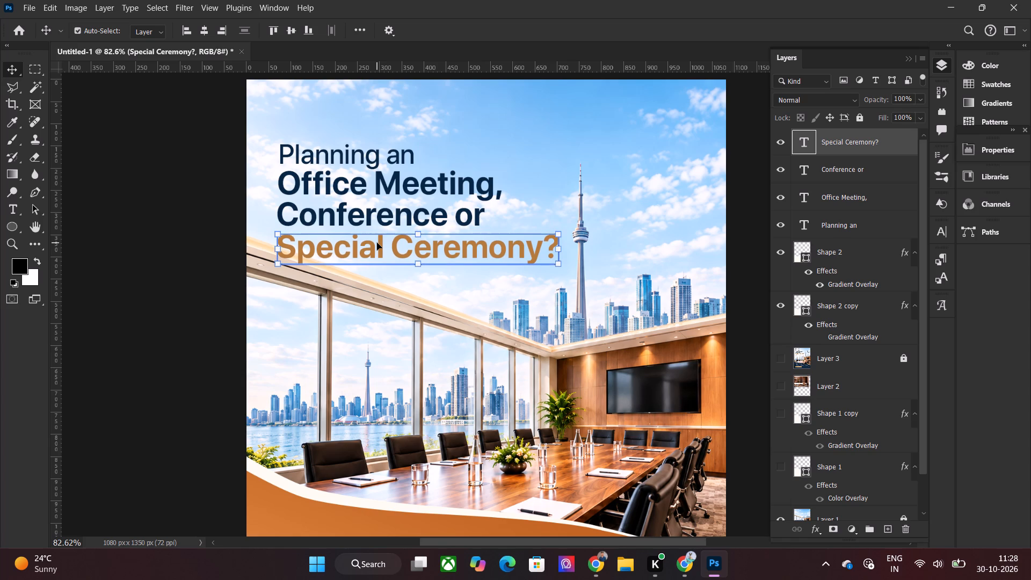
Nudge the gold "Special Ceremony?" line down one more pixel from "Conference or" and deselect it.
{"action": "key", "text": "Down"}
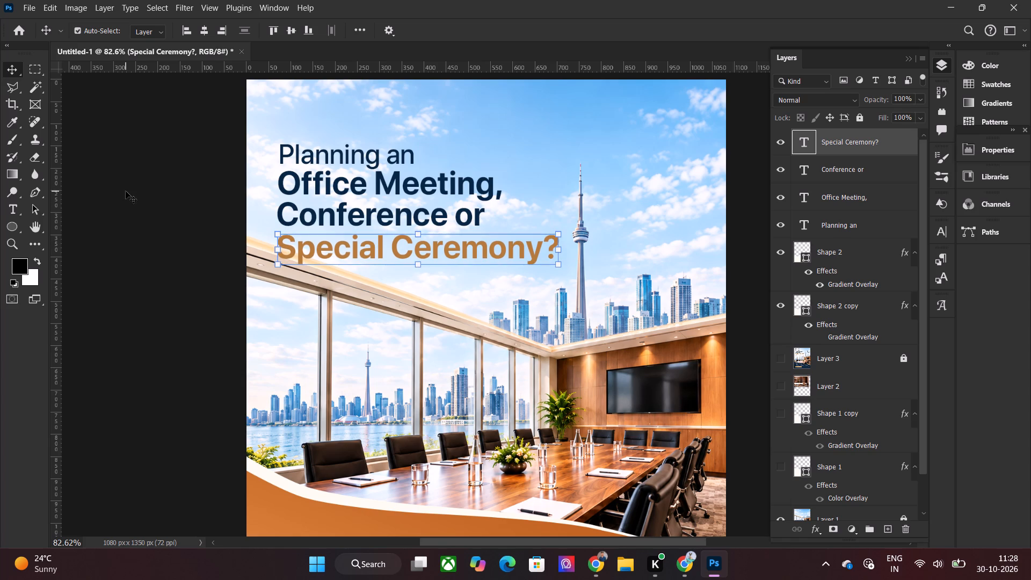
{"action": "left_click", "coordinate": [126, 191]}
Nudge the "Conference or" line down 3 px toward "Special Ceremony?" to even out the headline spacing.
{"action": "left_click", "coordinate": [306, 226]}
{"action": "key", "text": "Down"}
{"action": "key", "text": "Down"}
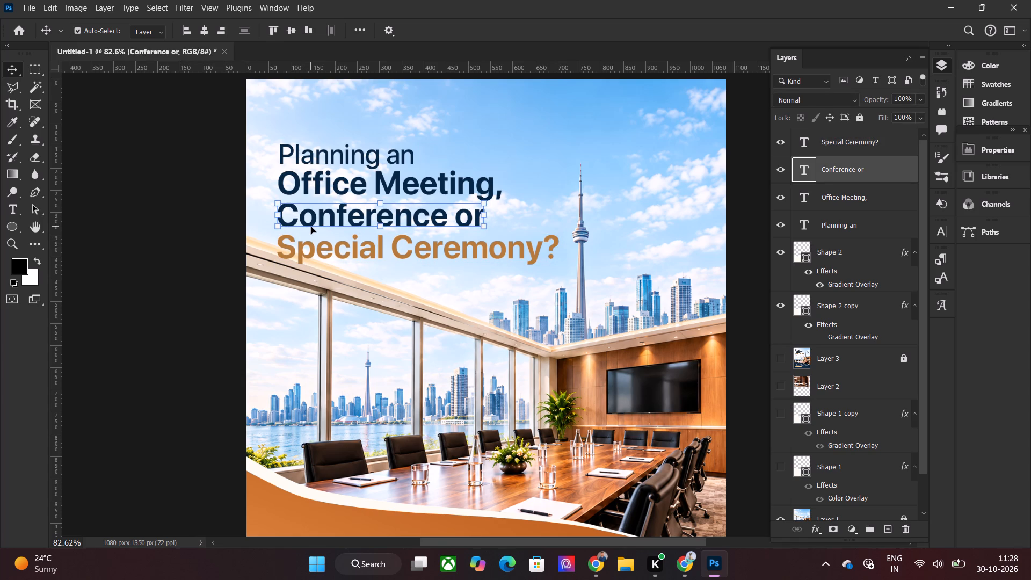
{"action": "key", "text": "Down"}
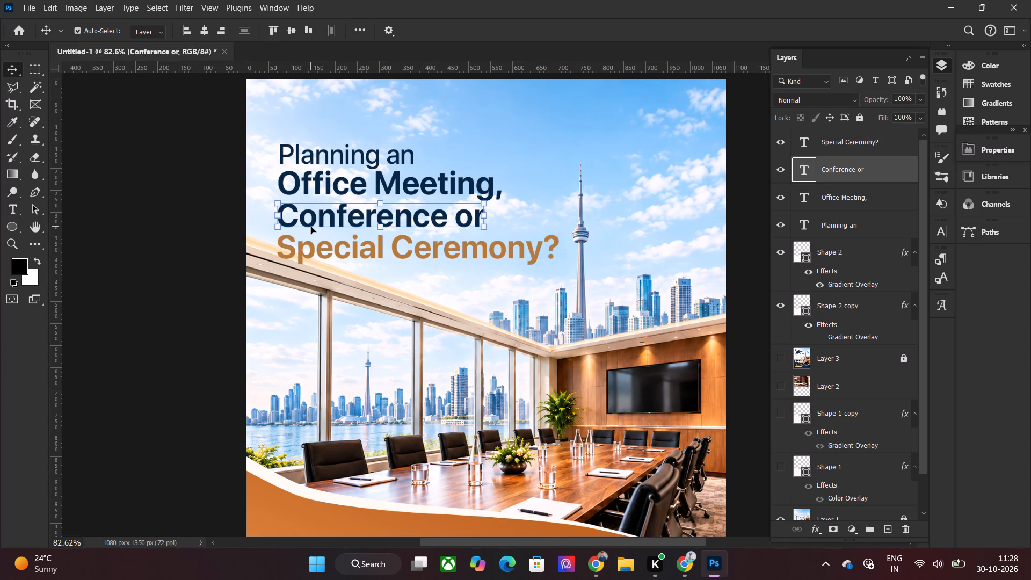
{"action": "left_click", "coordinate": [216, 146]}
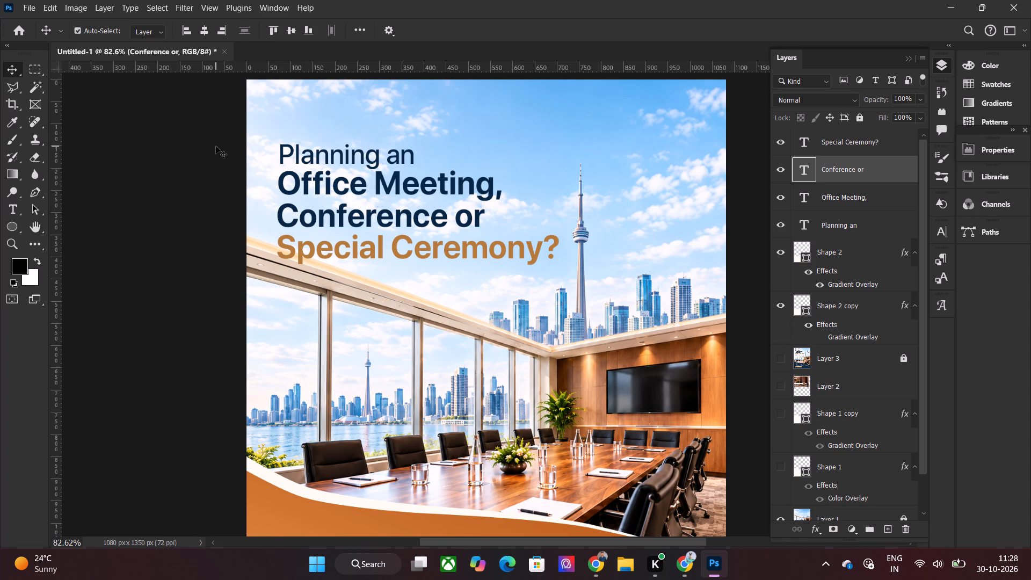
Nudge the "Office Meeting," line down 4 px, away from "Planning an", to even out the headline line spacing.
{"action": "left_click", "coordinate": [406, 186]}
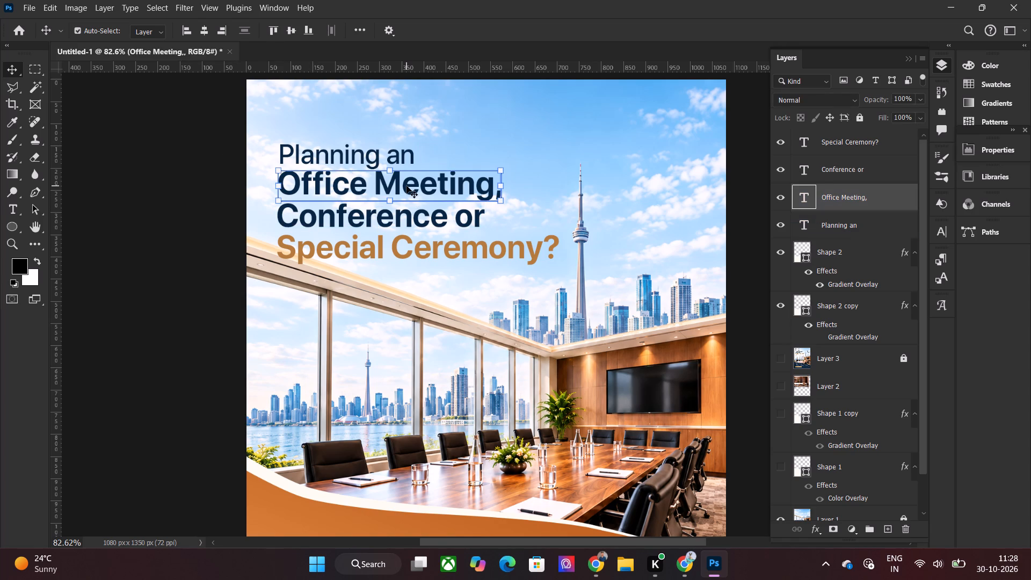
{"action": "key", "text": "Down"}
{"action": "key", "text": "Down"}
{"action": "key", "text": "Down"}
{"action": "key", "text": "Down"}
{"action": "key", "text": "Up"}
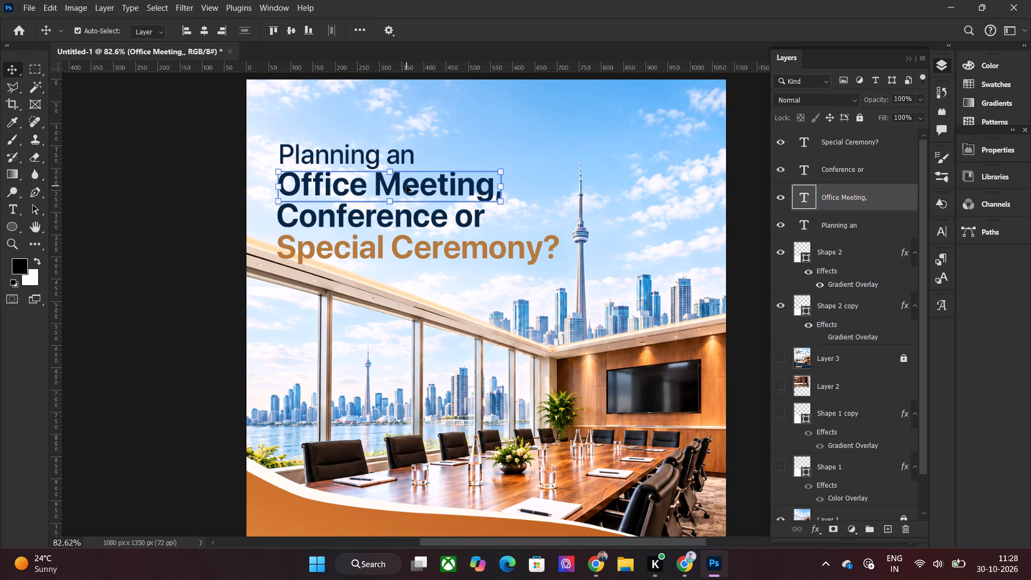
{"action": "key", "text": "Down"}
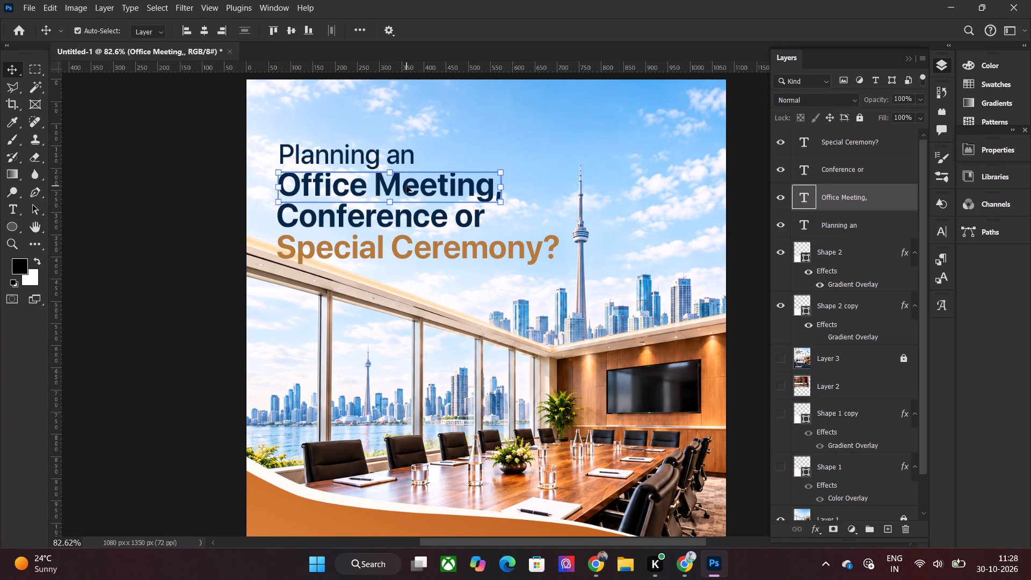
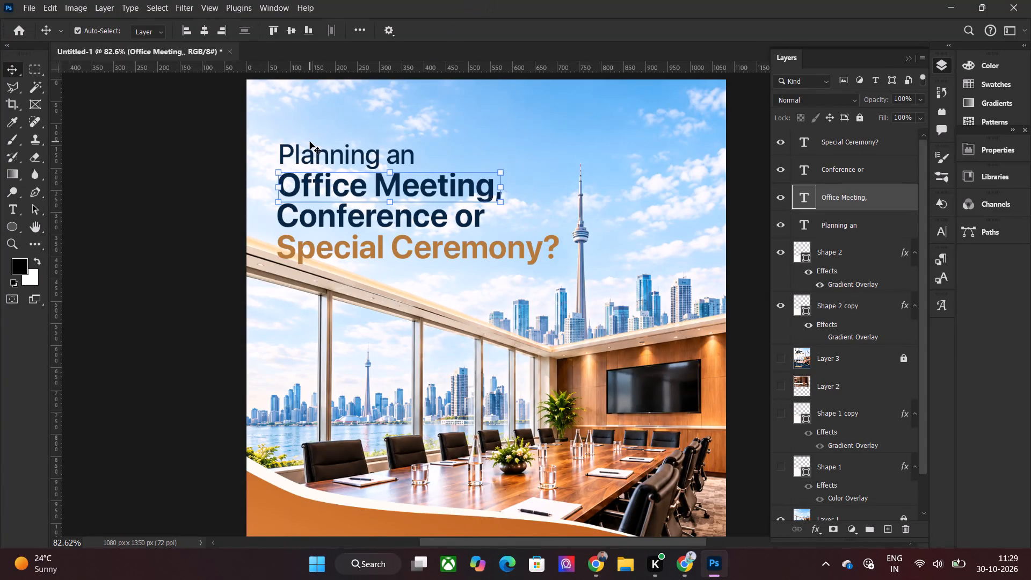
Nudge the "Office Meeting," line down one more pixel, away from "Planning an", and deselect it.
{"action": "key", "text": "Down"}
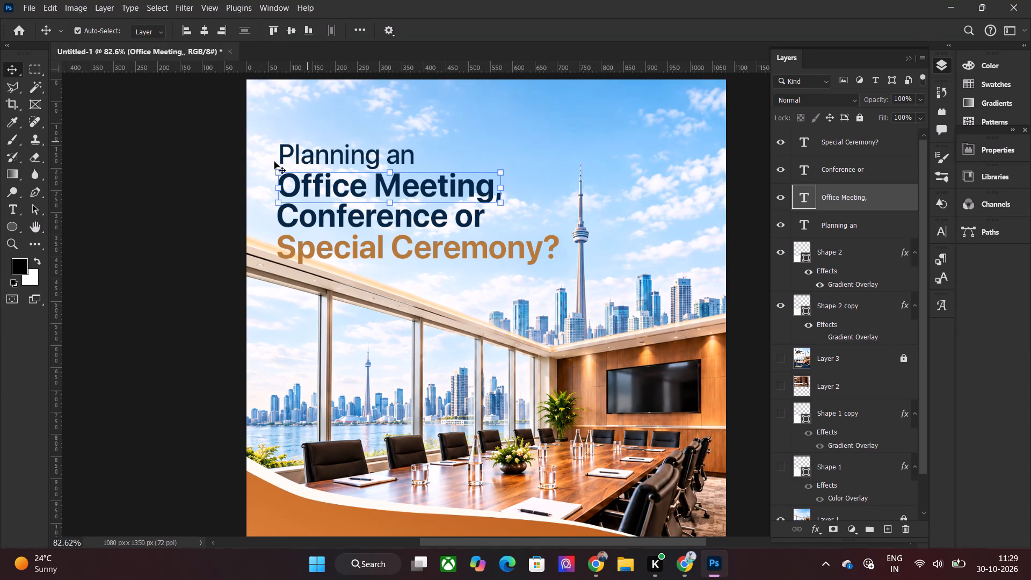
{"action": "left_click", "coordinate": [164, 201]}
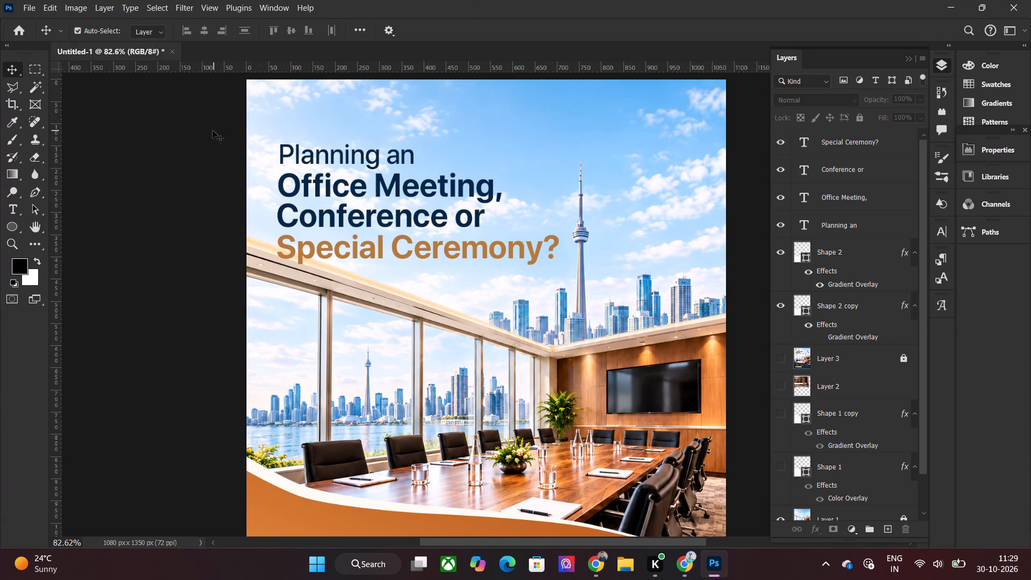
{"action": "left_click", "coordinate": [406, 126]}
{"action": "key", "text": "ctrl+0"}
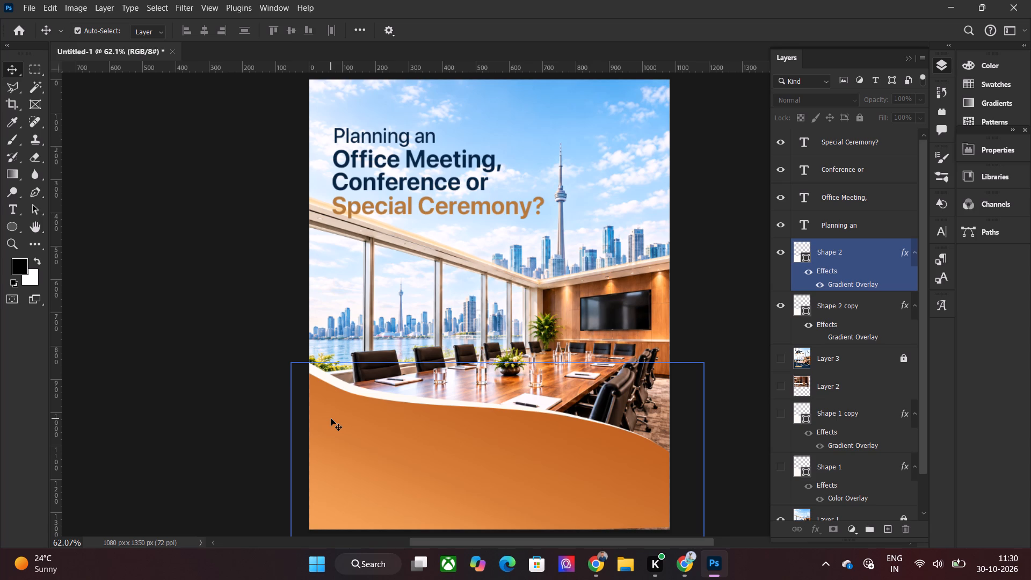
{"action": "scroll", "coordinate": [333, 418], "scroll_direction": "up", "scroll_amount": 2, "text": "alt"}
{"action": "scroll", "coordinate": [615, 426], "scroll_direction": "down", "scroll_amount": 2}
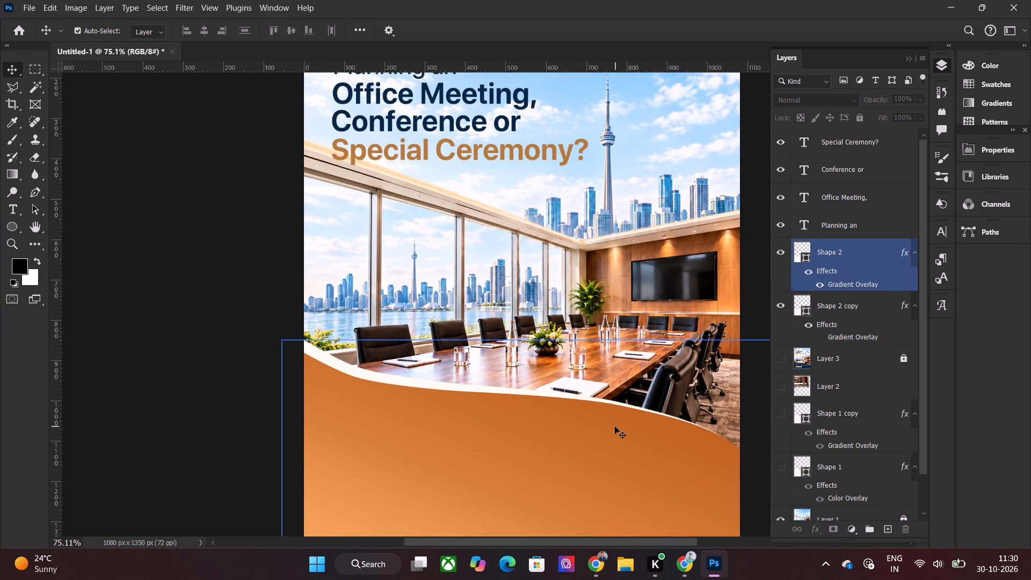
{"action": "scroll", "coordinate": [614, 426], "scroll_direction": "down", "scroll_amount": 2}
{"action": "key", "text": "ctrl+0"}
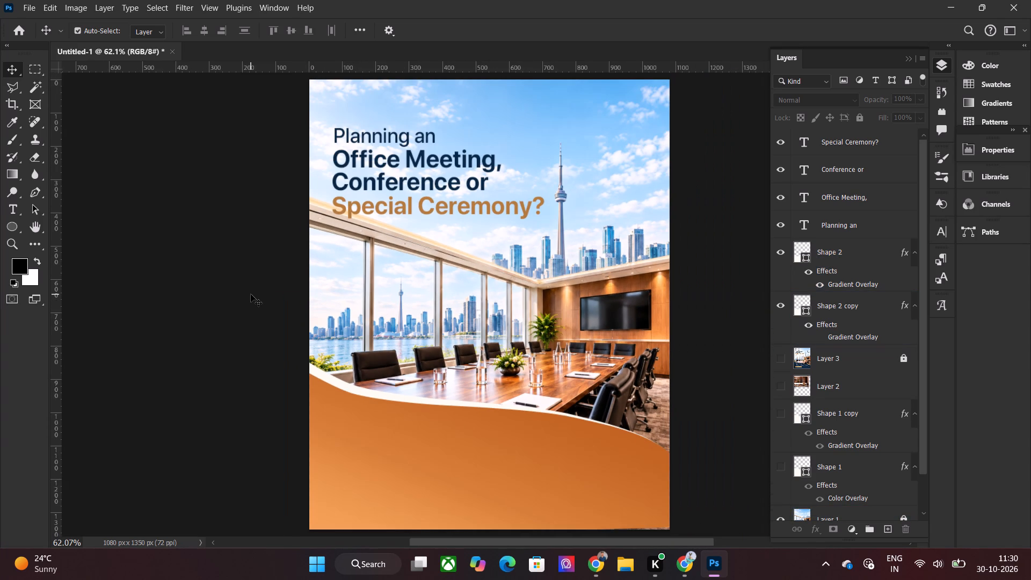
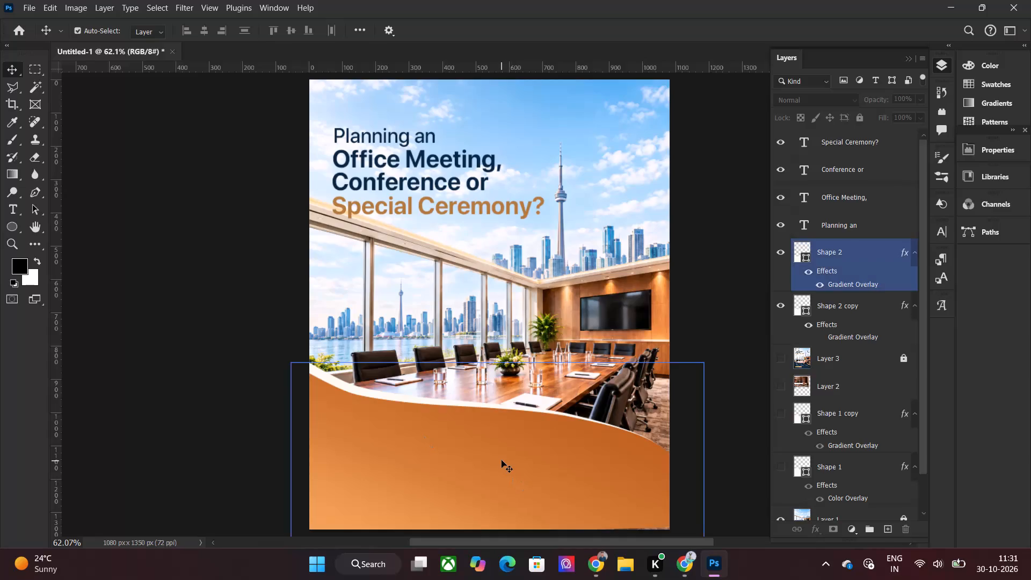
Nudge the orange wave, Shape 2, down one pixel and deselect it.
{"action": "left_click", "coordinate": [502, 460]}
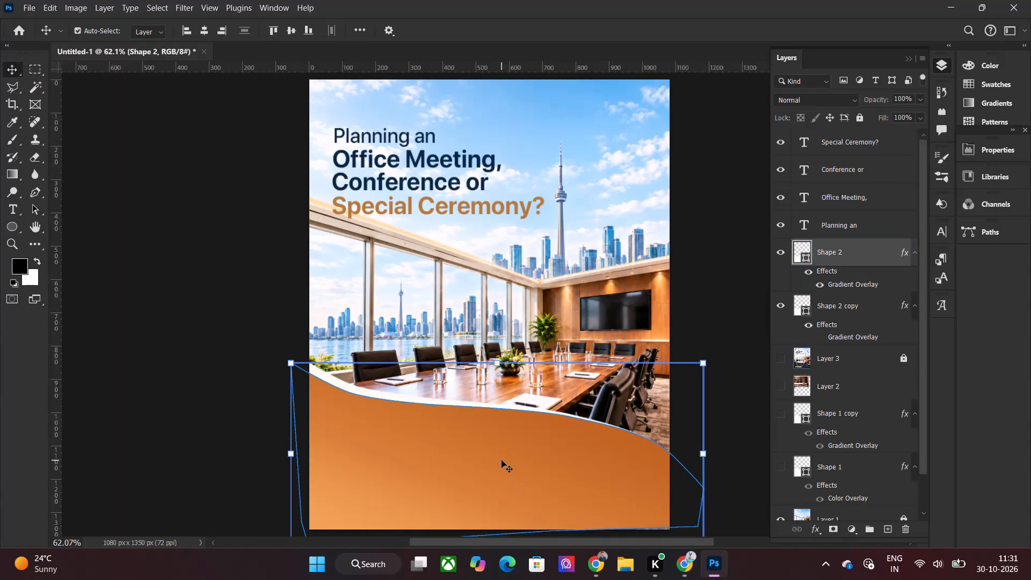
{"action": "key", "text": "Down"}
{"action": "left_click", "coordinate": [254, 263]}
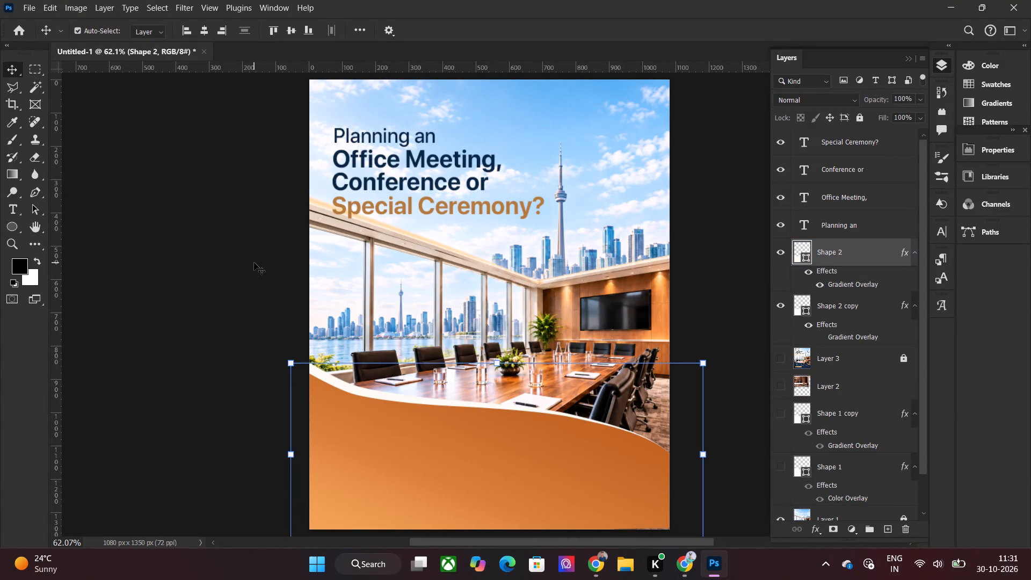
Nudge the "Special Ceremony?" headline line down one pixel.
{"action": "left_click", "coordinate": [399, 215]}
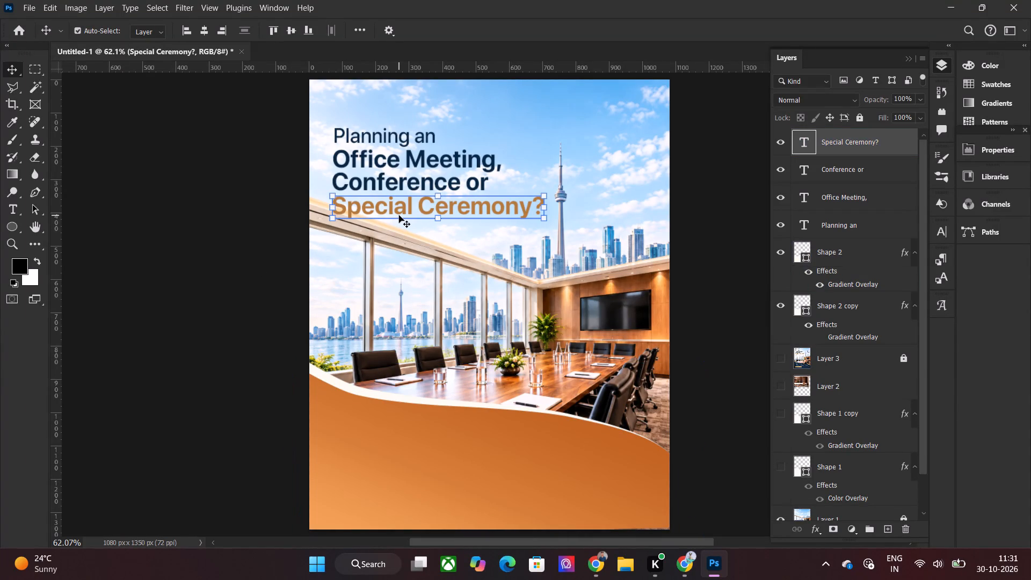
{"action": "key", "text": "Down"}
Recolour the "Special Ceremony?" text with a darker orange sampled from the upper part of the wave, and deselect it.
{"action": "double_click", "coordinate": [399, 215]}
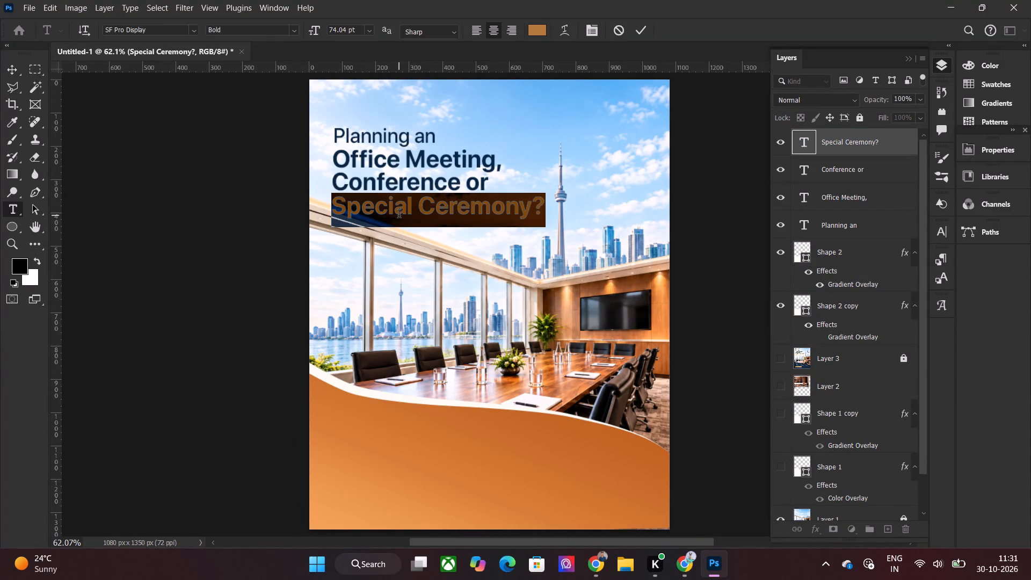
{"action": "left_click", "coordinate": [544, 28]}
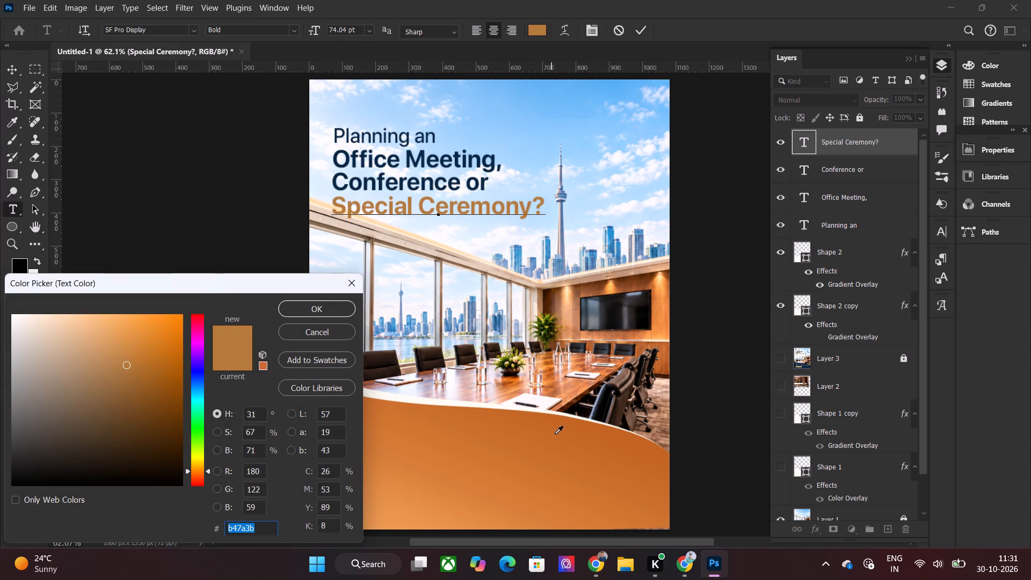
{"action": "left_click", "coordinate": [560, 428]}
{"action": "left_click", "coordinate": [296, 310]}
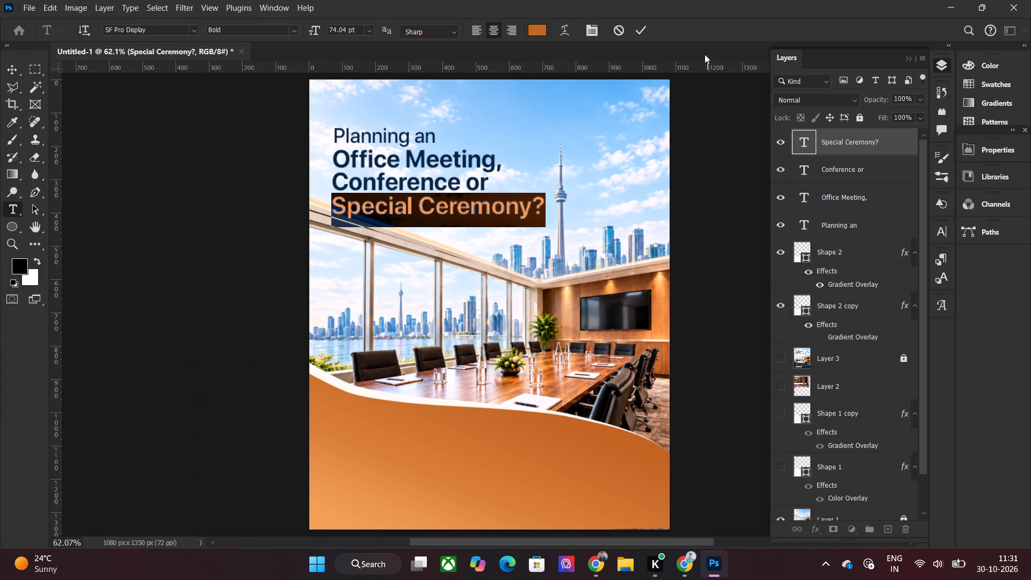
{"action": "left_click", "coordinate": [640, 23]}
{"action": "left_click", "coordinate": [259, 241]}
Inspect the headline and the orange wave's edge up close and in the full-page view.
{"action": "scroll", "coordinate": [259, 241], "scroll_direction": "up", "scroll_amount": 2}
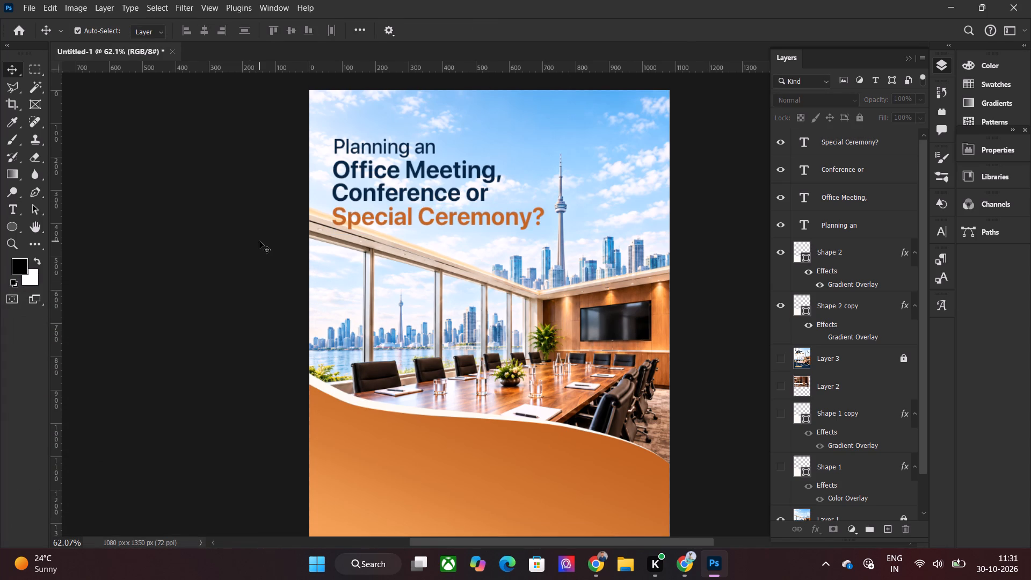
{"action": "scroll", "coordinate": [259, 241], "scroll_direction": "down", "scroll_amount": 4}
{"action": "left_click", "coordinate": [337, 386]}
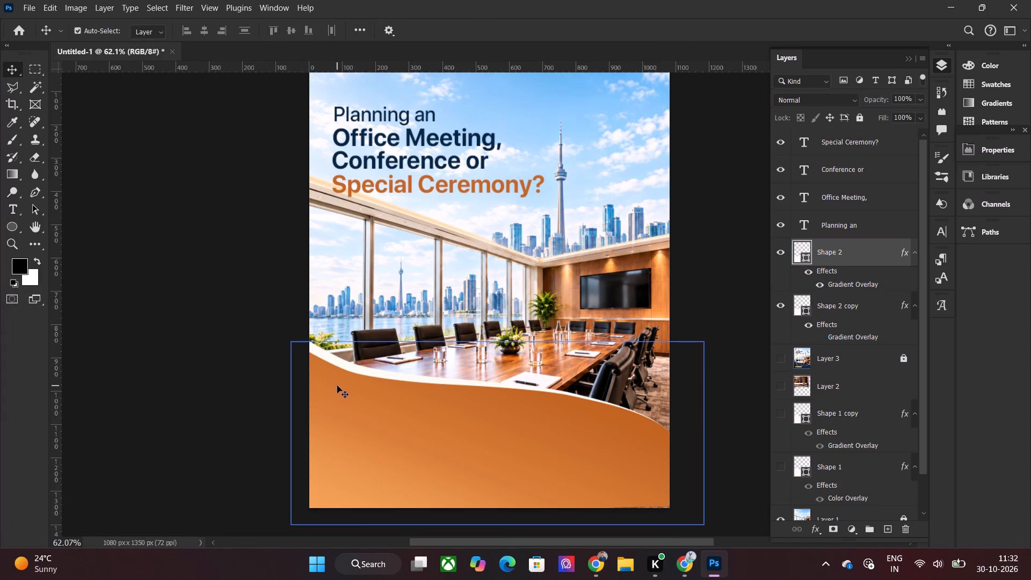
{"action": "left_click", "coordinate": [226, 359]}
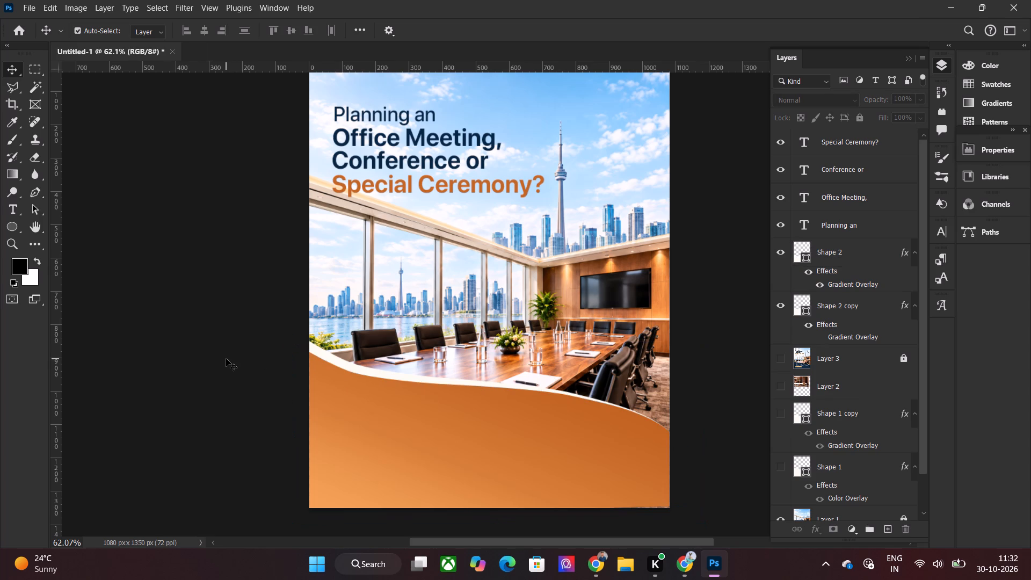
{"action": "scroll", "coordinate": [323, 416], "scroll_direction": "up", "scroll_amount": 5, "text": "alt"}
{"action": "scroll", "coordinate": [330, 417], "scroll_direction": "down", "scroll_amount": 3, "text": "alt"}
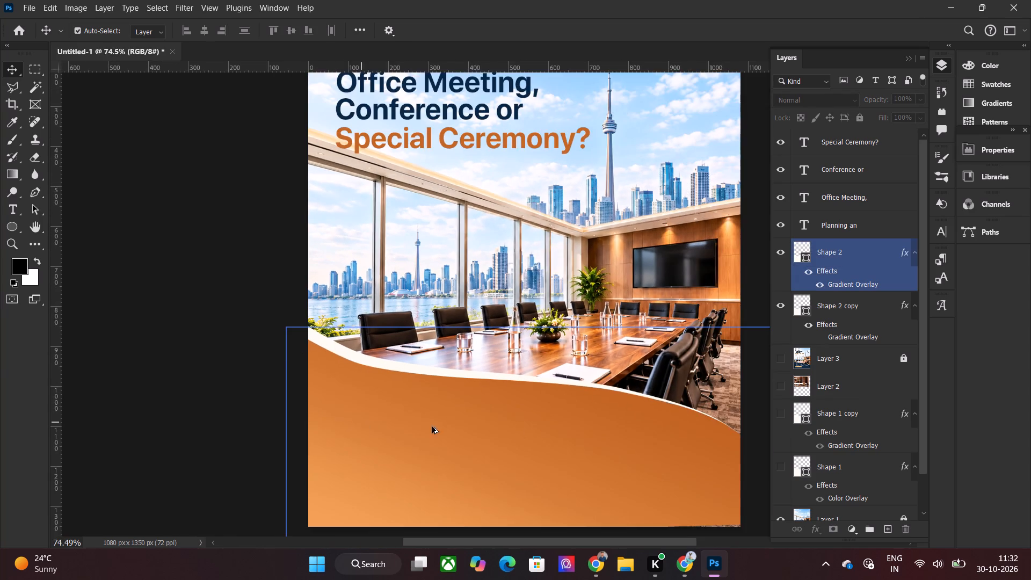
{"action": "scroll", "coordinate": [517, 432], "scroll_direction": "down", "scroll_amount": 2, "text": "alt"}
{"action": "left_click", "coordinate": [301, 286]}
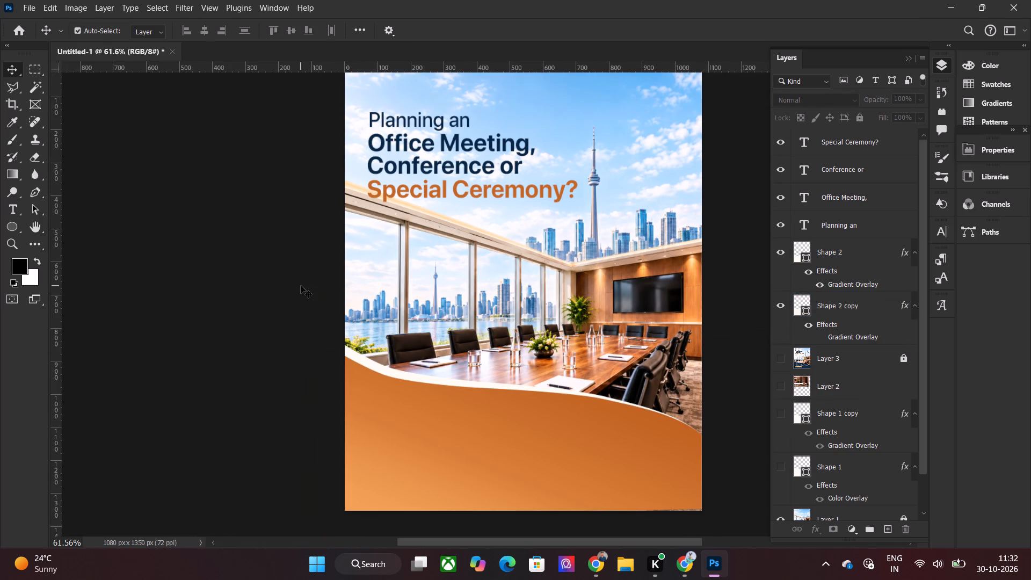
{"action": "key", "text": "ctrl+0"}
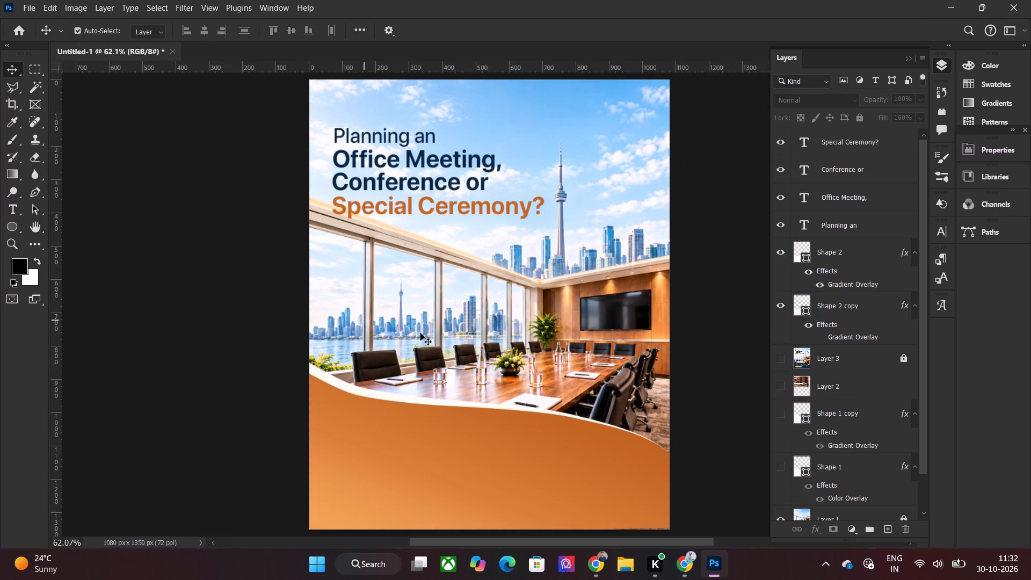
Unlock Layer 3, the hidden reference poster, and move it to the top of the layer stack.
{"action": "scroll", "coordinate": [778, 309], "scroll_direction": "down", "scroll_amount": 3}
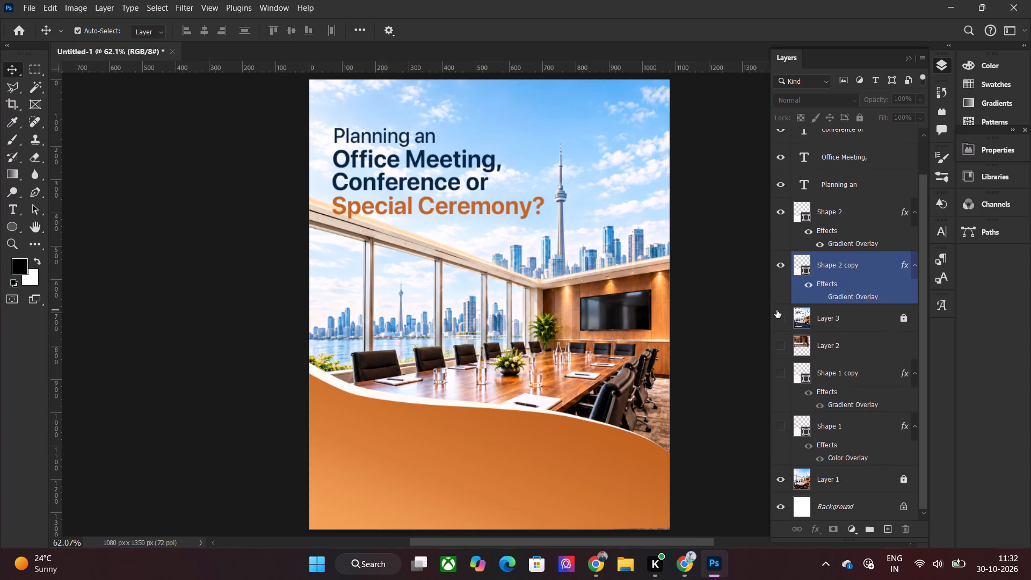
{"action": "left_click", "coordinate": [778, 314]}
{"action": "left_click", "coordinate": [780, 314]}
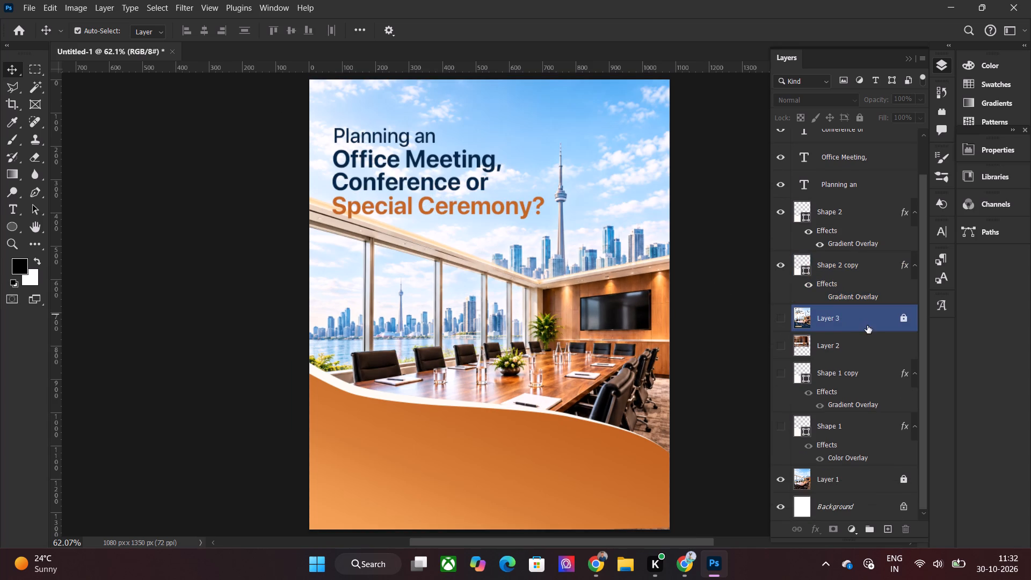
{"action": "left_click", "coordinate": [902, 318]}
{"action": "left_click_drag", "start_coordinate": [867, 323], "coordinate": [848, 135]}
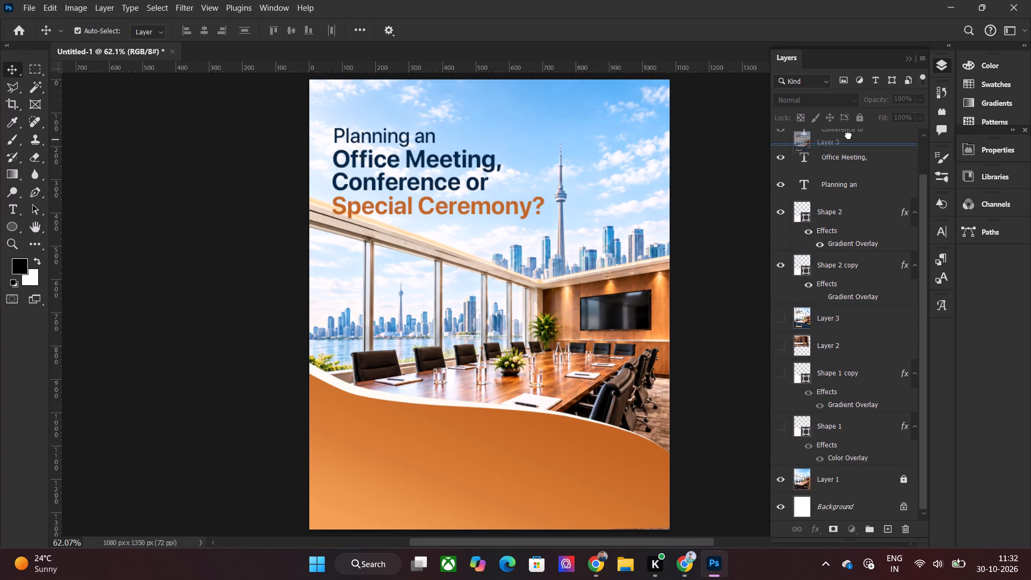
{"action": "left_click_drag", "start_coordinate": [848, 135], "coordinate": [848, 136]}
{"action": "left_click_drag", "start_coordinate": [848, 136], "coordinate": [852, 129]}
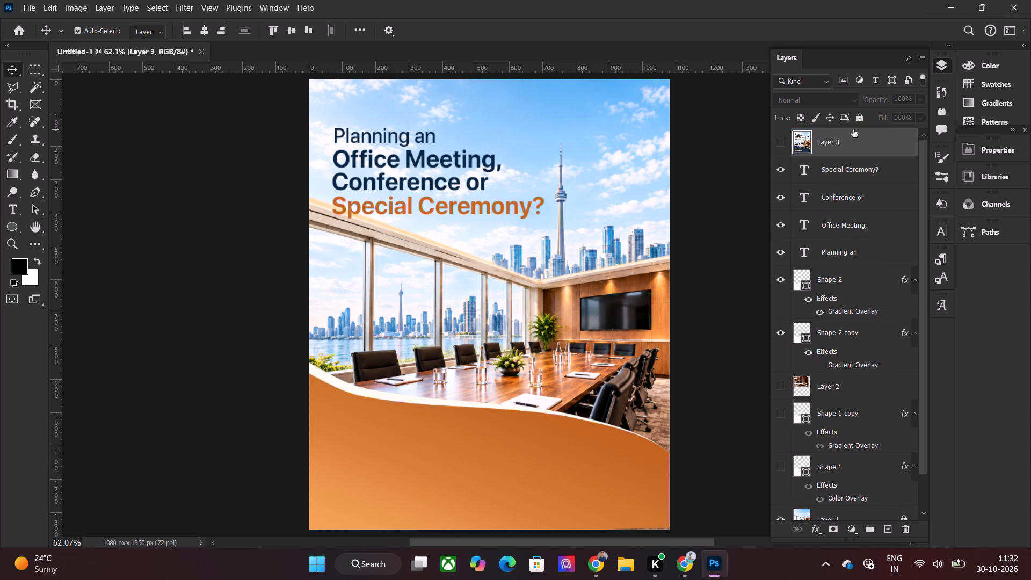
Compare the reference poster on Layer 3 with the design by showing and hiding it twice, leaving it hidden.
{"action": "left_click", "coordinate": [783, 140]}
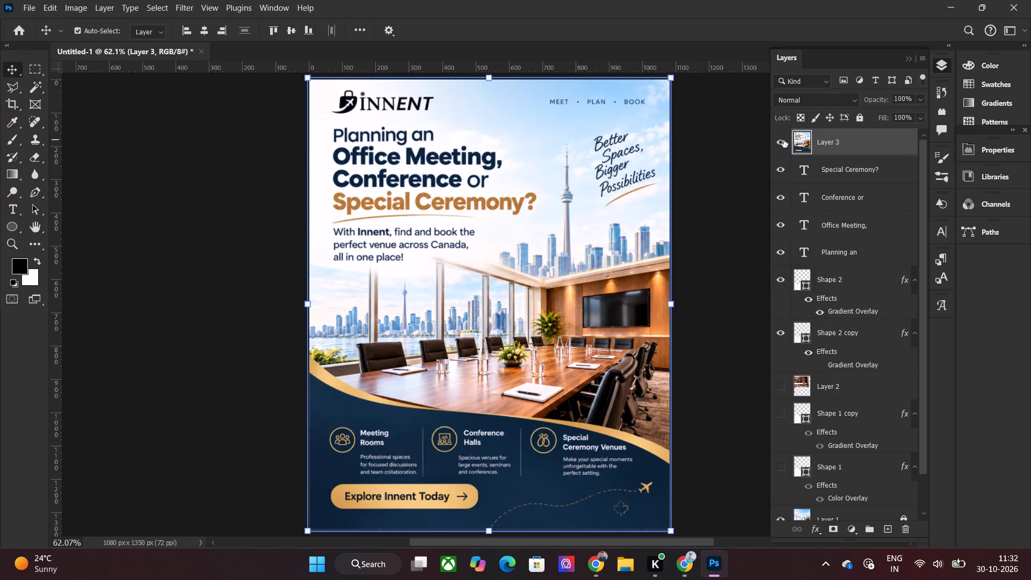
{"action": "left_click", "coordinate": [783, 140]}
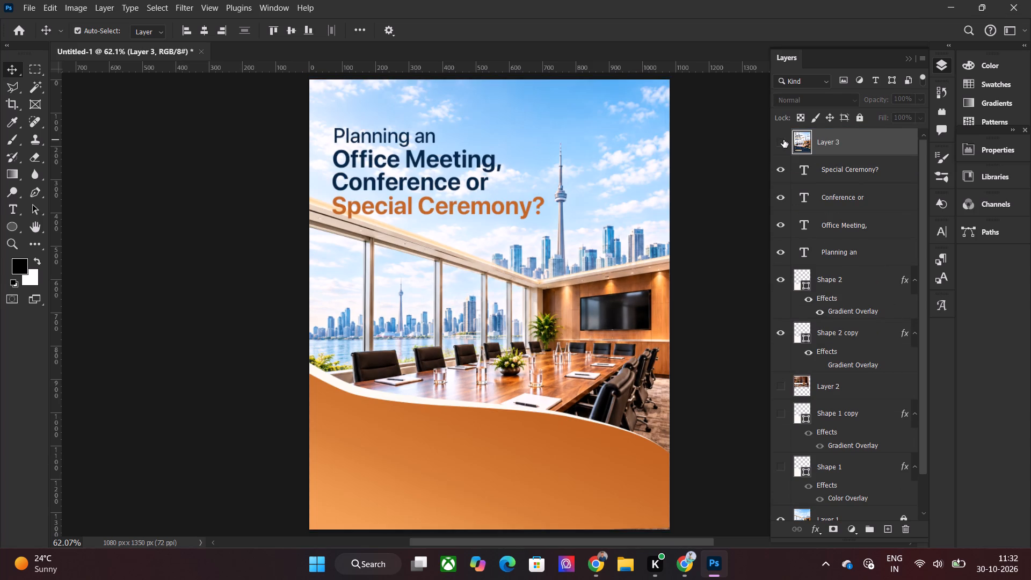
{"action": "left_click", "coordinate": [783, 140]}
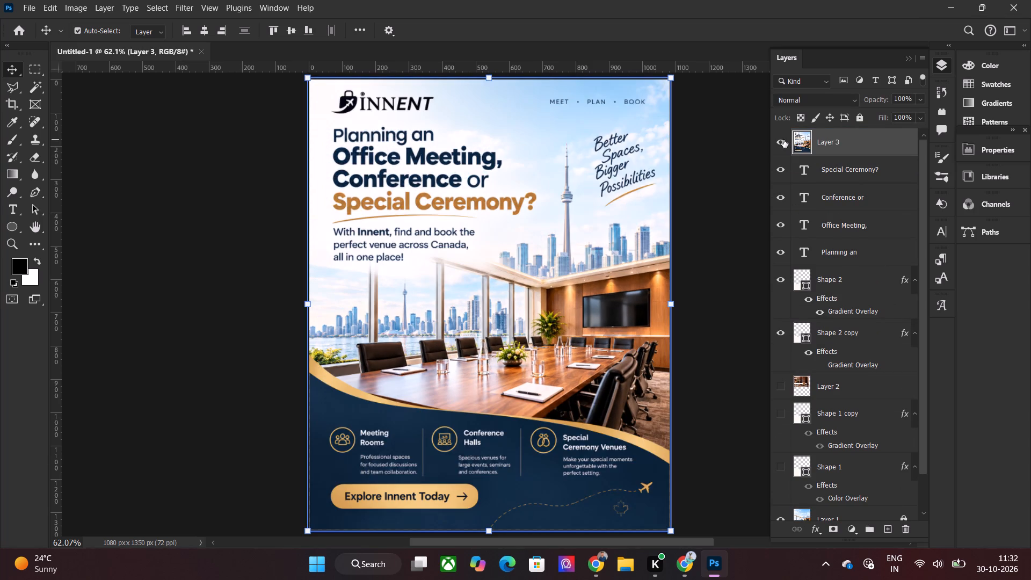
{"action": "left_click", "coordinate": [783, 140]}
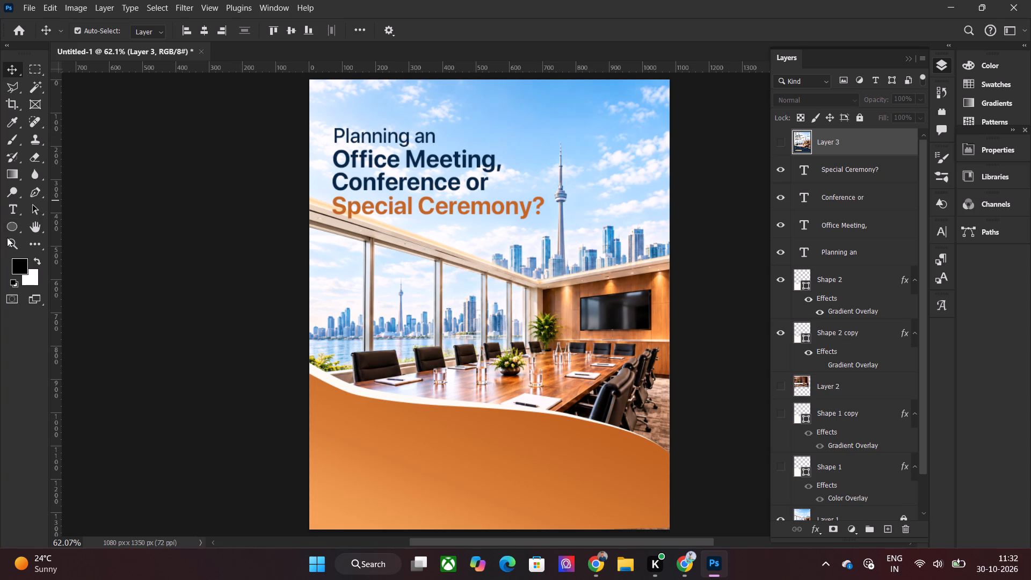
Add an empty layer above Layer 3 and set the Ellipse tool's fill to white.
{"action": "left_click", "coordinate": [16, 226]}
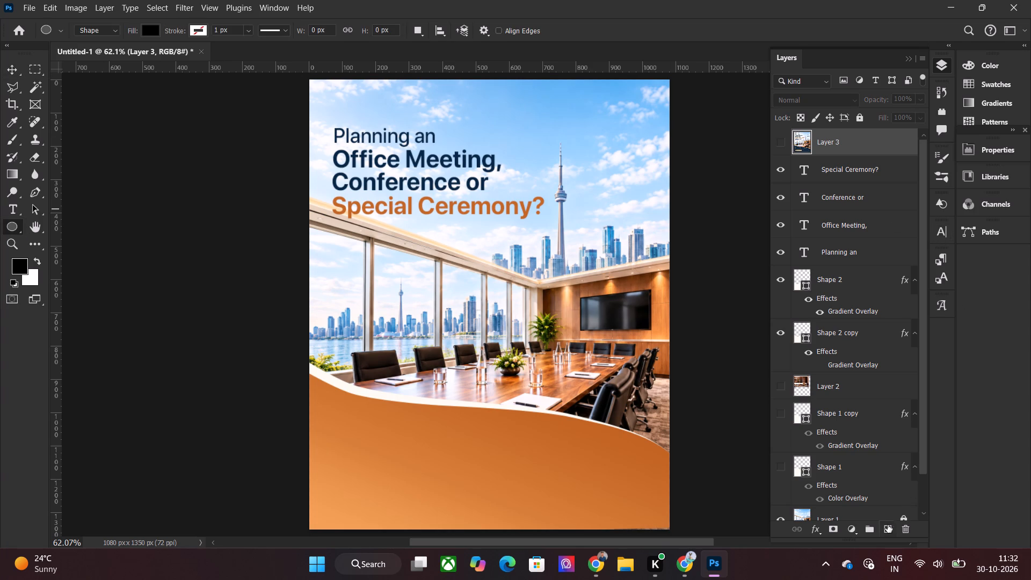
{"action": "left_click", "coordinate": [888, 527]}
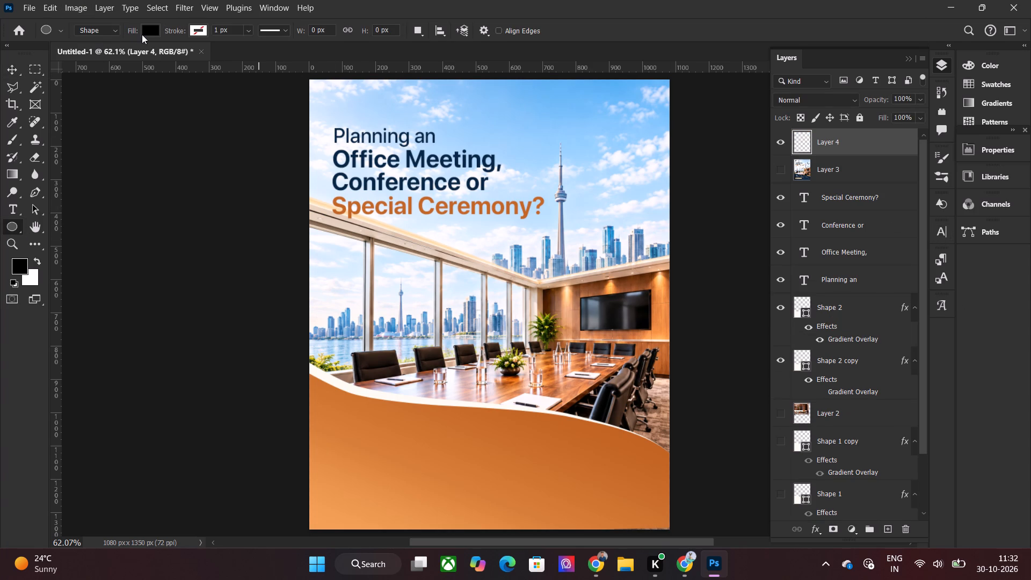
{"action": "left_click", "coordinate": [150, 34]}
{"action": "left_click", "coordinate": [128, 103]}
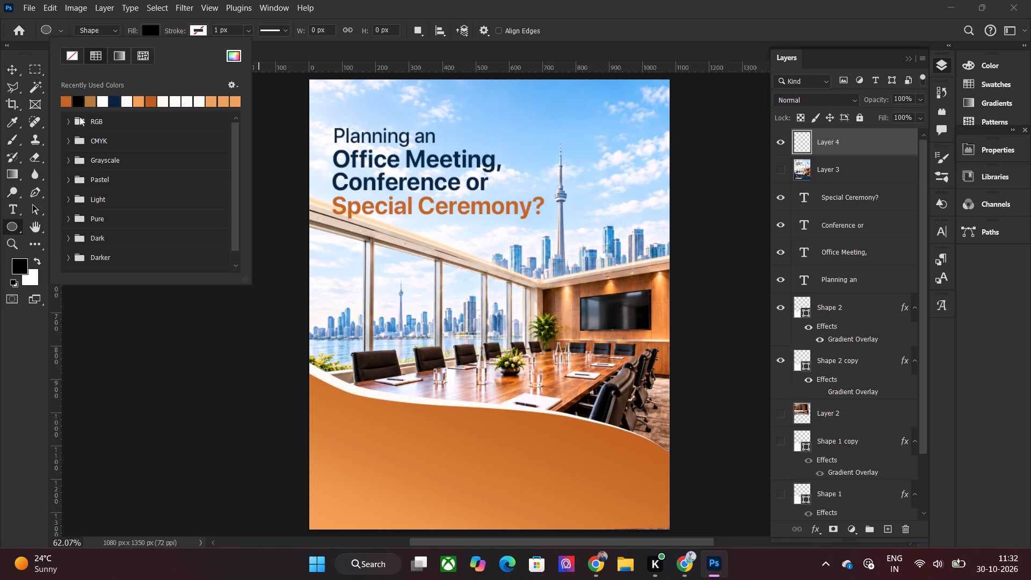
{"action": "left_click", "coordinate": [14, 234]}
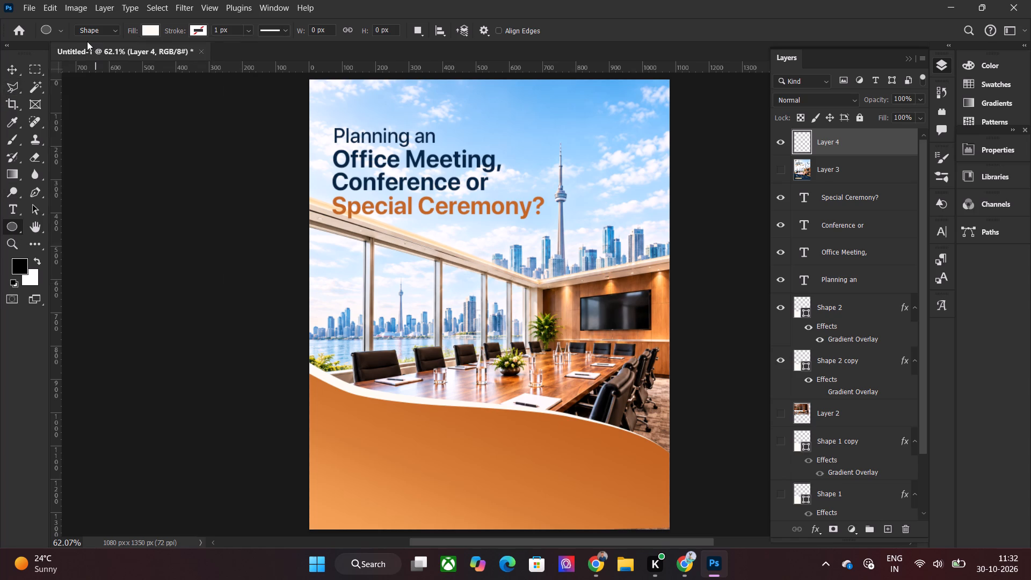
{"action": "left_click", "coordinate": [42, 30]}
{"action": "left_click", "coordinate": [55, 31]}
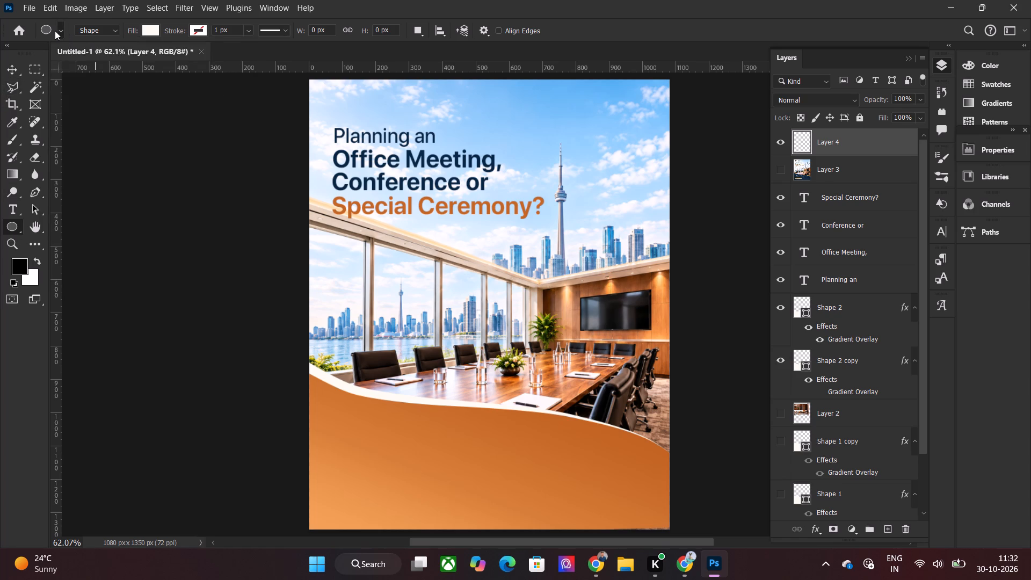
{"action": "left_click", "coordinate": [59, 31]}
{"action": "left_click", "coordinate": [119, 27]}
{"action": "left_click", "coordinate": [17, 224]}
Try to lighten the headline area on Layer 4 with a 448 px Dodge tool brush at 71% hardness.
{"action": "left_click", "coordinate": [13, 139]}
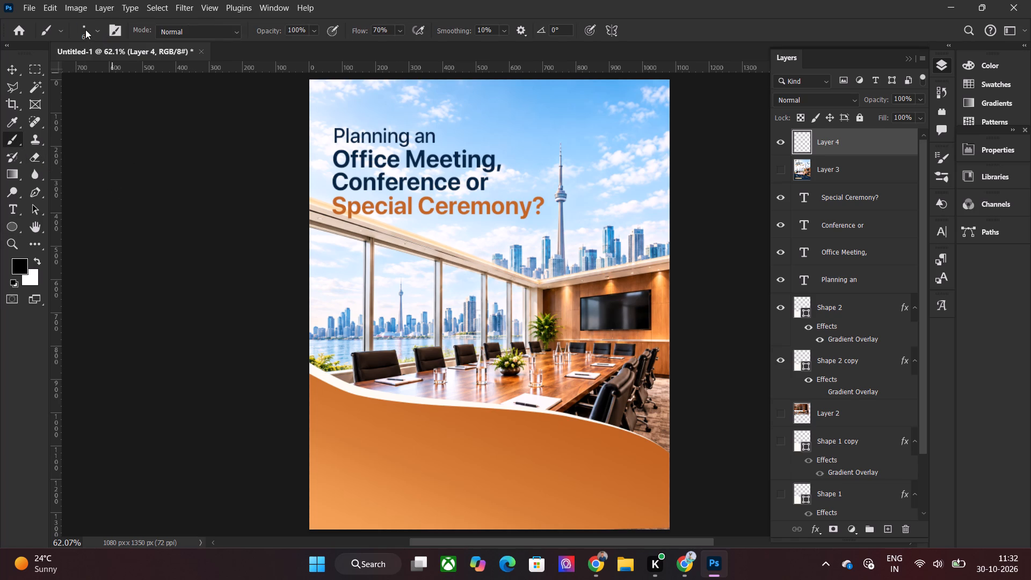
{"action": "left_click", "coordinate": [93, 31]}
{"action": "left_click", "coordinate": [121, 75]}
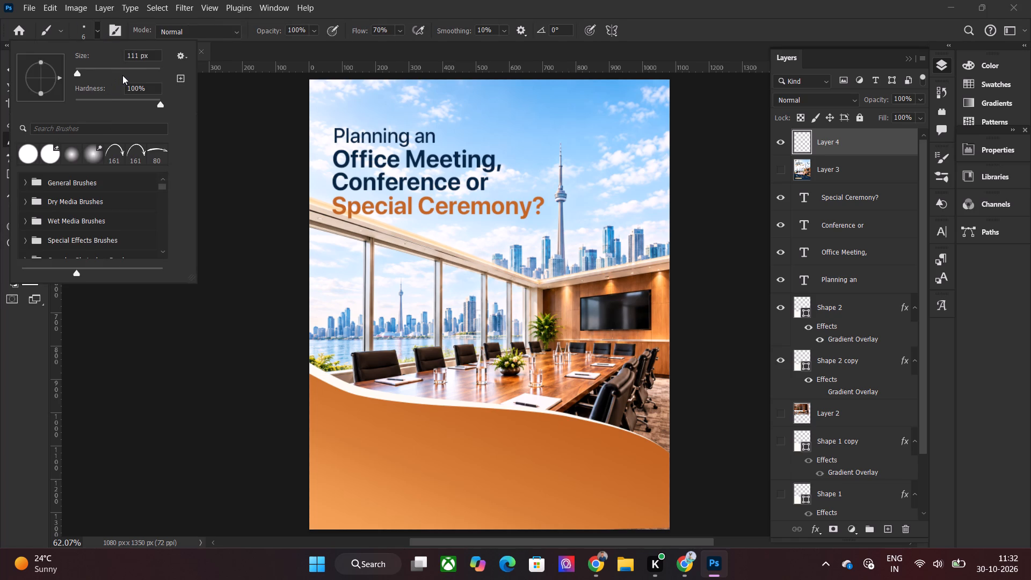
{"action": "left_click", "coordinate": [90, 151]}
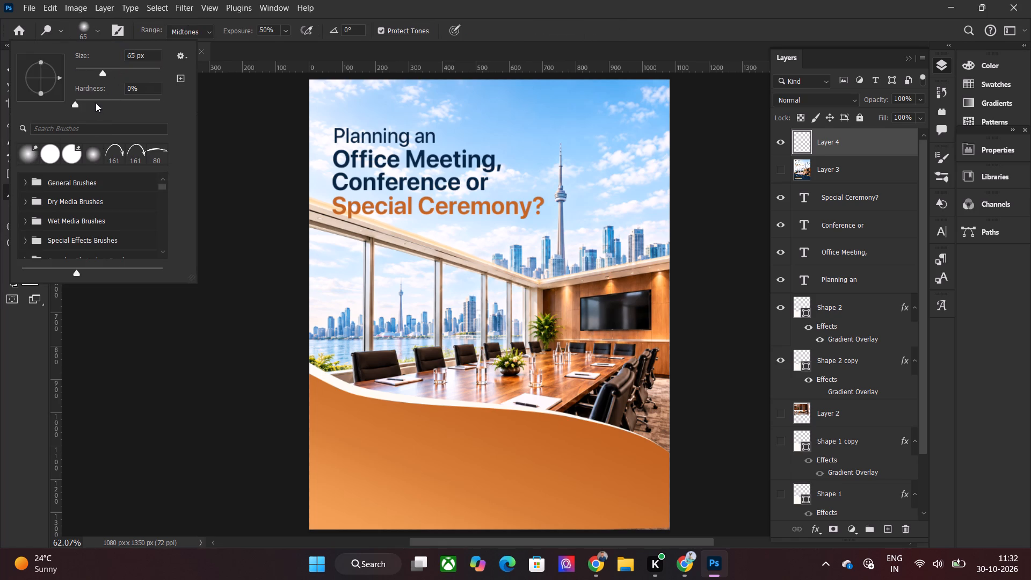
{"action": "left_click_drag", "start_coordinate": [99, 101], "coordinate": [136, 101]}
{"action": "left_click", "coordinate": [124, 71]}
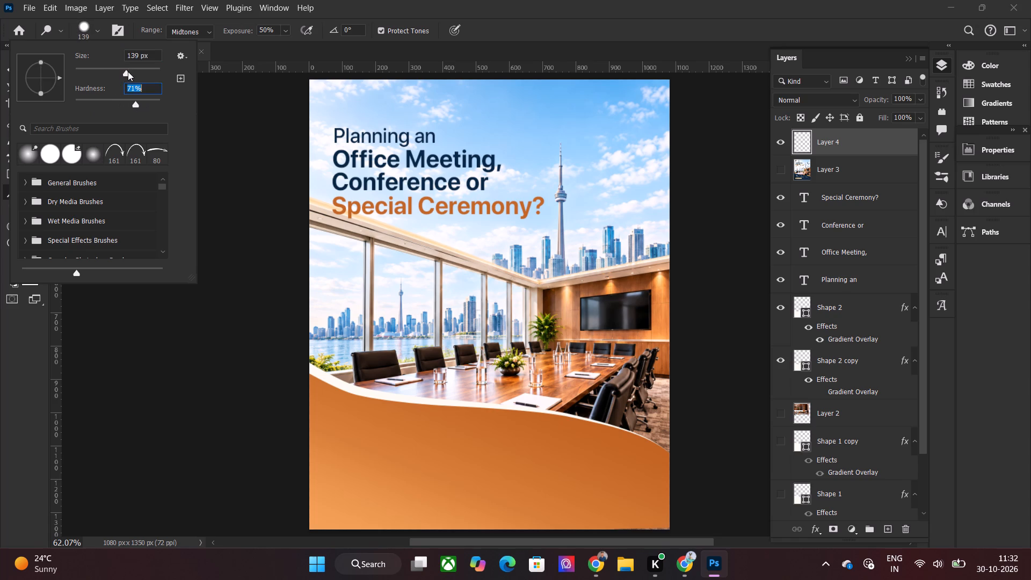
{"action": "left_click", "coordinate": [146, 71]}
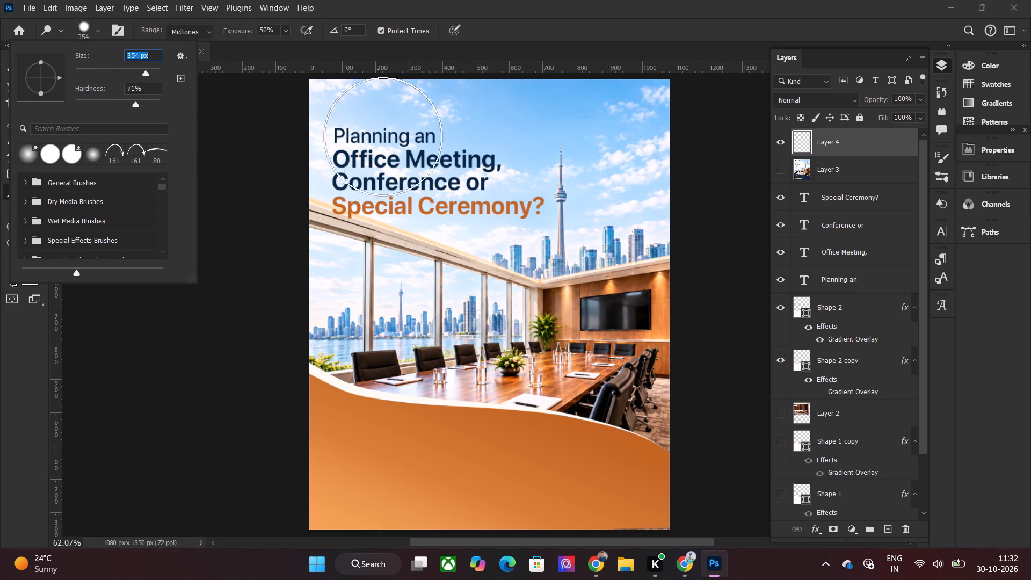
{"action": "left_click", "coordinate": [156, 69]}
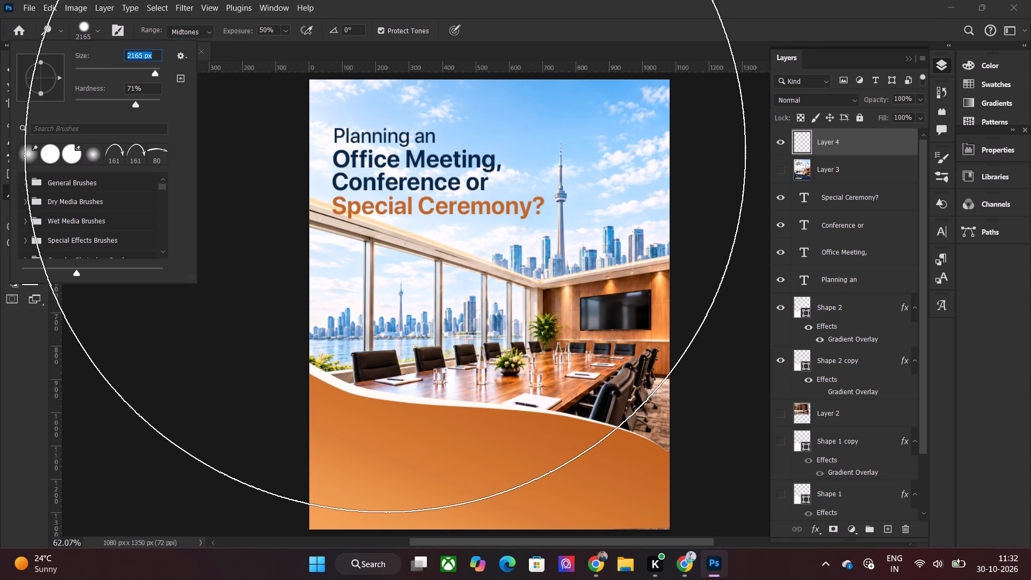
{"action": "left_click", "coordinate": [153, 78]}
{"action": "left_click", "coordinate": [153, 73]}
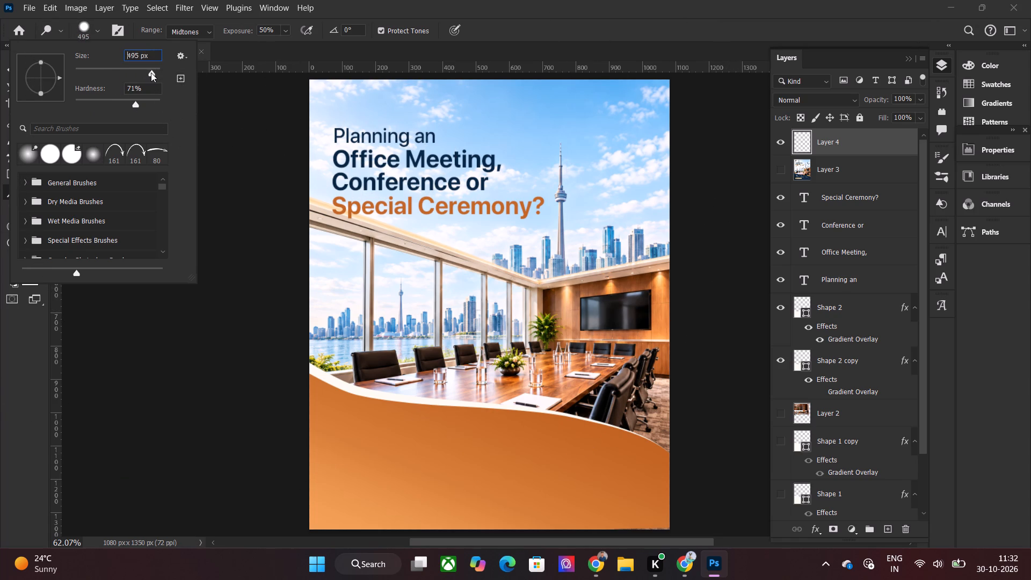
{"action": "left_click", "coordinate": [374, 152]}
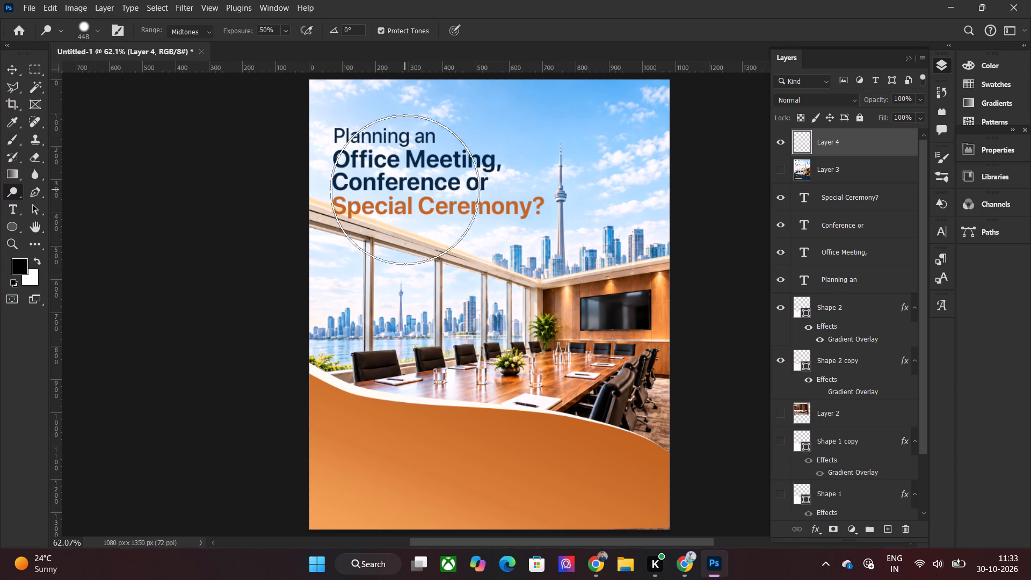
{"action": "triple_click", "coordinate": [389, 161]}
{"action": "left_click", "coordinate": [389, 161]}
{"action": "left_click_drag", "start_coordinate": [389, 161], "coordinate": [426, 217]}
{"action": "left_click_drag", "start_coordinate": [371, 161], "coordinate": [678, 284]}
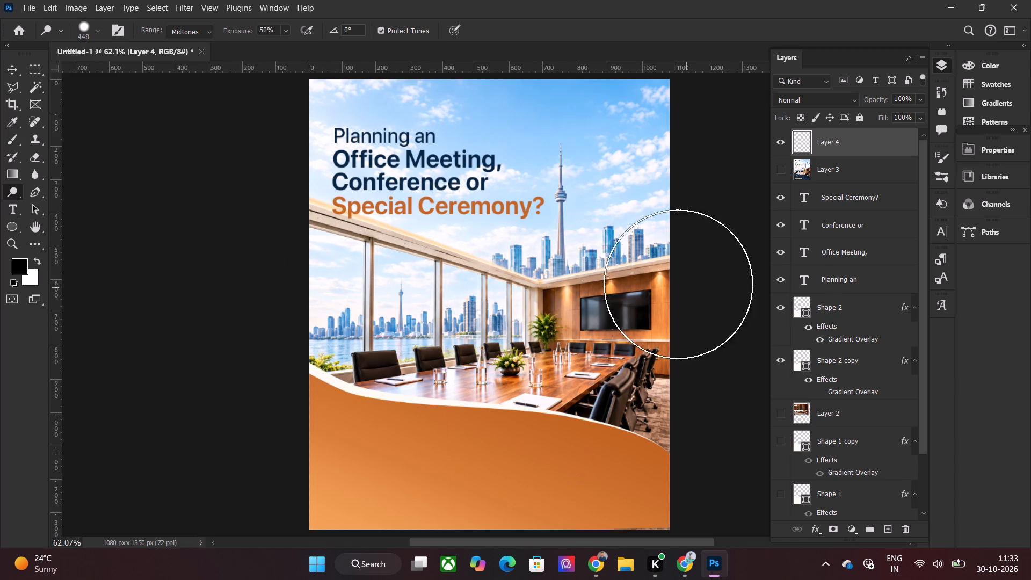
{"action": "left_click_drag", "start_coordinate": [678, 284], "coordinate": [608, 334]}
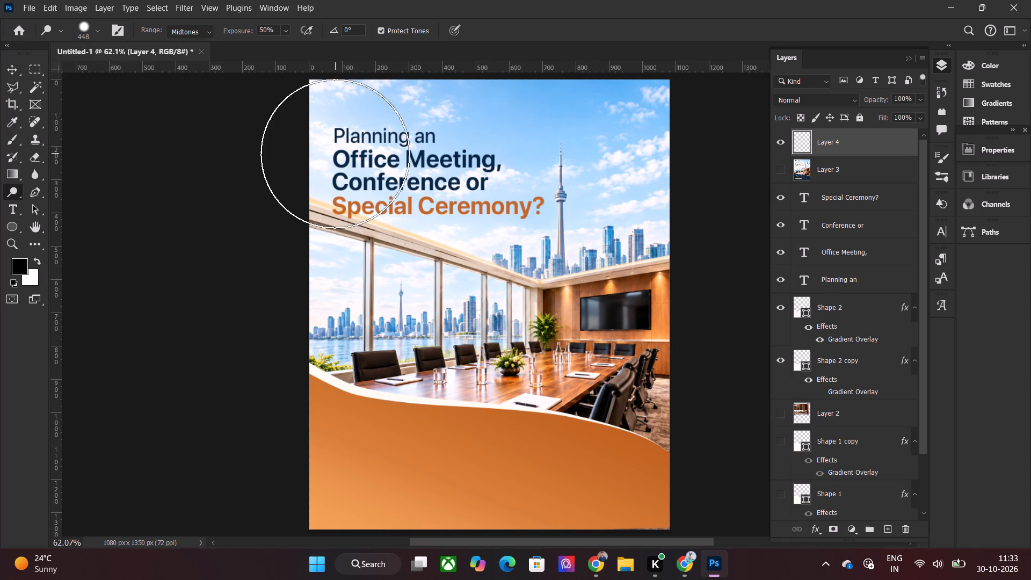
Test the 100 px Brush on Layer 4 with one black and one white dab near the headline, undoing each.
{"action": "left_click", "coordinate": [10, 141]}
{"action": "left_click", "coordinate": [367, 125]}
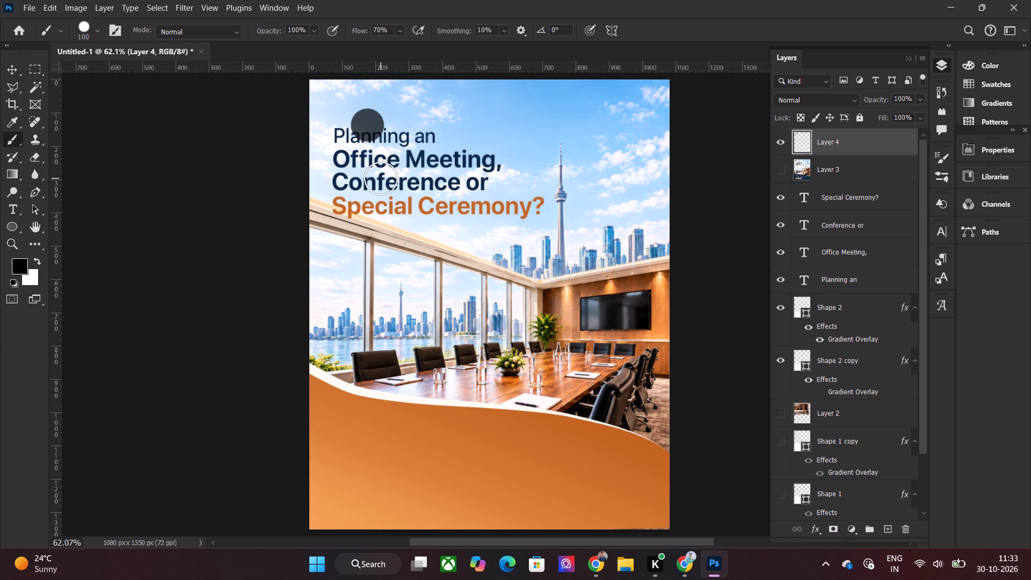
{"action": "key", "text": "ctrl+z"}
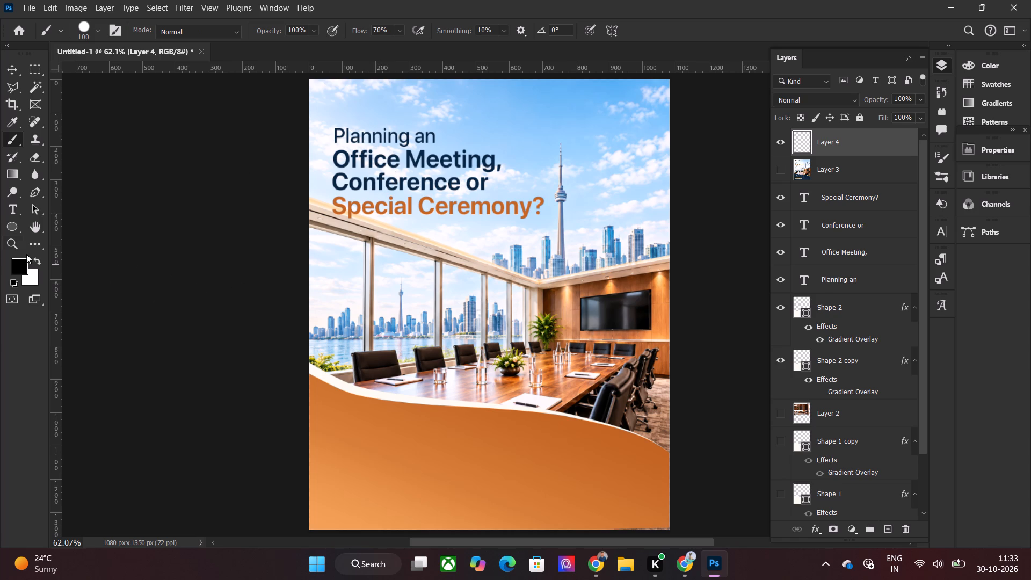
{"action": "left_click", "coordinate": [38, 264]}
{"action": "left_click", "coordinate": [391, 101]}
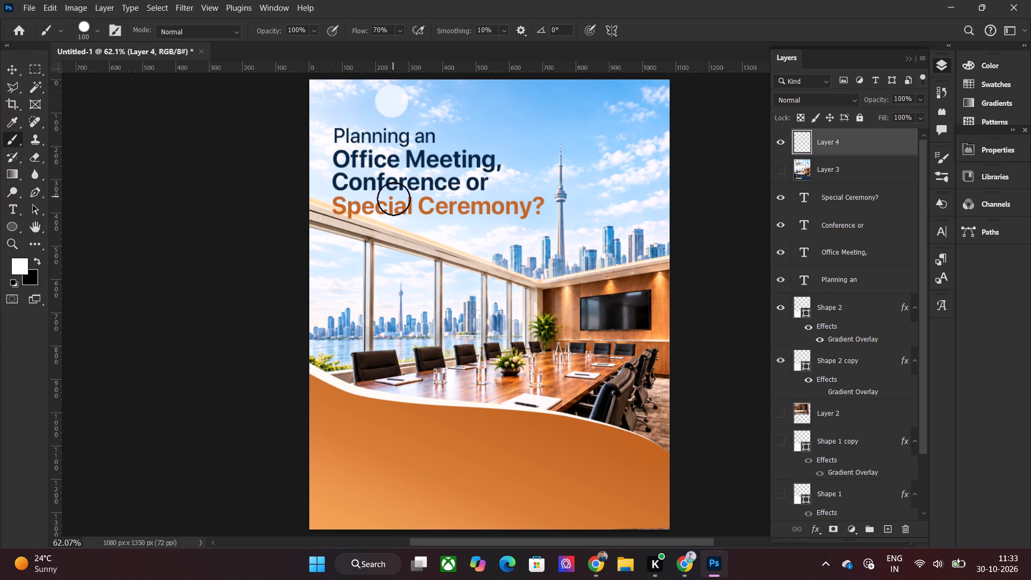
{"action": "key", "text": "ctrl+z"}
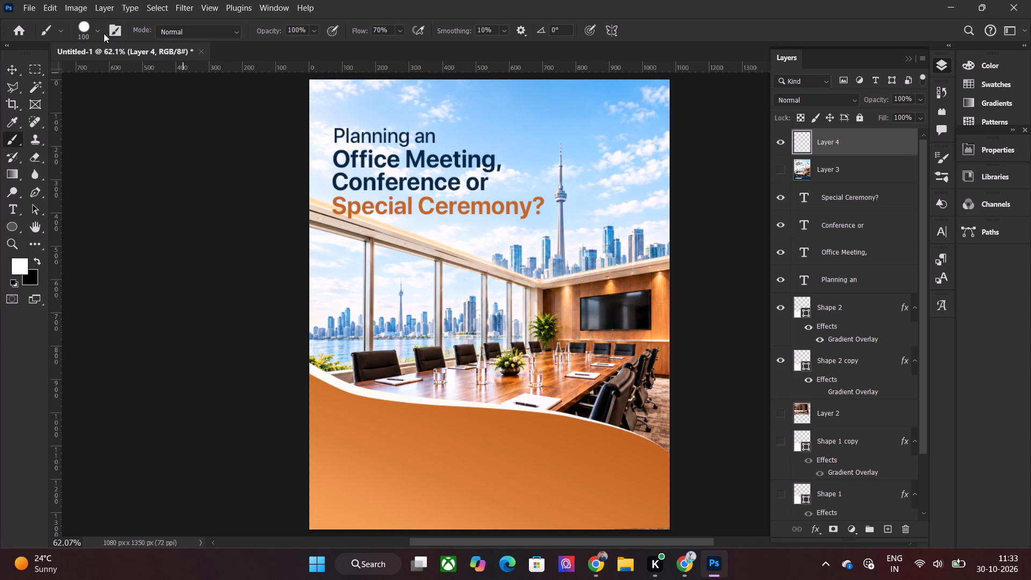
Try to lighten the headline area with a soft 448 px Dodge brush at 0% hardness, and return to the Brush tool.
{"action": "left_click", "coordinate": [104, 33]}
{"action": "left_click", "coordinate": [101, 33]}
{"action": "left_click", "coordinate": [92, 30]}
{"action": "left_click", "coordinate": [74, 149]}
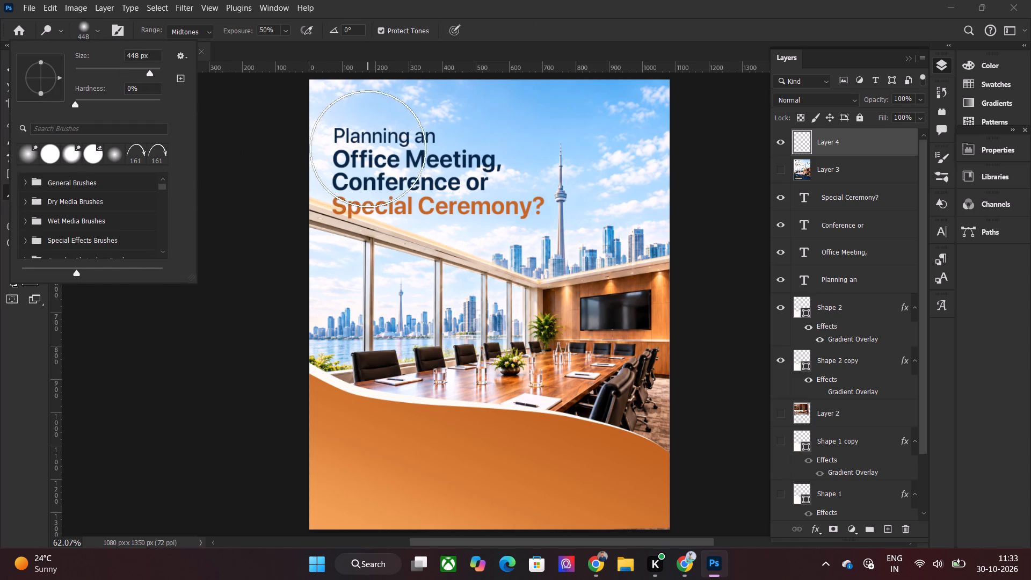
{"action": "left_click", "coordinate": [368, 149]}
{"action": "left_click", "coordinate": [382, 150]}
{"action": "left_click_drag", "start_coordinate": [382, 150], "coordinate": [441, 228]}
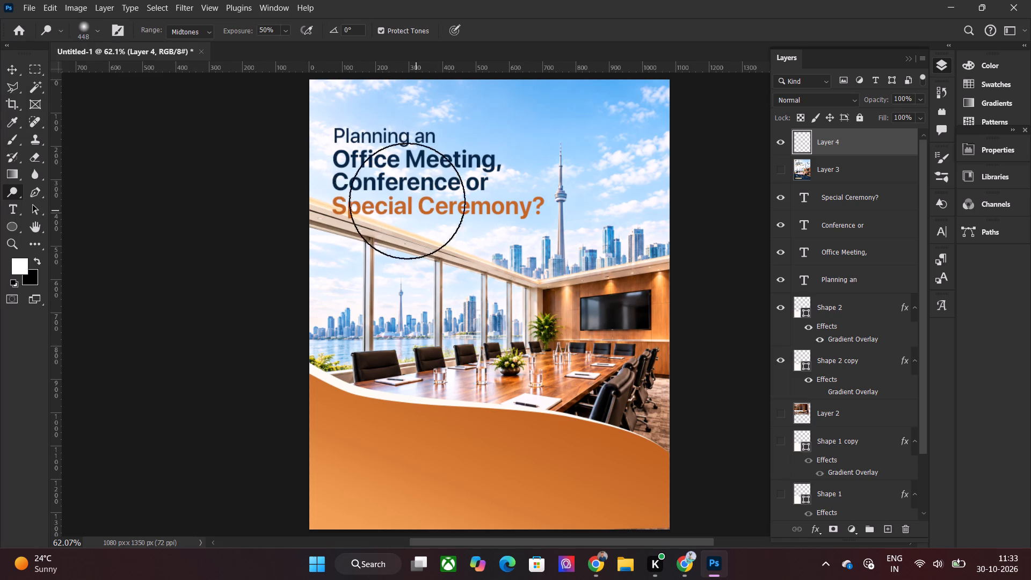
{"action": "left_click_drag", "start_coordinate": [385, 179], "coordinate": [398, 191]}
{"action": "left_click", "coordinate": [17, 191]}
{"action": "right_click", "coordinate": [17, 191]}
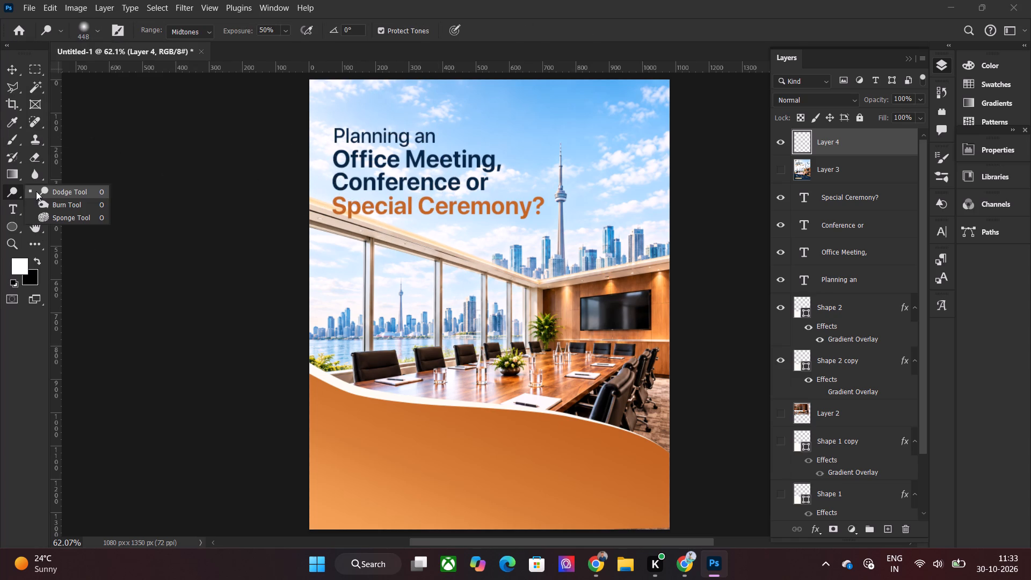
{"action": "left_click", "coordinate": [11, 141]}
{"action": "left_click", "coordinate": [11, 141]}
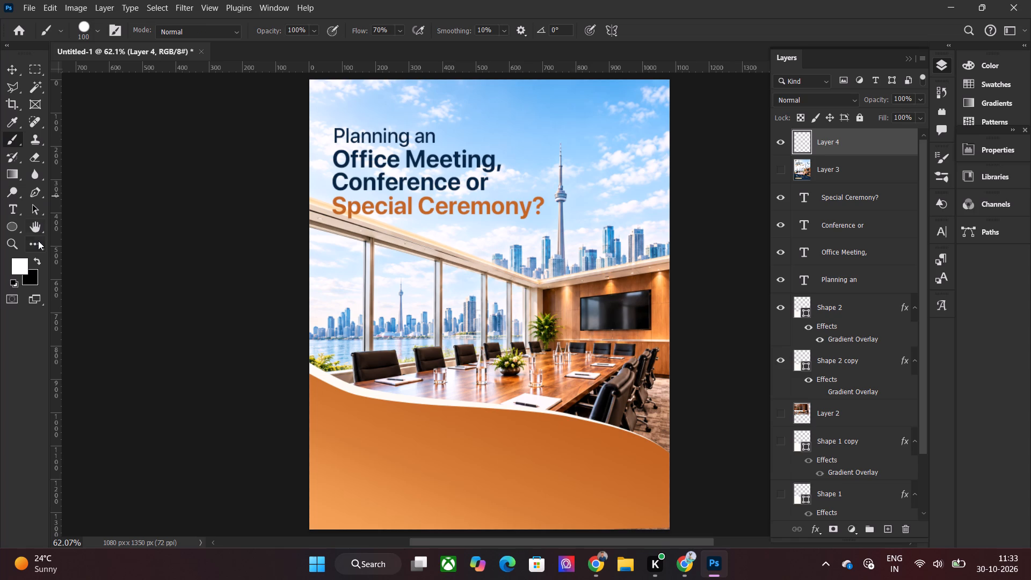
Draw a white ellipse of about 502 x 483 px over the headline.
{"action": "left_click", "coordinate": [10, 223]}
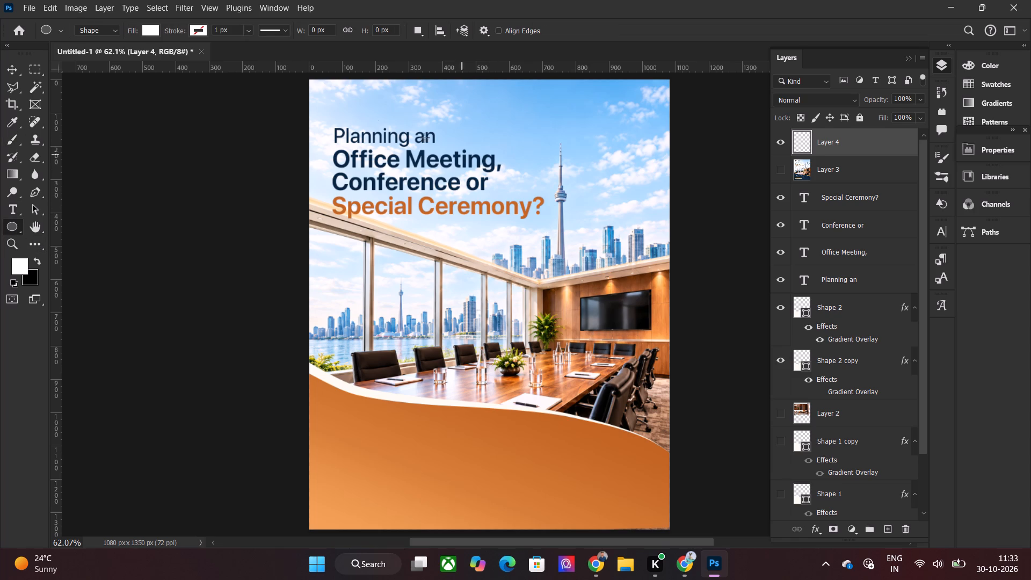
{"action": "left_click_drag", "start_coordinate": [335, 91], "coordinate": [502, 251]}
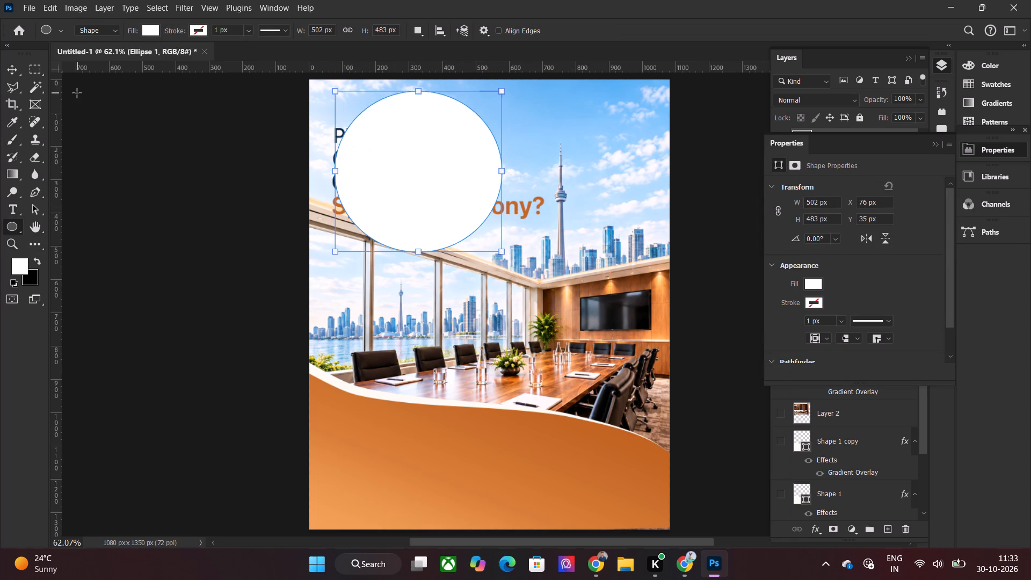
Rasterize the white ellipse and apply a Gaussian Blur with a radius of 69.7 pixels.
{"action": "left_click", "coordinate": [16, 66]}
{"action": "left_click", "coordinate": [237, 0]}
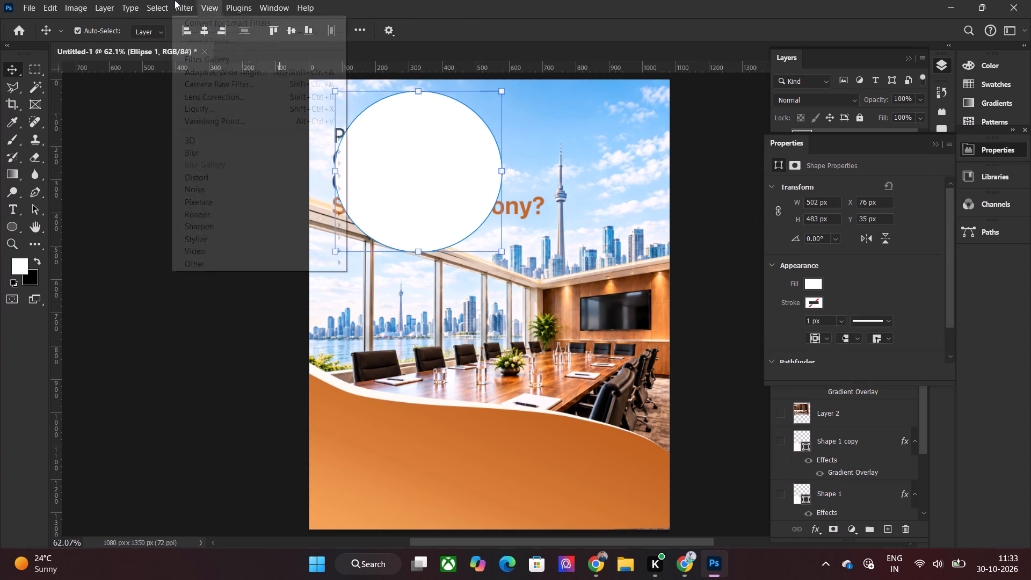
{"action": "left_click", "coordinate": [246, 159]}
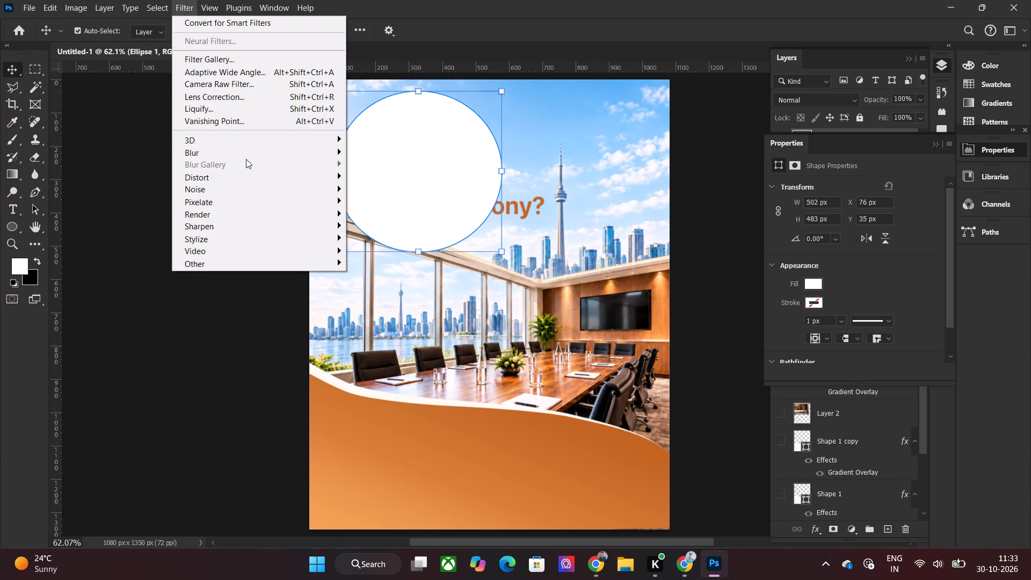
{"action": "left_click", "coordinate": [271, 148]}
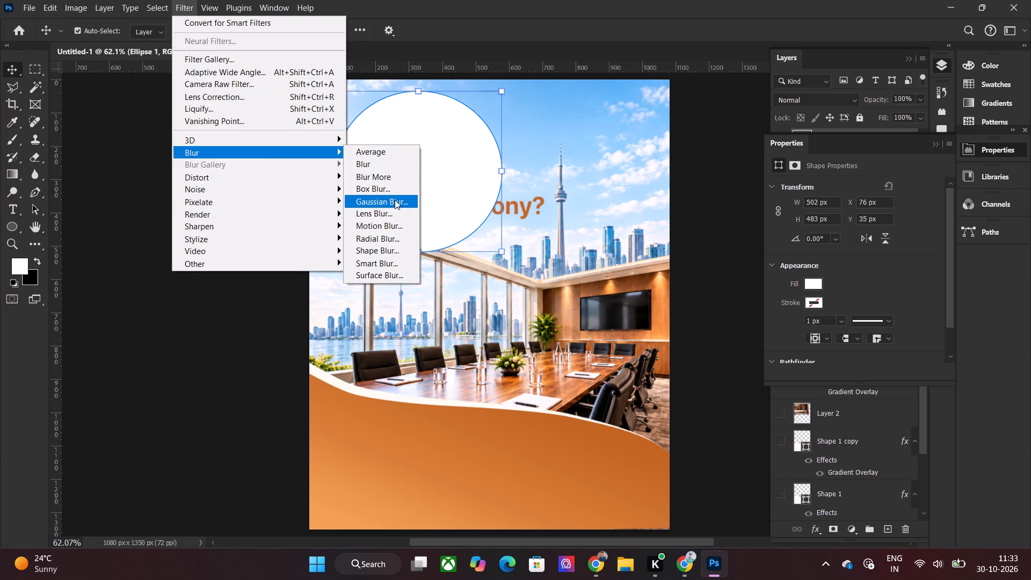
{"action": "left_click", "coordinate": [395, 200]}
{"action": "left_click", "coordinate": [519, 211]}
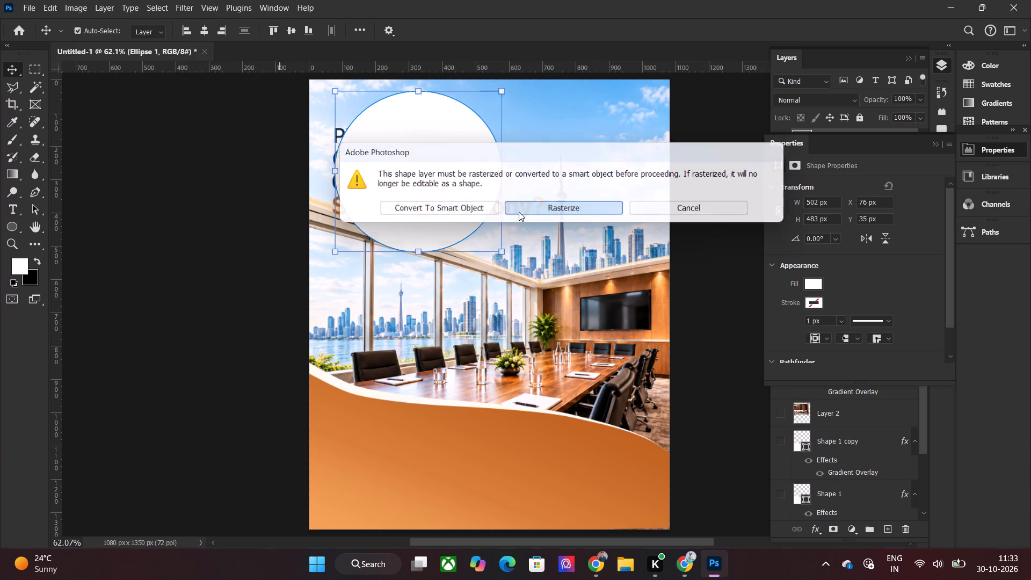
{"action": "left_click_drag", "start_coordinate": [760, 299], "coordinate": [722, 298]}
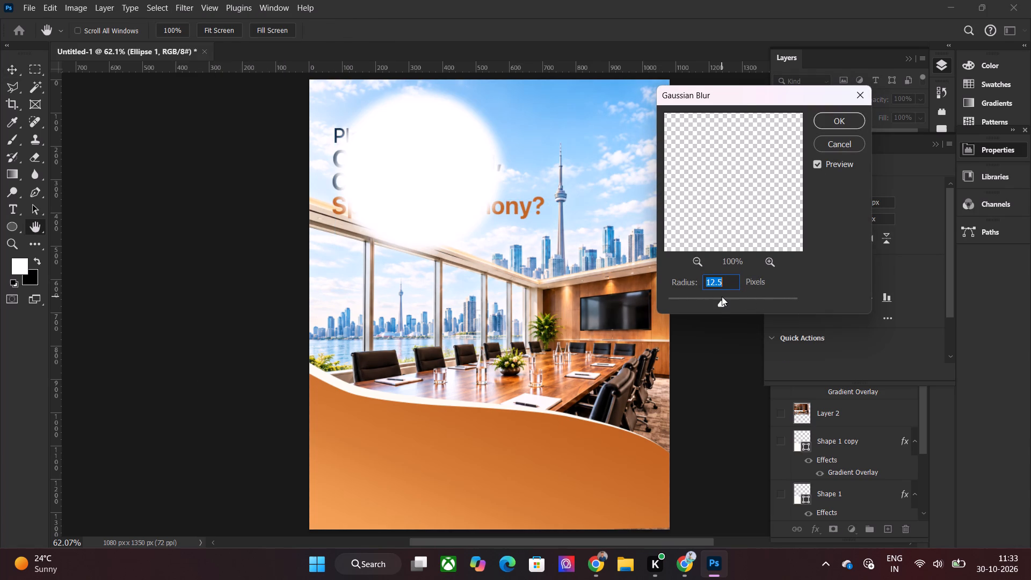
{"action": "left_click_drag", "start_coordinate": [725, 296], "coordinate": [736, 296]}
{"action": "left_click", "coordinate": [743, 296]}
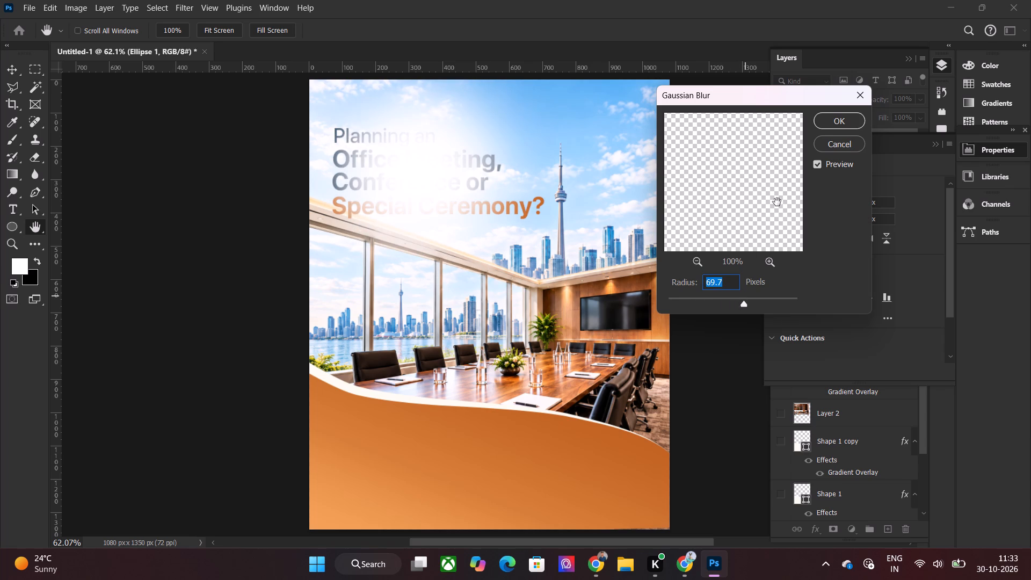
{"action": "left_click", "coordinate": [825, 122]}
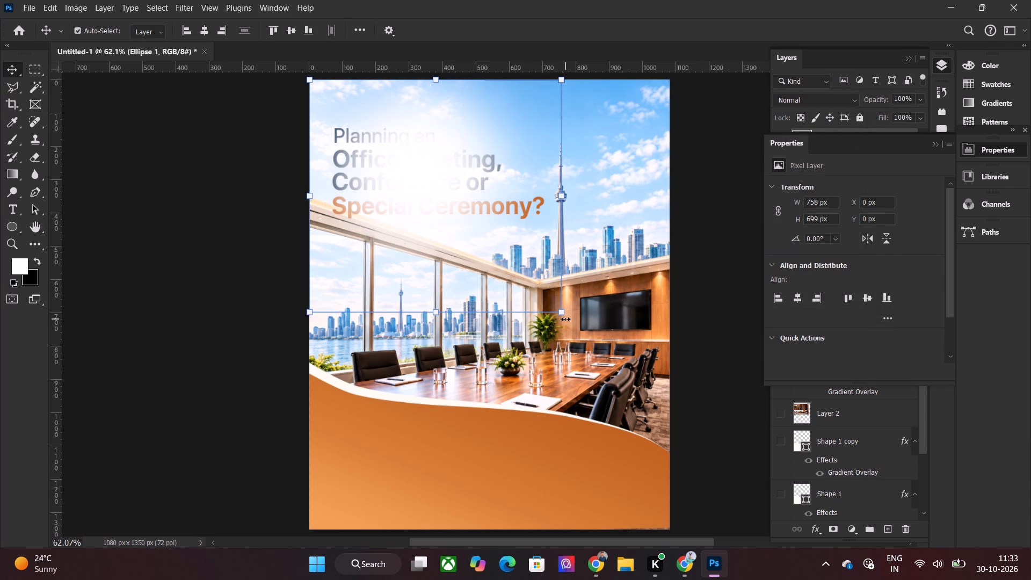
Scale the blurred ellipse to about 171% width and 177% height and centre it near X 303, Y 404.5 px behind the headline area.
{"action": "left_click_drag", "start_coordinate": [565, 318], "coordinate": [745, 497]}
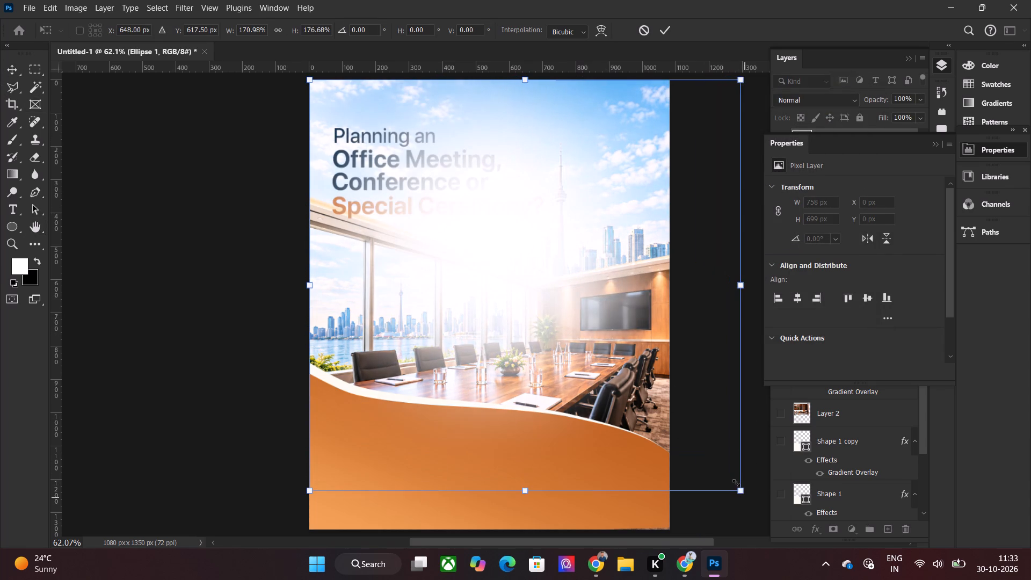
{"action": "left_click_drag", "start_coordinate": [514, 274], "coordinate": [404, 183]}
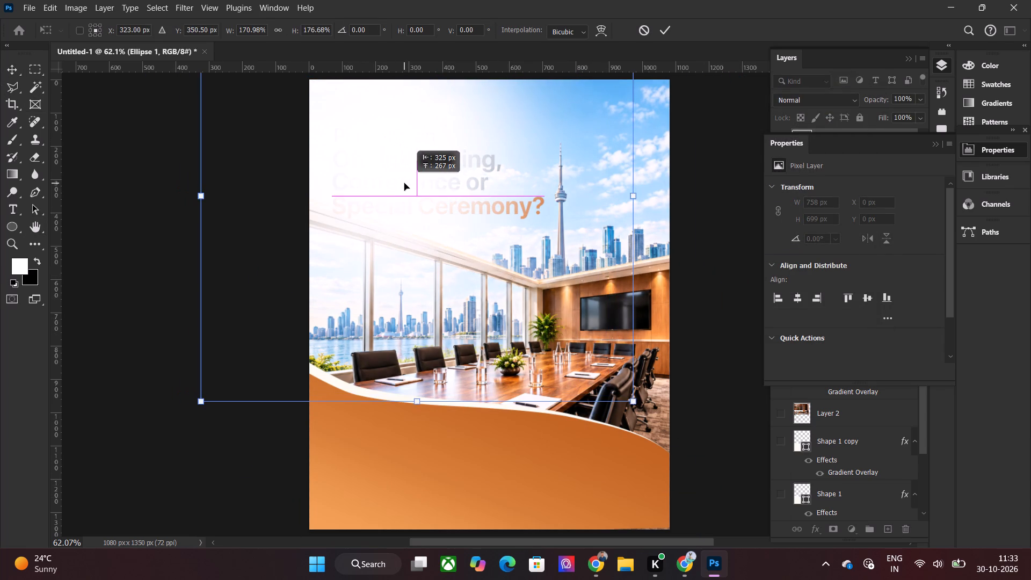
{"action": "left_click_drag", "start_coordinate": [404, 183], "coordinate": [397, 205]}
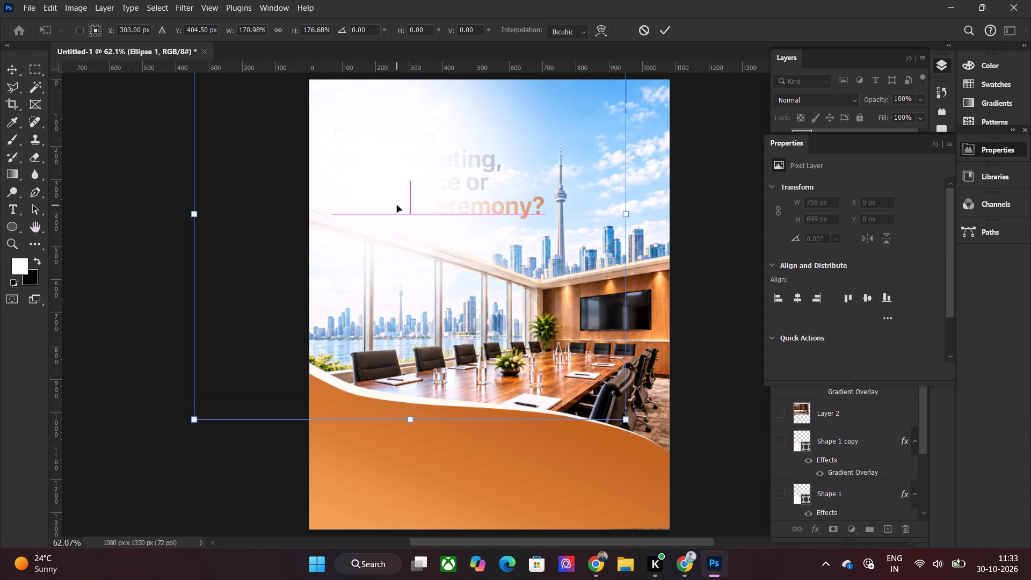
Move the Ellipse 1 layer below Shape 2 copy and directly above Layer 2.
{"action": "left_click", "coordinate": [997, 145]}
{"action": "left_click_drag", "start_coordinate": [868, 136], "coordinate": [872, 181]}
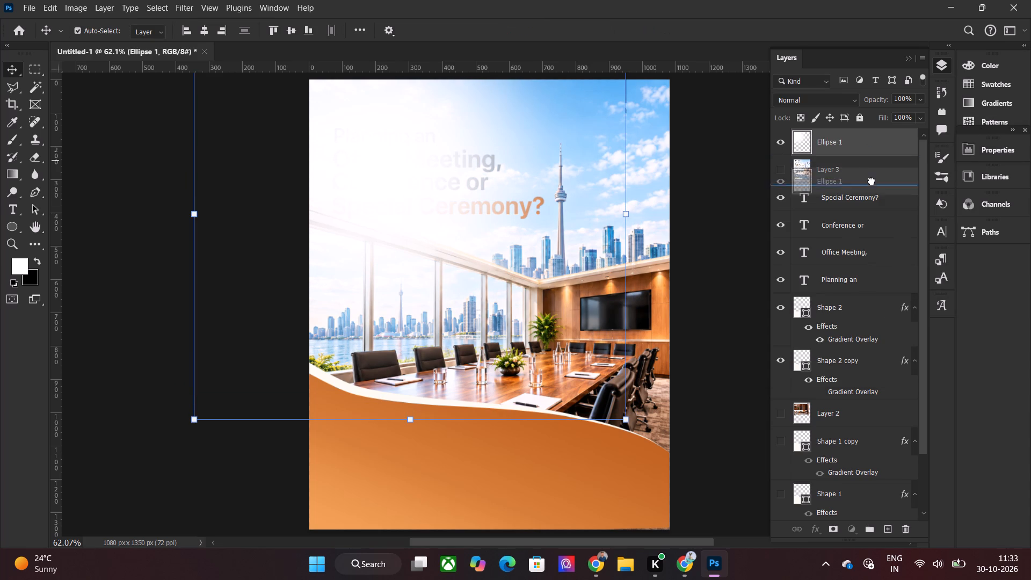
{"action": "left_click_drag", "start_coordinate": [872, 181], "coordinate": [833, 456]}
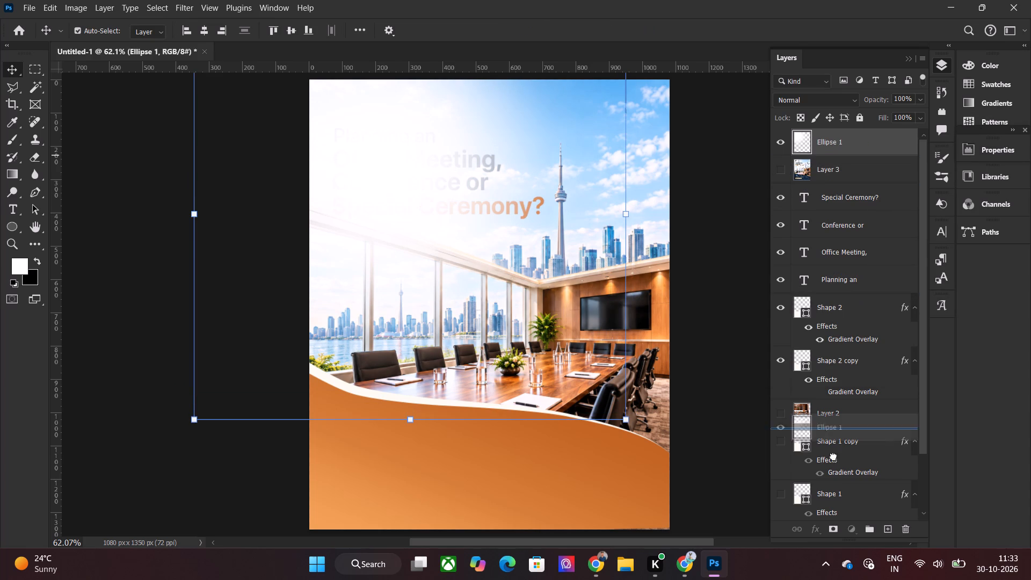
{"action": "left_click_drag", "start_coordinate": [833, 456], "coordinate": [849, 409]}
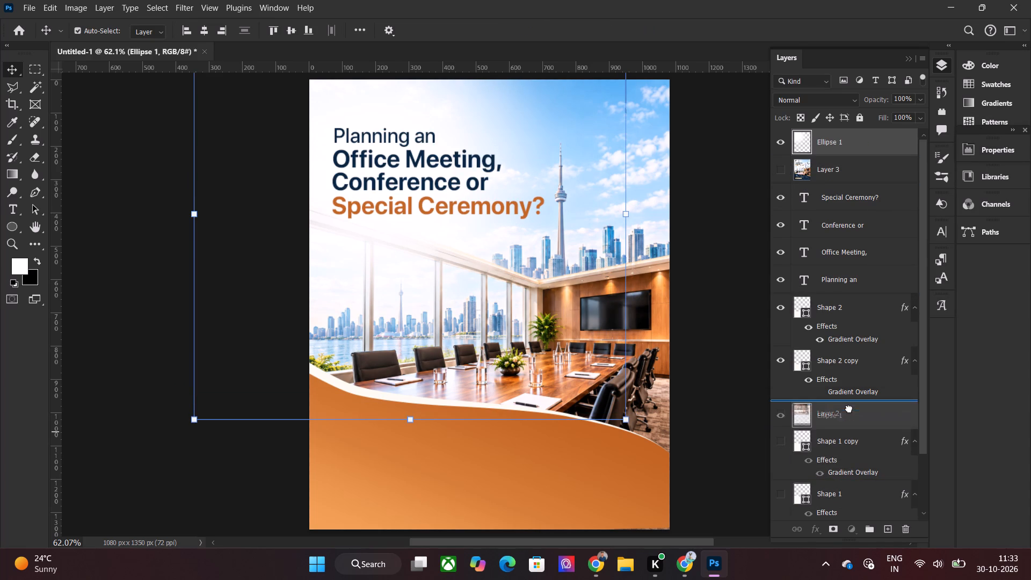
{"action": "left_click_drag", "start_coordinate": [849, 409], "coordinate": [848, 407]}
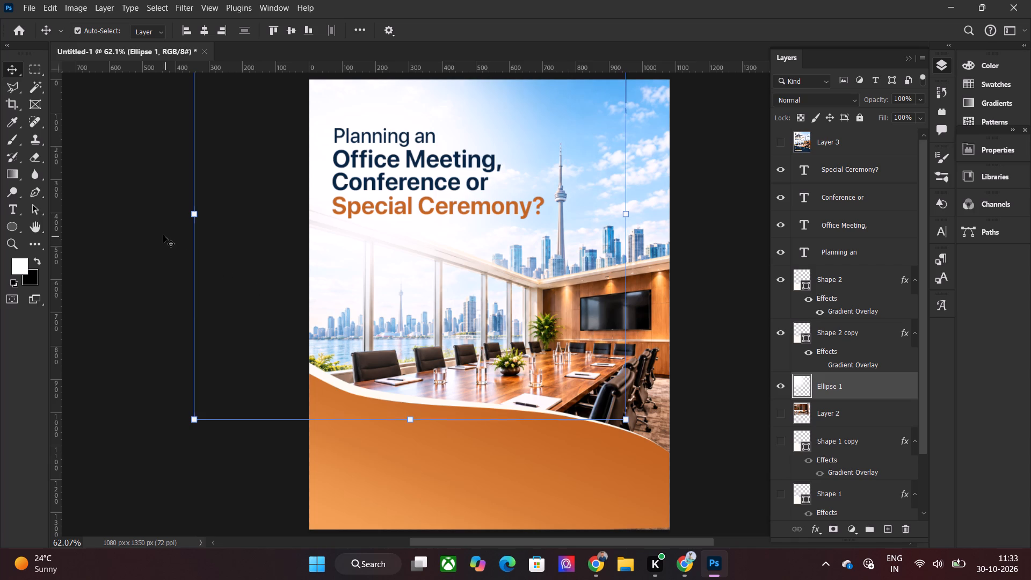
Nudge the "Office Meeting," line down 1 px and the "Conference or" line down 2 px.
{"action": "left_click", "coordinate": [154, 231]}
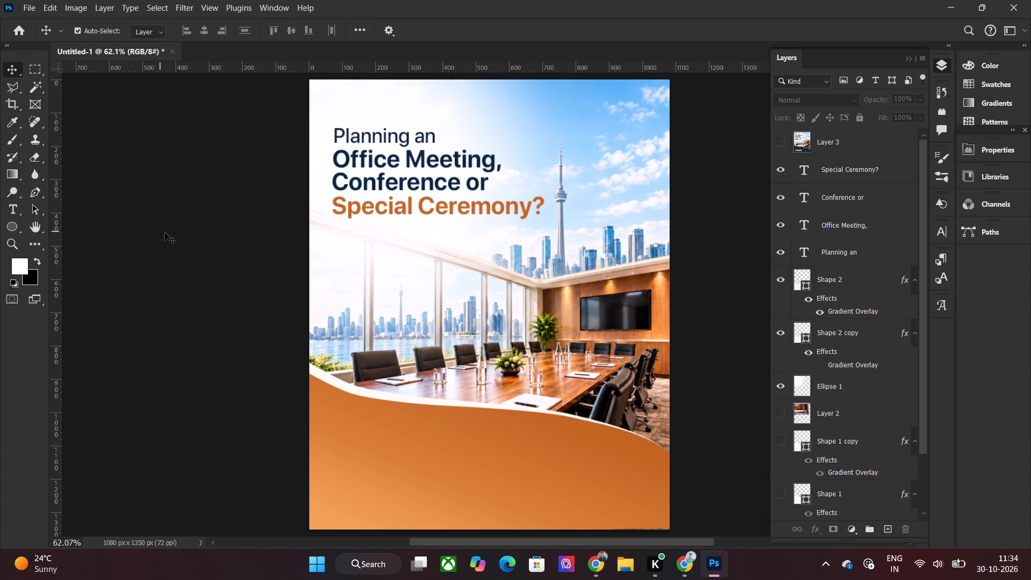
{"action": "left_click", "coordinate": [405, 169]}
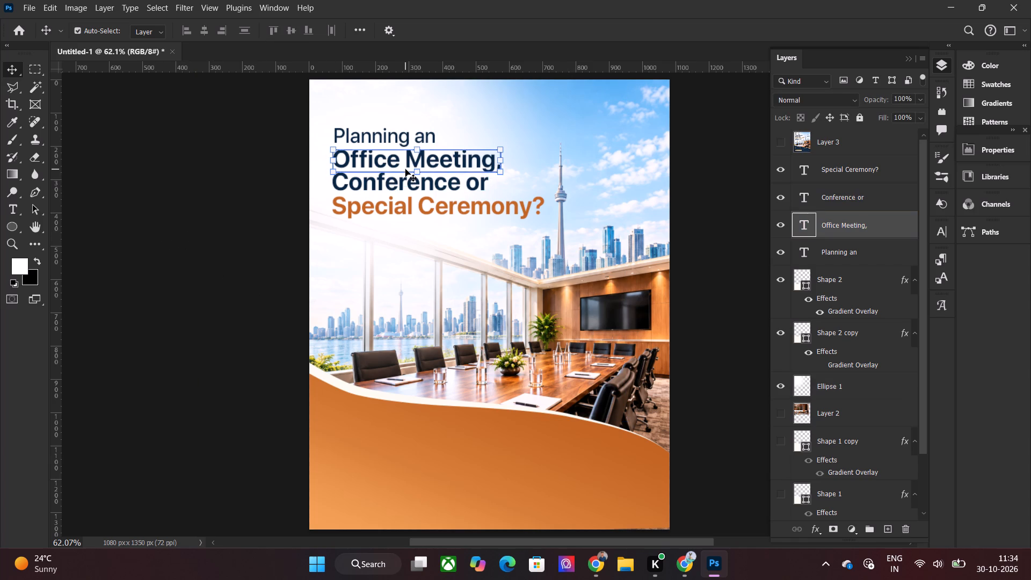
{"action": "key", "text": "Down"}
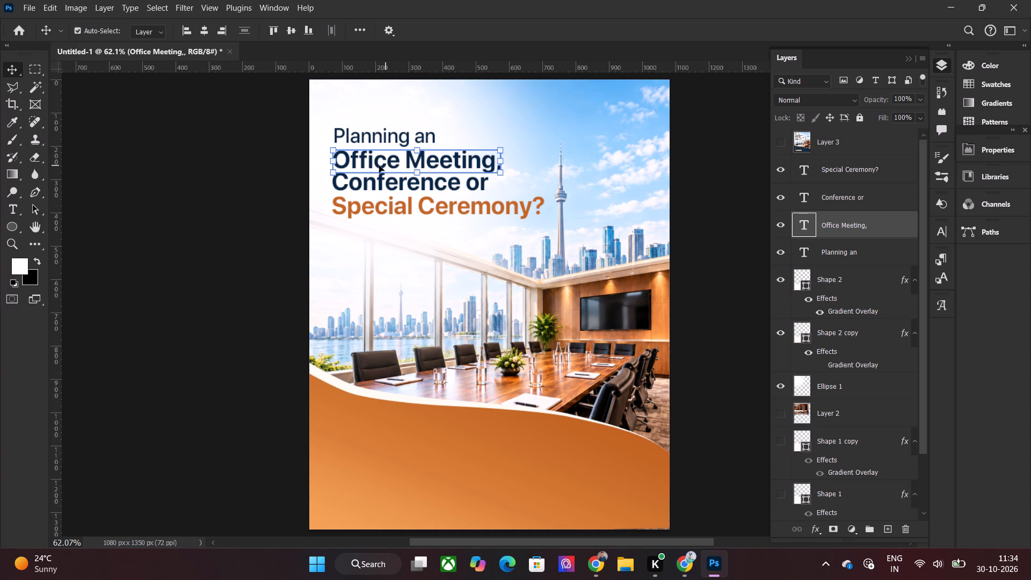
{"action": "left_click", "coordinate": [140, 223]}
{"action": "left_click", "coordinate": [367, 178]}
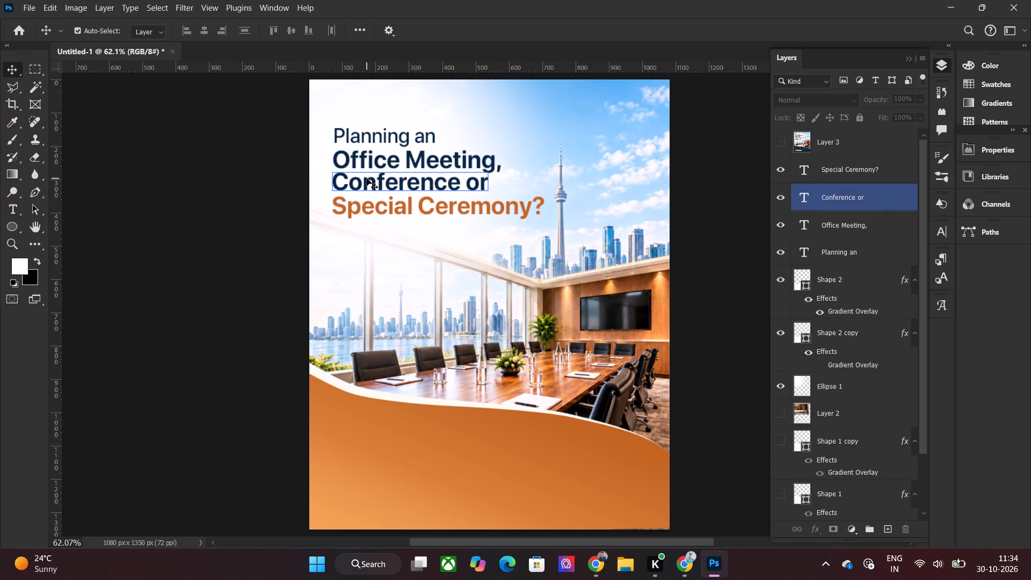
{"action": "key", "text": "Down"}
{"action": "key", "text": "Down"}
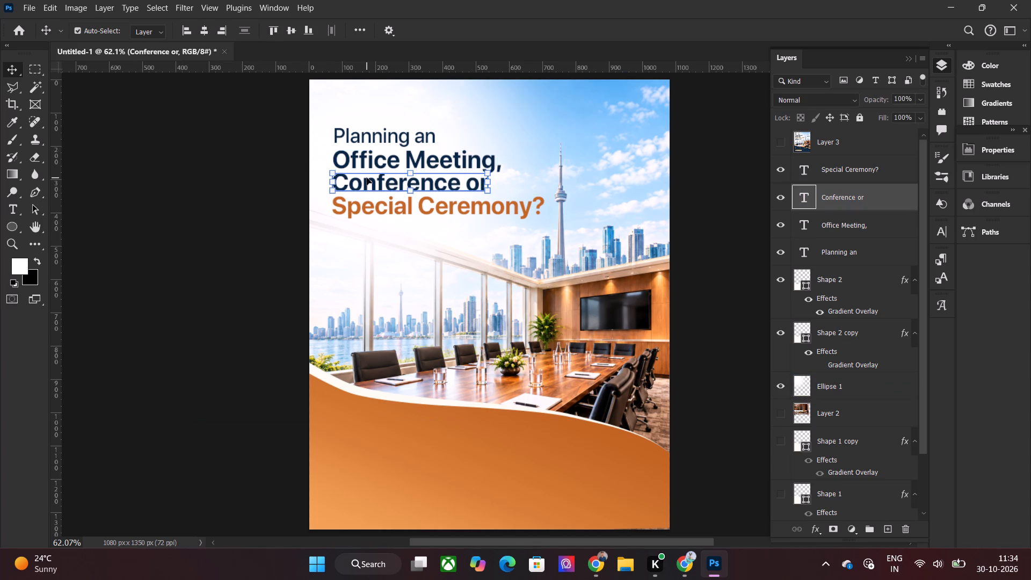
{"action": "left_click", "coordinate": [207, 310]}
Nudge the orange "Special Ceremony?" line down 6 px.
{"action": "left_click", "coordinate": [420, 199]}
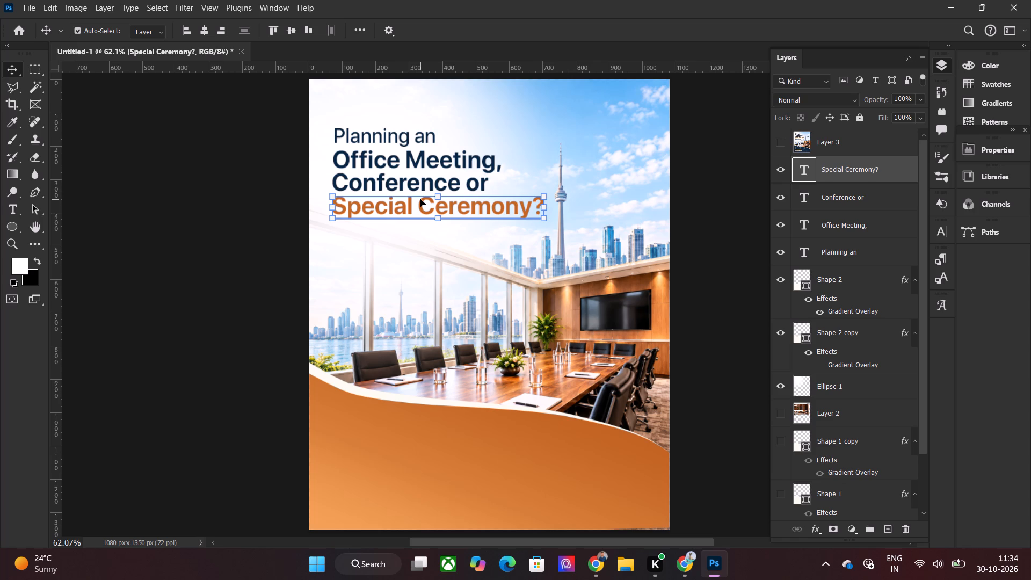
{"action": "key", "text": "Down"}
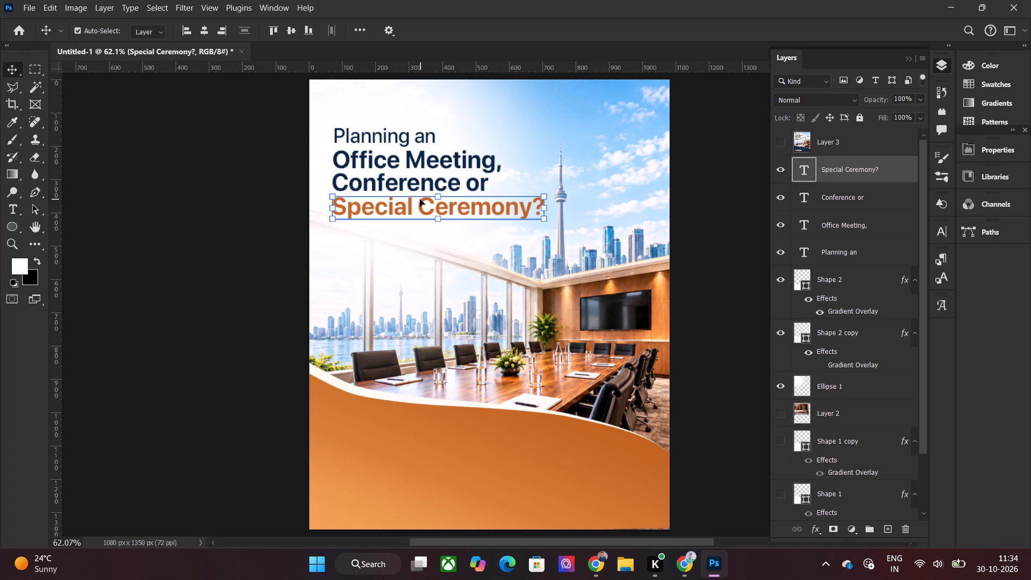
{"action": "key", "text": "Down"}
{"action": "key", "text": "Down"}
{"action": "key", "text": "Down"}
{"action": "key", "text": "Down"}
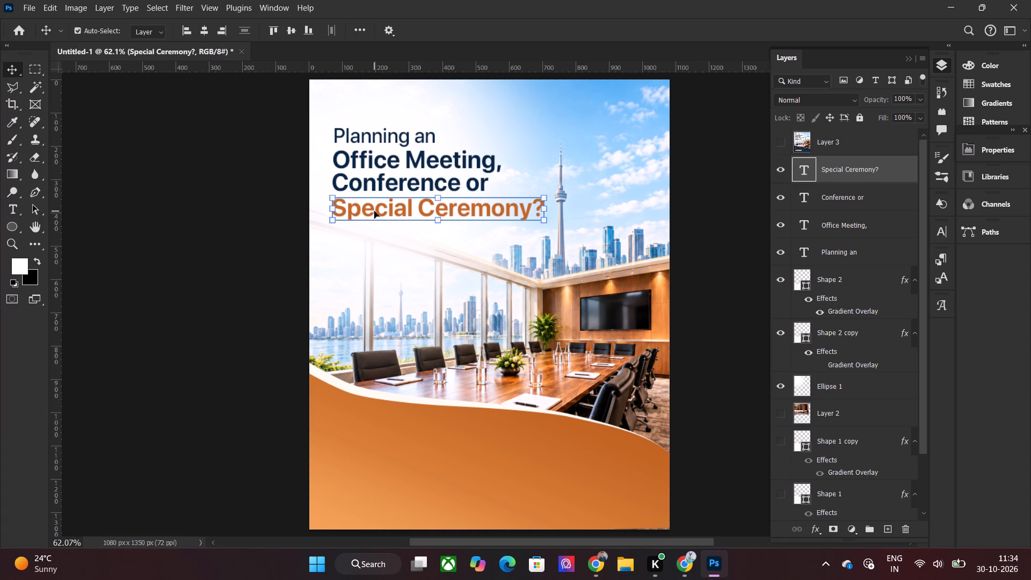
{"action": "key", "text": "Down"}
{"action": "left_click", "coordinate": [185, 321]}
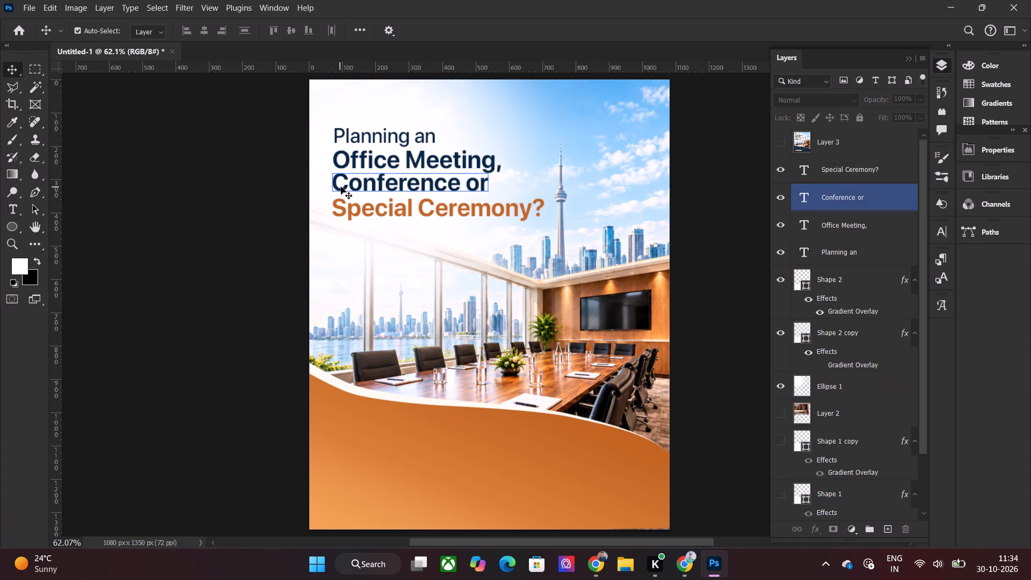
Even out the headline spacing by nudging "Conference or" and "Office Meeting," down another 2 px each.
{"action": "left_click", "coordinate": [343, 187]}
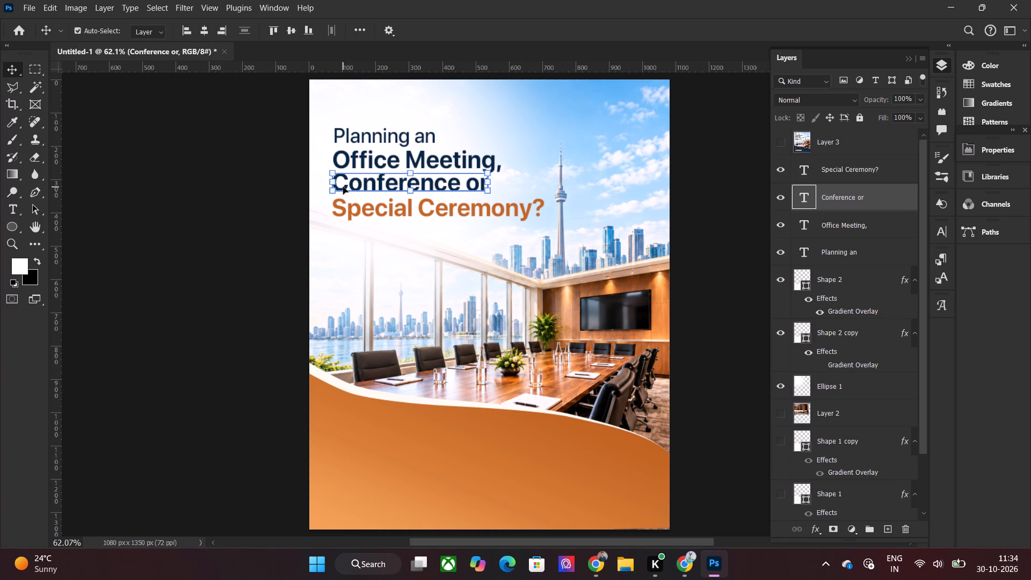
{"action": "key", "text": "Down"}
{"action": "key", "text": "Down"}
{"action": "left_click", "coordinate": [97, 219]}
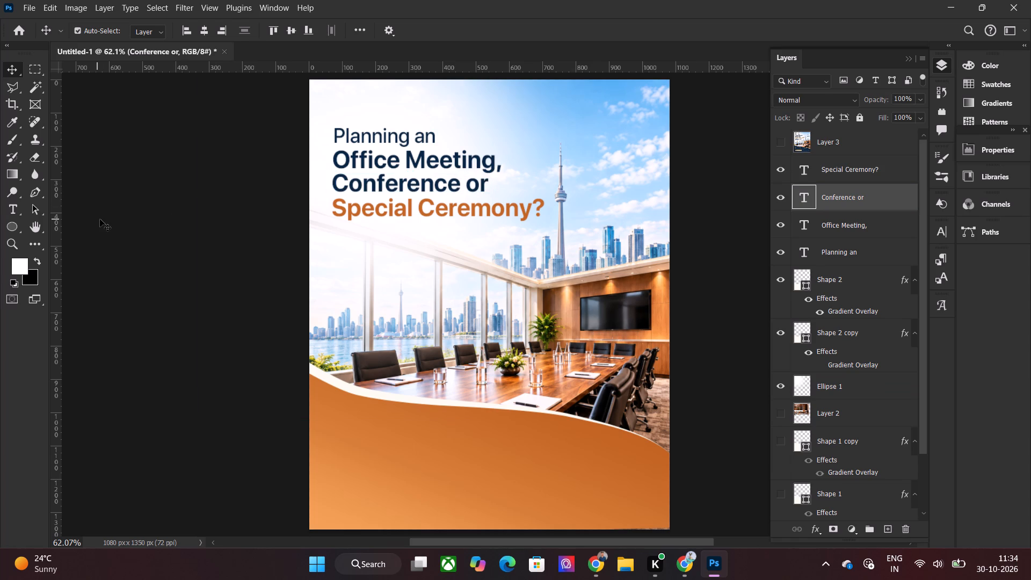
{"action": "left_click", "coordinate": [348, 157]}
{"action": "key", "text": "Down"}
{"action": "key", "text": "Down"}
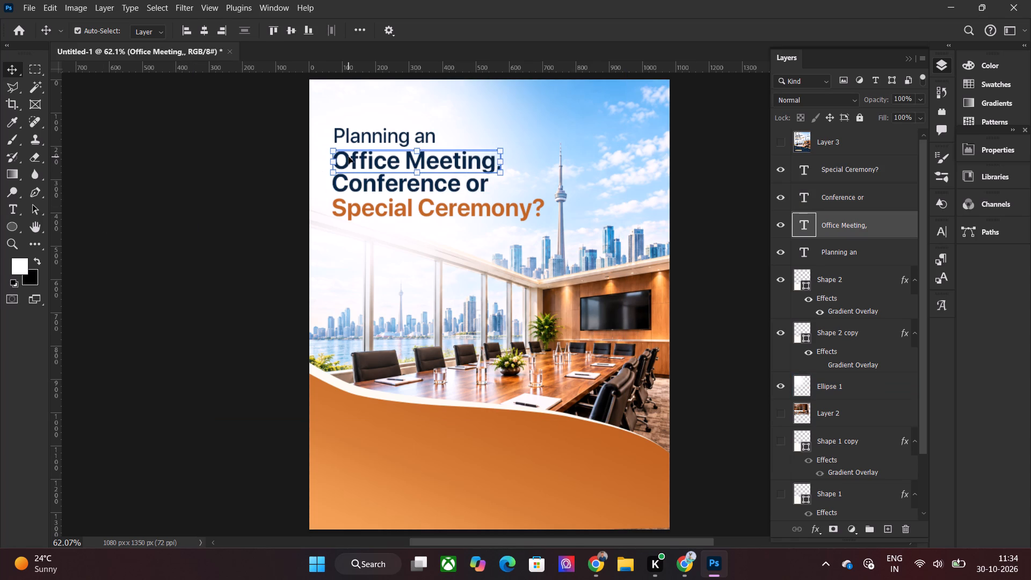
{"action": "left_click", "coordinate": [172, 165]}
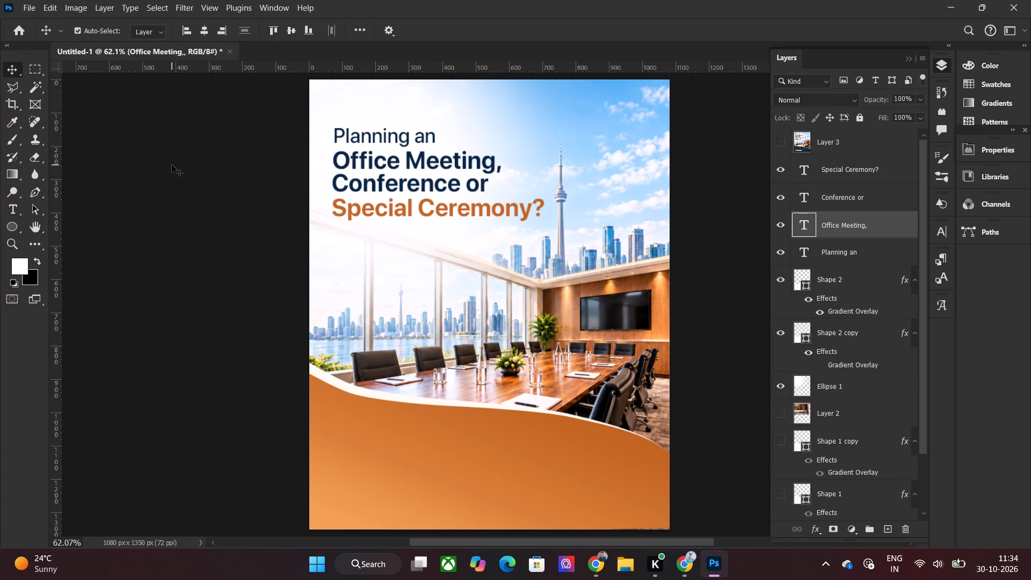
{"action": "left_click", "coordinate": [393, 158]}
{"action": "key", "text": "Up"}
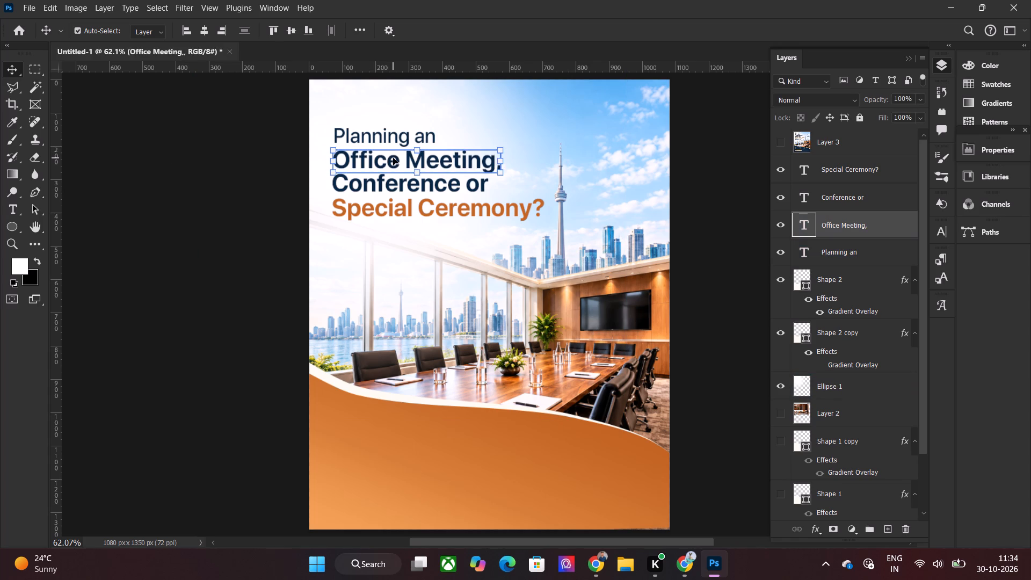
{"action": "key", "text": "Down"}
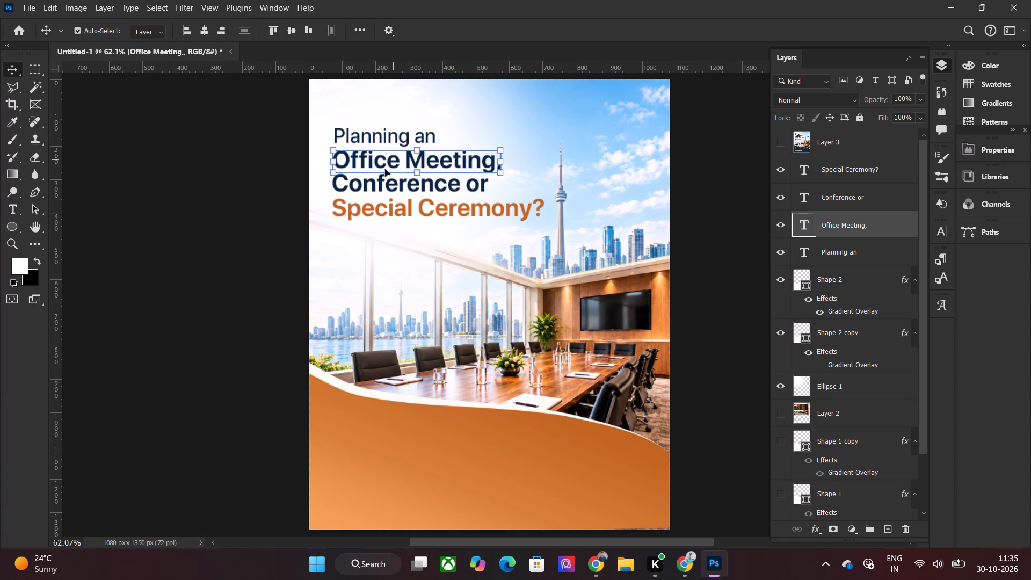
{"action": "left_click", "coordinate": [244, 250]}
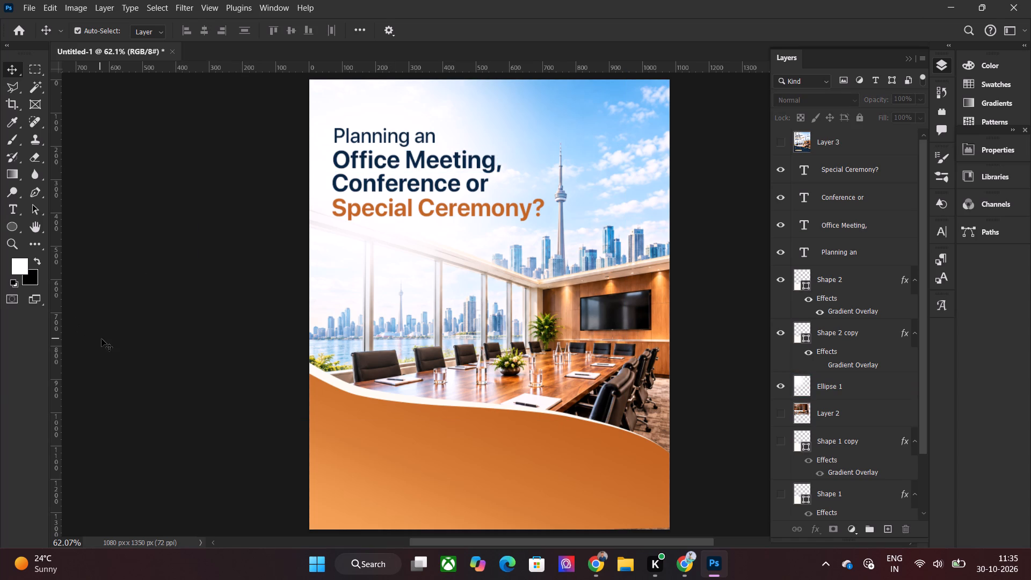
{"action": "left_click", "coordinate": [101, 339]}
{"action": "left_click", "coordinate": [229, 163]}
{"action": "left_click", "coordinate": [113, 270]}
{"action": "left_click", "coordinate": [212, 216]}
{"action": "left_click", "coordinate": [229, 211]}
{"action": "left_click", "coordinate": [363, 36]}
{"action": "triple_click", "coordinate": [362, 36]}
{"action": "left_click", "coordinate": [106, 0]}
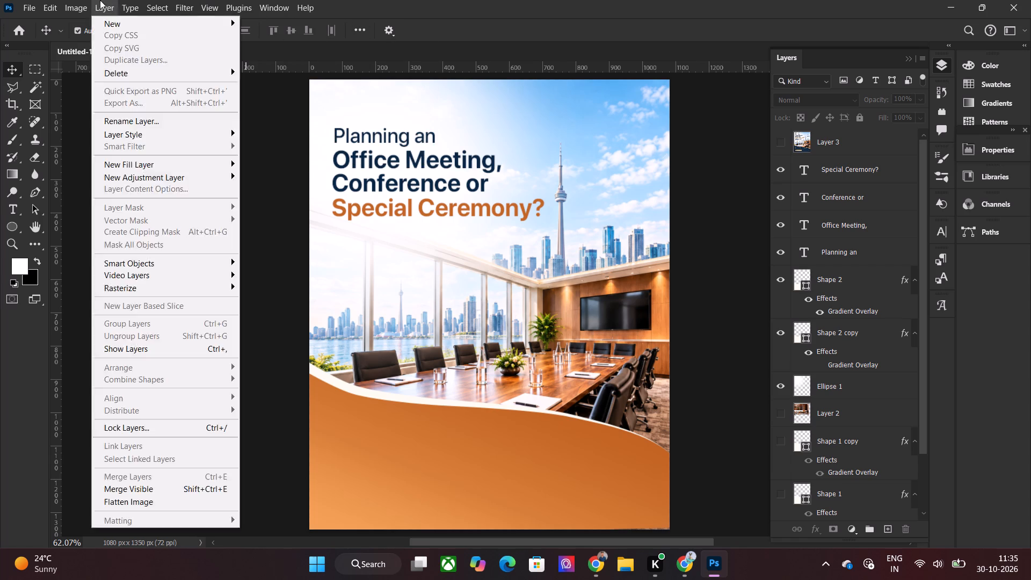
Show the Layer 3 reference poster on top of the design, with the Type tool ready.
{"action": "left_click", "coordinate": [6, 202]}
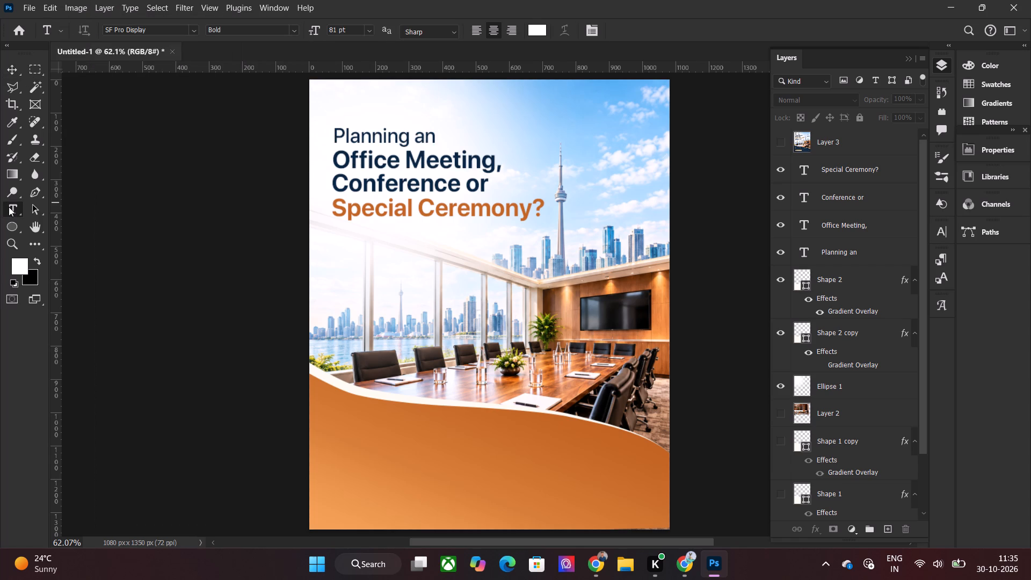
{"action": "left_click", "coordinate": [683, 554]}
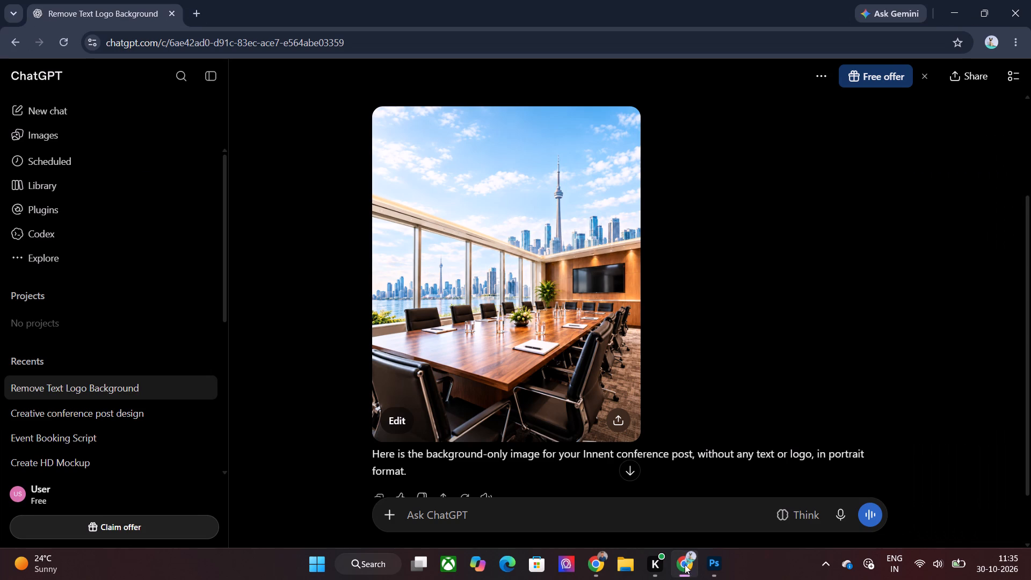
{"action": "left_click", "coordinate": [685, 563]}
{"action": "left_click", "coordinate": [780, 141]}
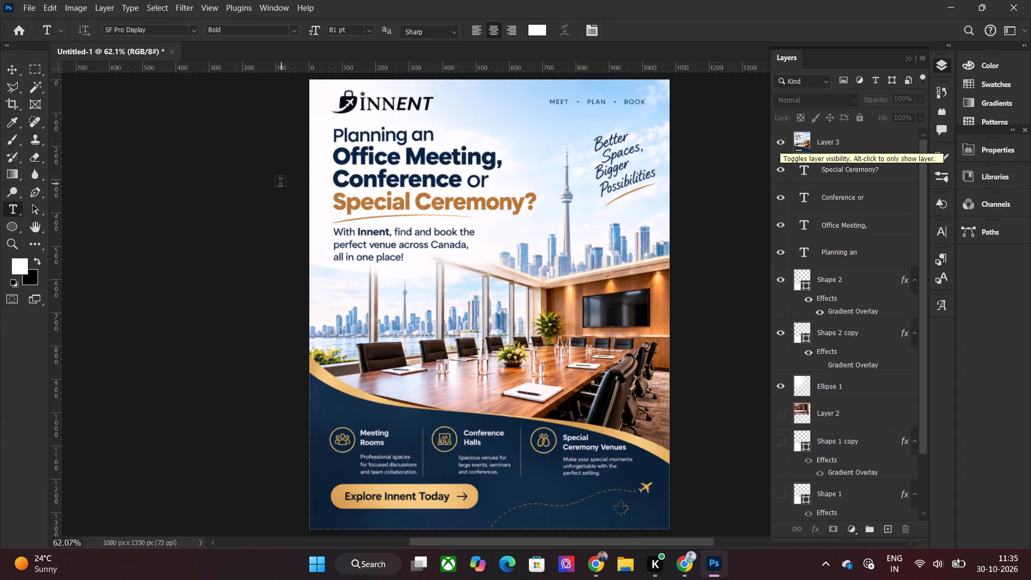
Start a new centred point text over the window area in SF Pro Display Regular, 30 pt, coloured red.
{"action": "left_click", "coordinate": [421, 300]}
{"action": "left_click", "coordinate": [371, 28]}
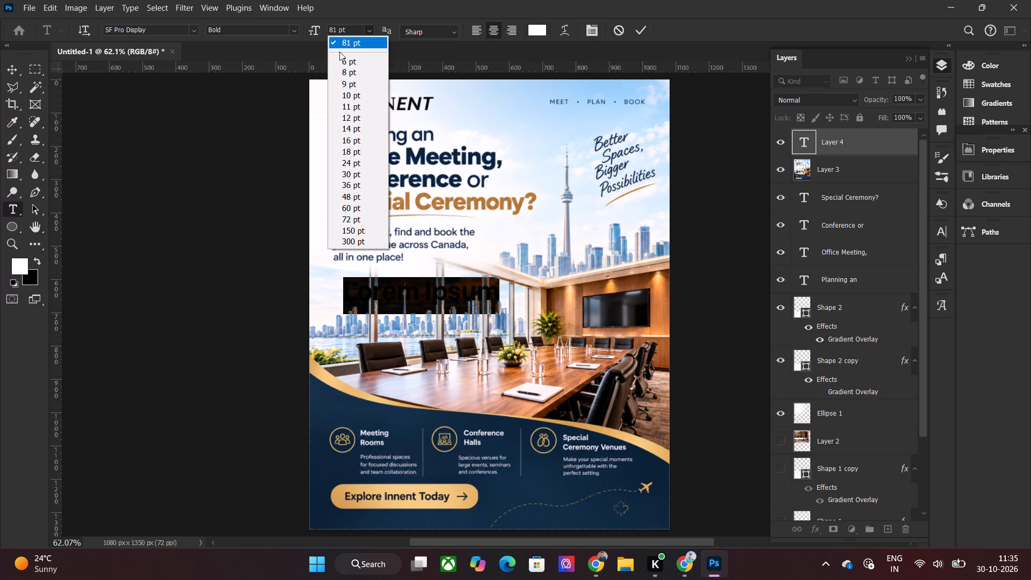
{"action": "left_click", "coordinate": [368, 122]}
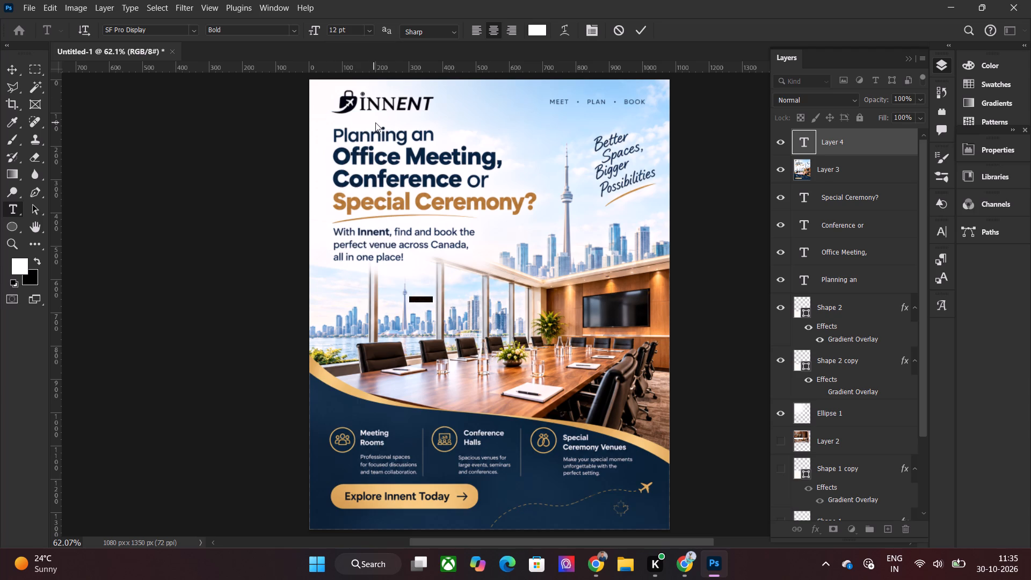
{"action": "left_click", "coordinate": [370, 32]}
{"action": "left_click", "coordinate": [378, 155]}
{"action": "left_click", "coordinate": [368, 28]}
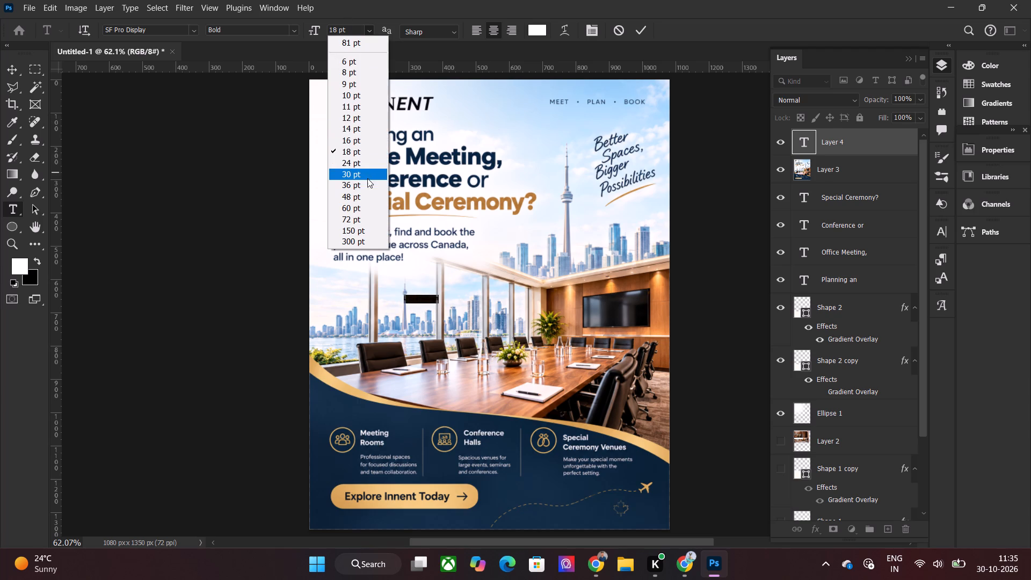
{"action": "left_click", "coordinate": [367, 178]}
{"action": "left_click", "coordinate": [531, 32]}
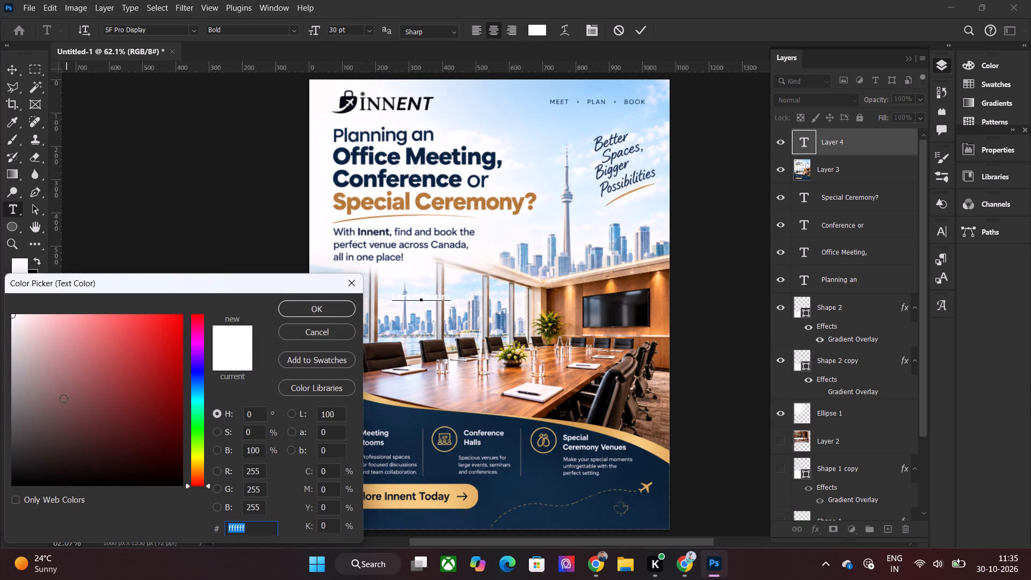
{"action": "left_click_drag", "start_coordinate": [63, 398], "coordinate": [275, 293]}
{"action": "left_click", "coordinate": [315, 305]}
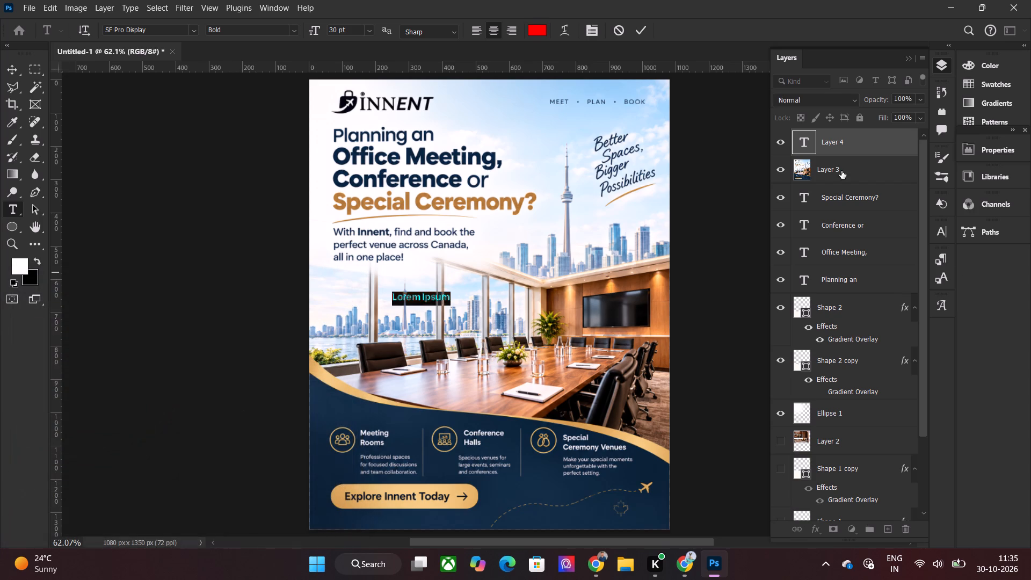
{"action": "left_click", "coordinate": [294, 36]}
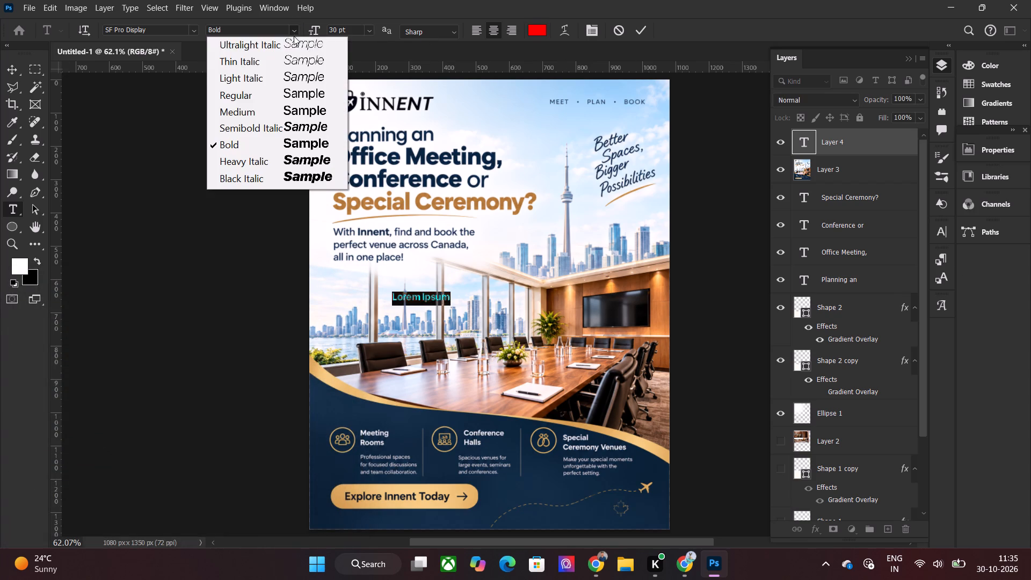
{"action": "left_click", "coordinate": [262, 92]}
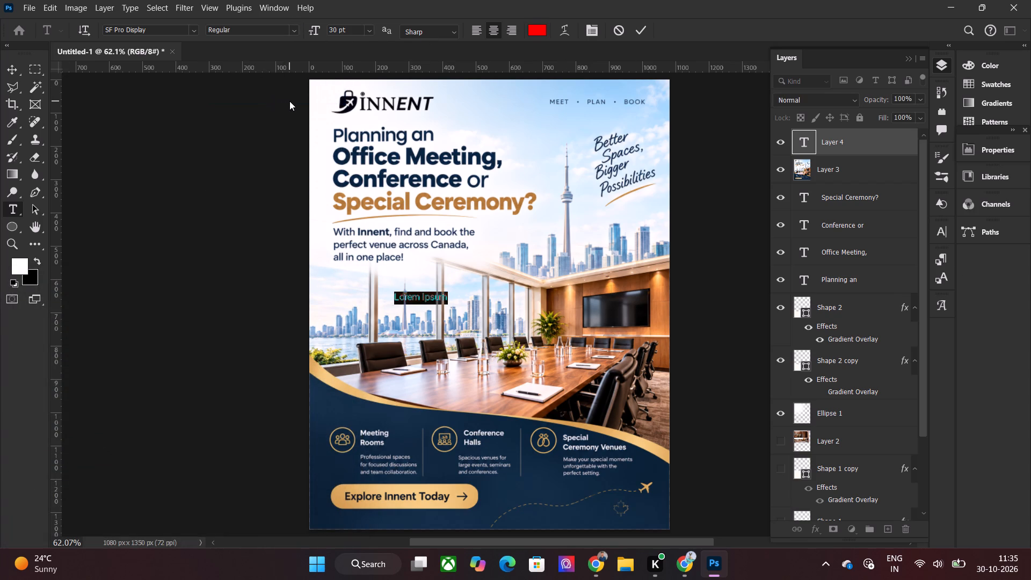
Enter the subheading's first line, "With Innent, find and book the".
{"action": "type", "text": "With"}
{"action": "key", "text": "space"}
{"action": "type", "text": "Innent"}
{"action": "type", "text": ", F"}
{"action": "key", "text": "BackSpace"}
{"action": "type", "text": "find and book the"}
{"action": "key", "text": "space"}
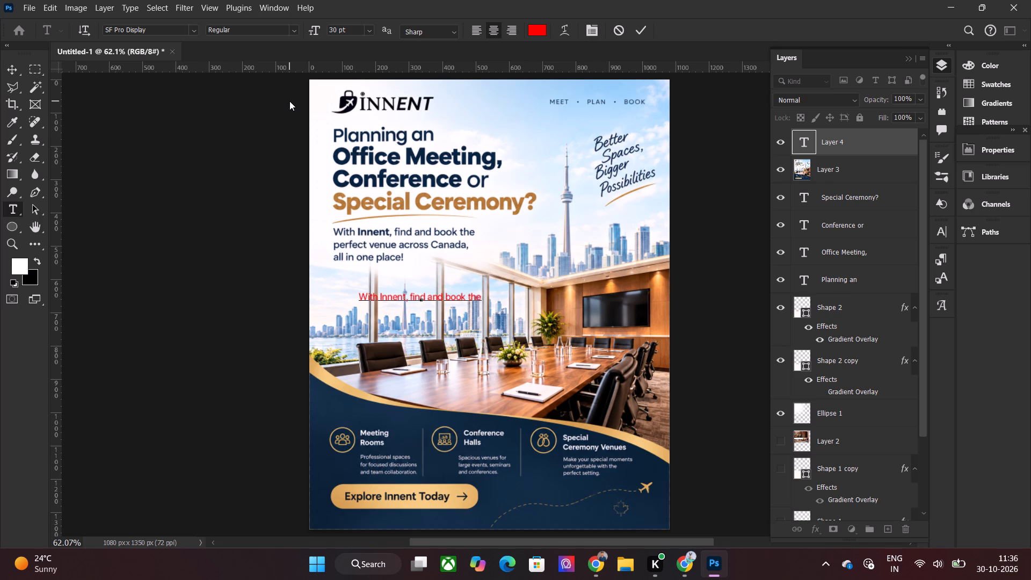
{"action": "type", "text": "perfect"}
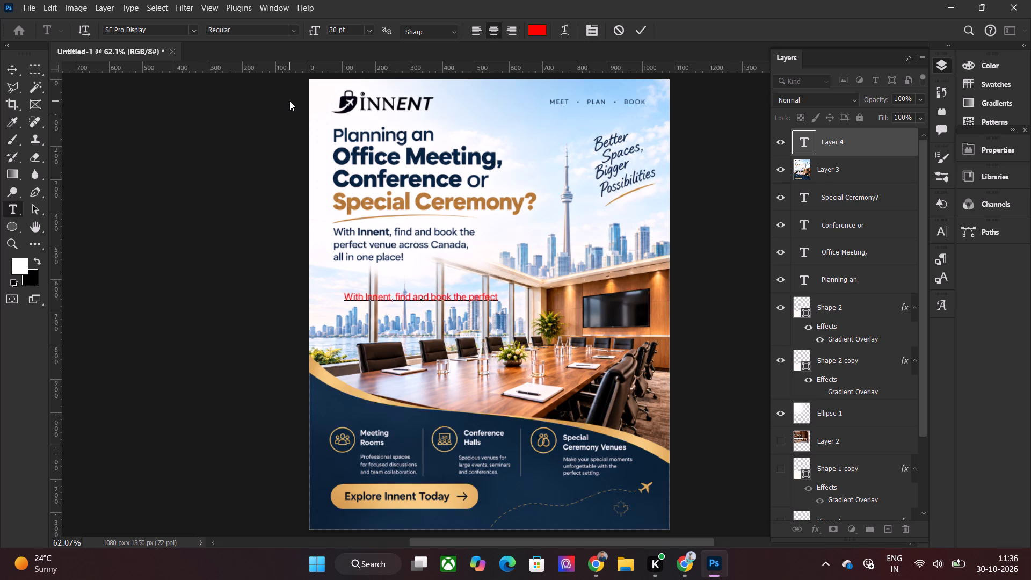
{"action": "key", "text": "Return"}
{"action": "key", "text": "BackSpace"}
{"action": "key", "text": "BackSpace"}
{"action": "key", "text": "BackSpace"}
{"action": "key", "text": "BackSpace"}
{"action": "key", "text": "BackSpace"}
{"action": "key", "text": "BackSpace"}
{"action": "key", "text": "BackSpace"}
{"action": "key", "text": "BackSpace"}
{"action": "key", "text": "BackSpace"}
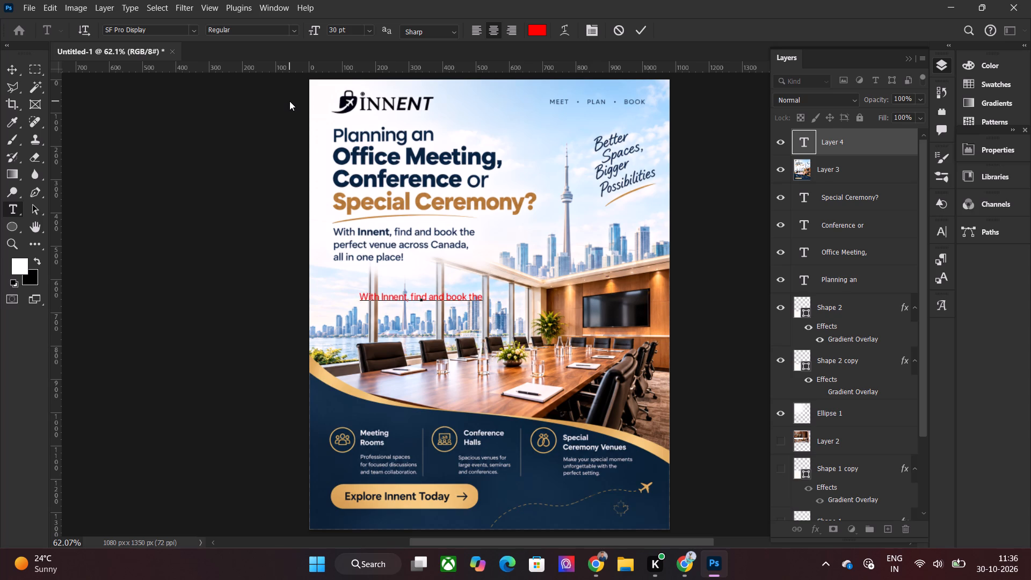
Add the subheading's second line, "perfect venue across Canada,".
{"action": "key", "text": "Return"}
{"action": "type", "text": "perfect"}
{"action": "key", "text": "space"}
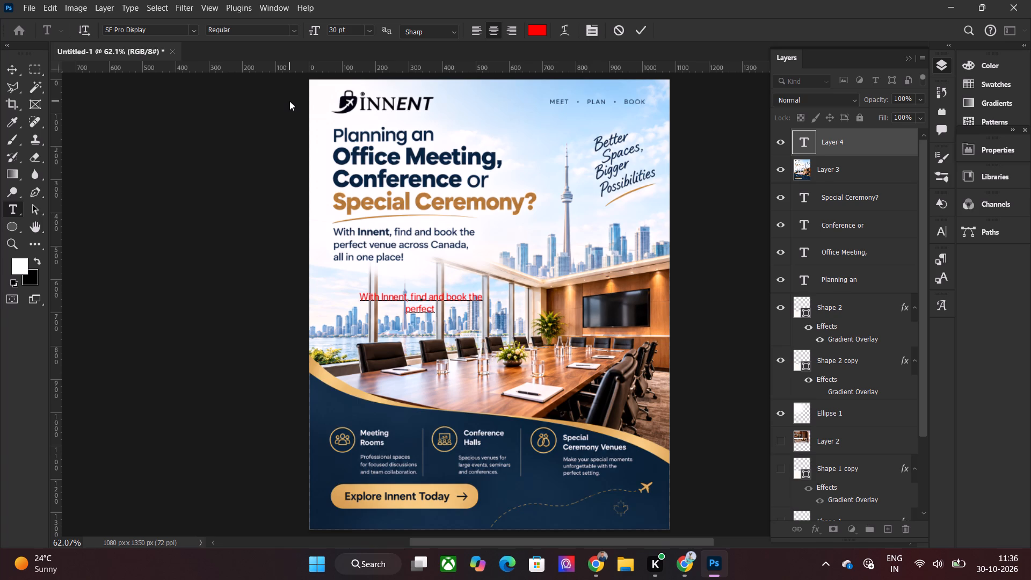
{"action": "type", "text": "Ve"}
{"action": "key", "text": "BackSpace"}
{"action": "key", "text": "BackSpace"}
{"action": "type", "text": "venue"}
{"action": "key", "text": "space"}
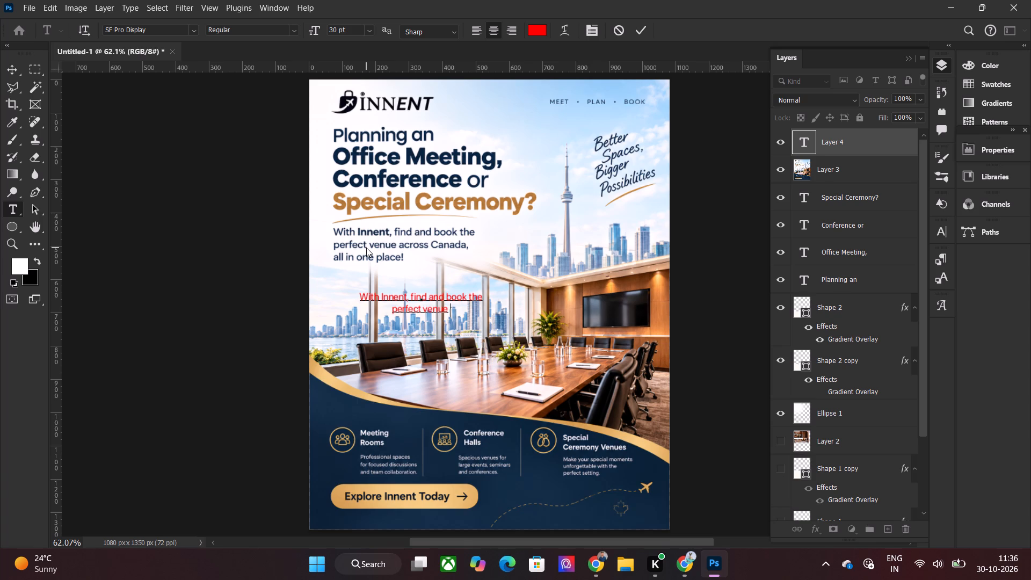
{"action": "type", "text": "across"}
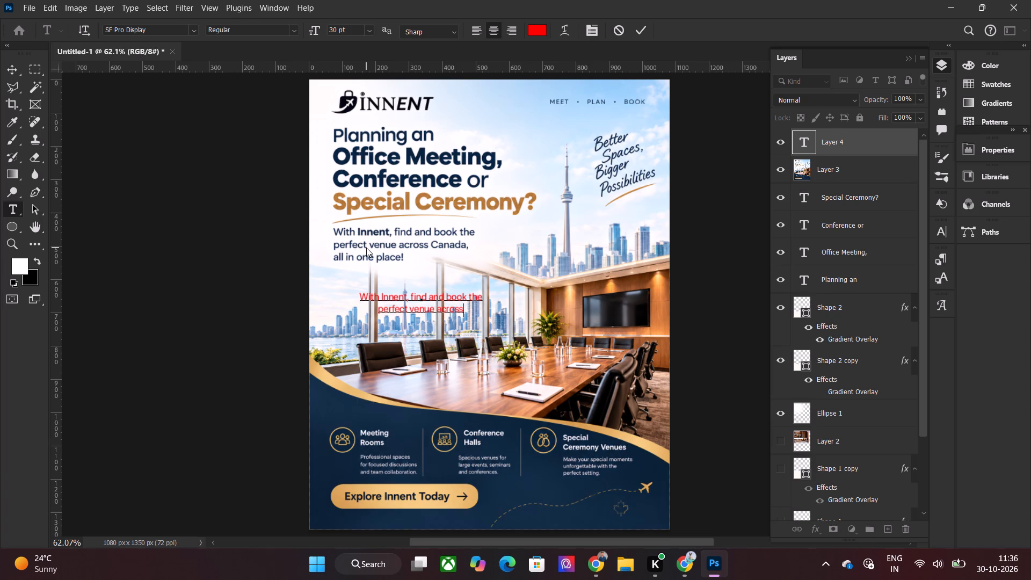
{"action": "key", "text": "space"}
{"action": "type", "text": "Canada"}
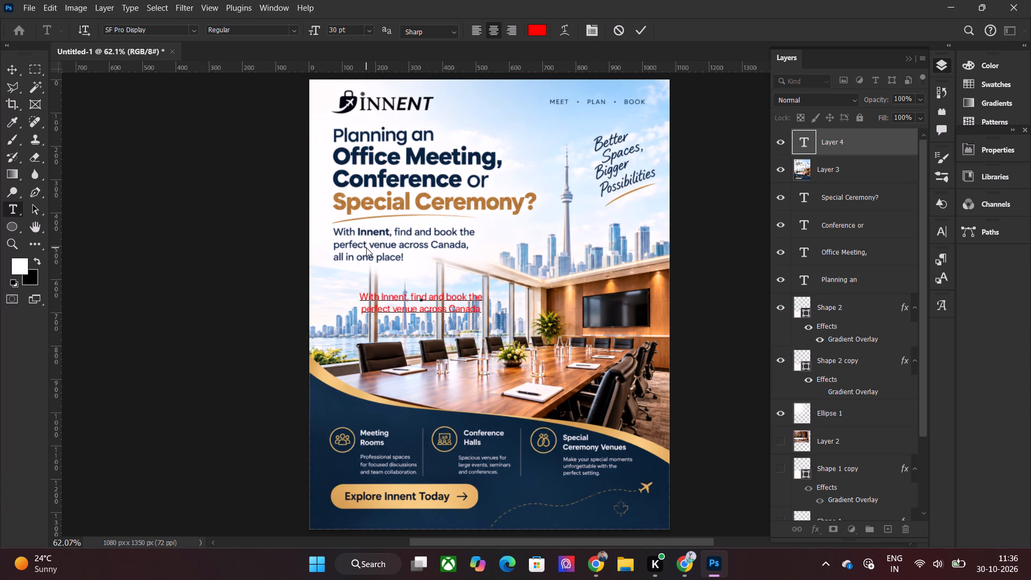
{"action": "key", "text": "comma"}
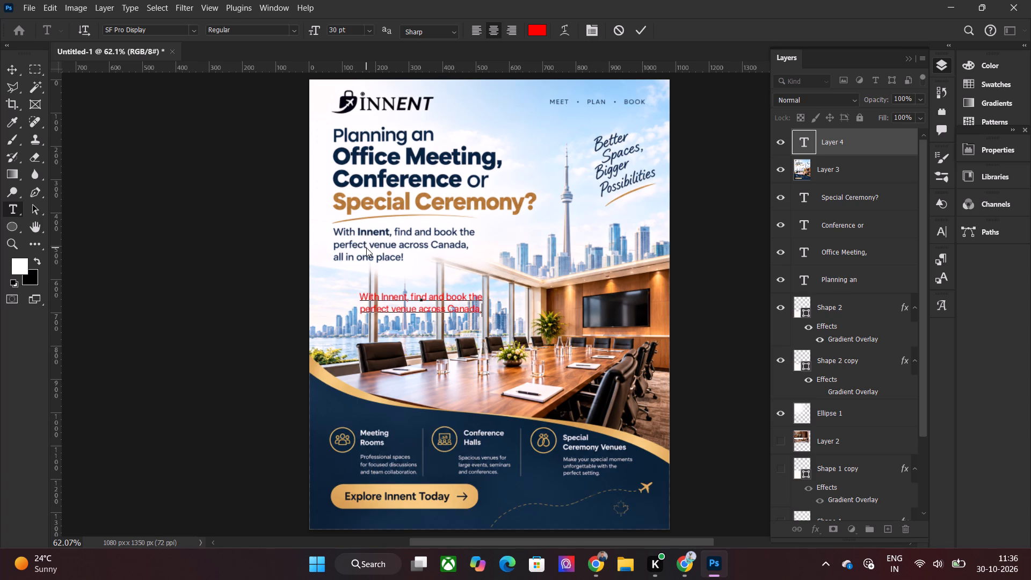
Add the subheading's third line, "all in one place!".
{"action": "key", "text": "Return"}
{"action": "type", "text": "all"}
{"action": "key", "text": "space"}
{"action": "type", "text": "in"}
{"action": "key", "text": "space"}
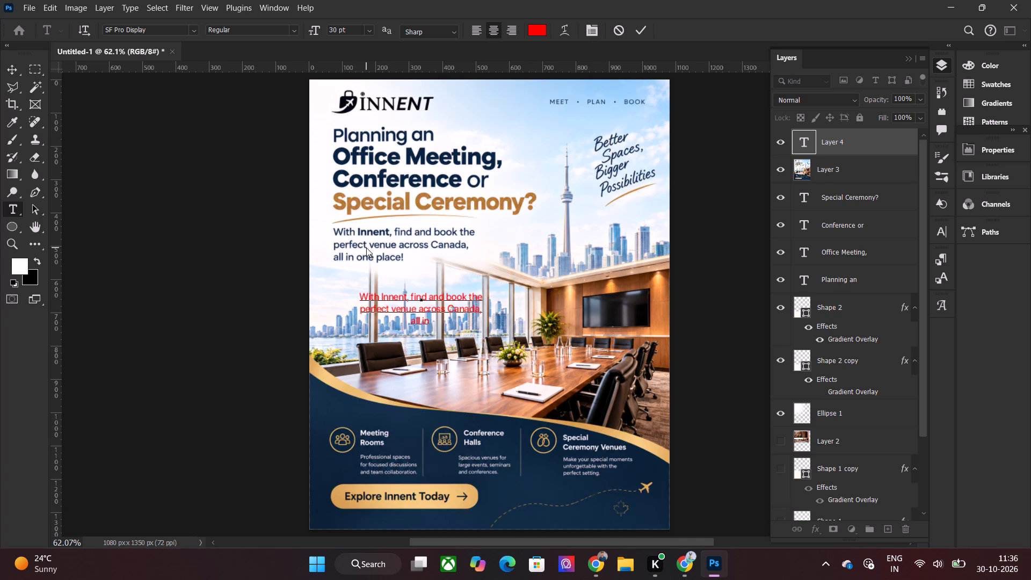
{"action": "type", "text": "one"}
{"action": "key", "text": "space"}
{"action": "type", "text": "place"}
{"action": "key", "text": "shift+exclam"}
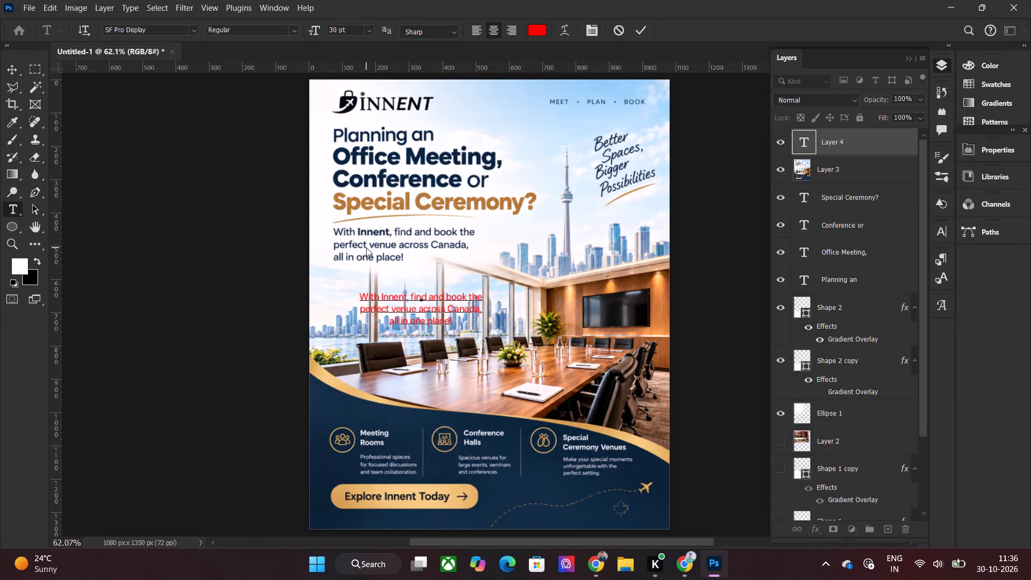
Left-align all three lines of the subheading and commit the text.
{"action": "key", "text": "ctrl+a"}
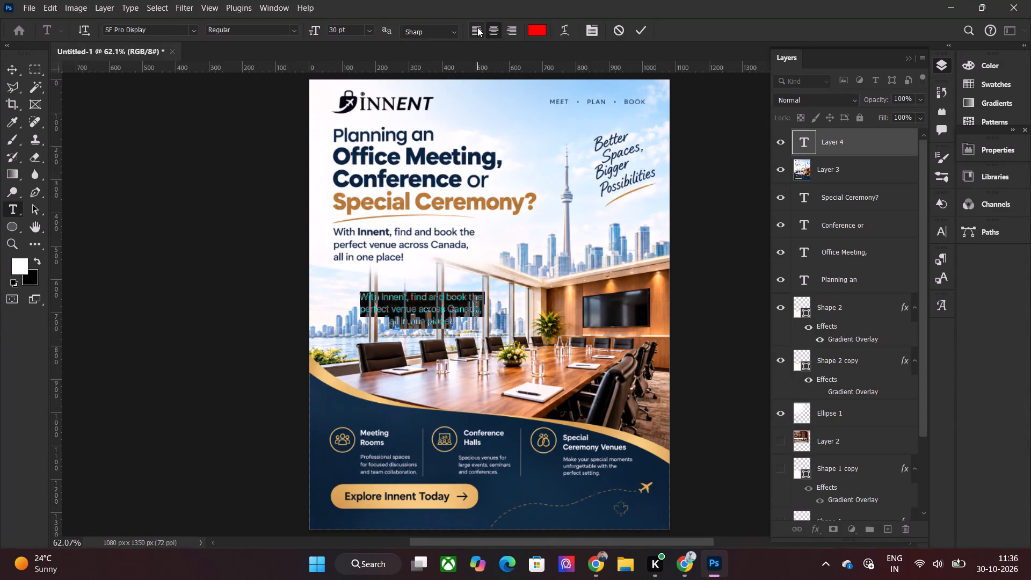
{"action": "left_click", "coordinate": [477, 27]}
{"action": "left_click", "coordinate": [641, 25]}
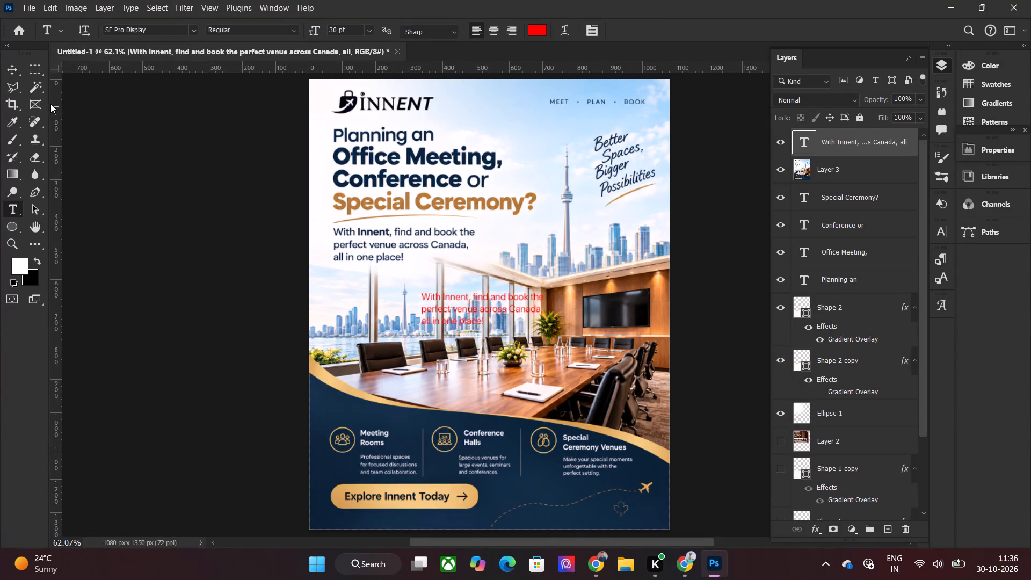
Move the red subheading just below the reference subheading, lining up its left edge with the headline's.
{"action": "left_click", "coordinate": [17, 67]}
{"action": "left_click_drag", "start_coordinate": [467, 312], "coordinate": [417, 300]}
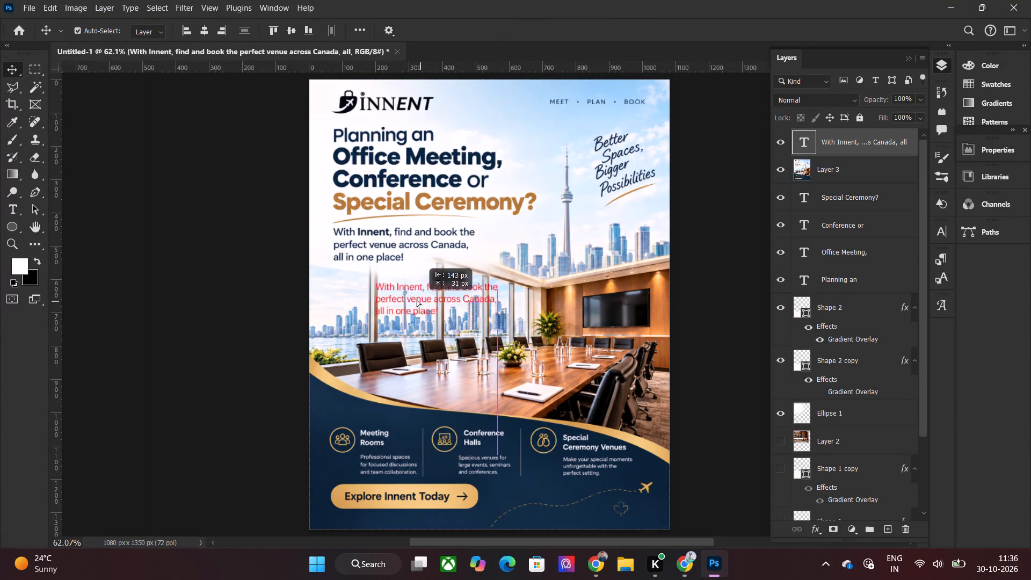
{"action": "left_click_drag", "start_coordinate": [417, 300], "coordinate": [410, 299]}
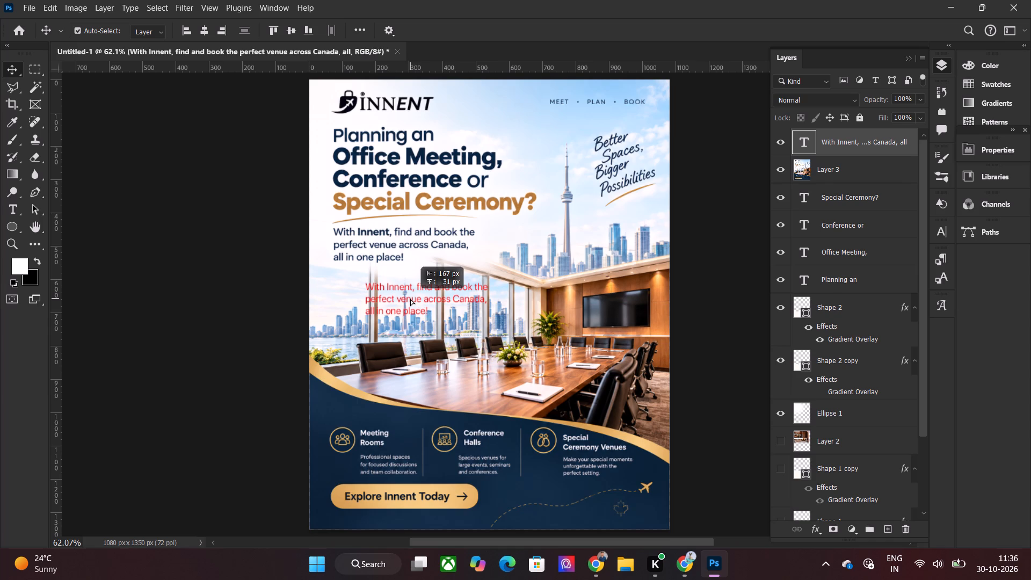
{"action": "left_click_drag", "start_coordinate": [410, 299], "coordinate": [379, 285]}
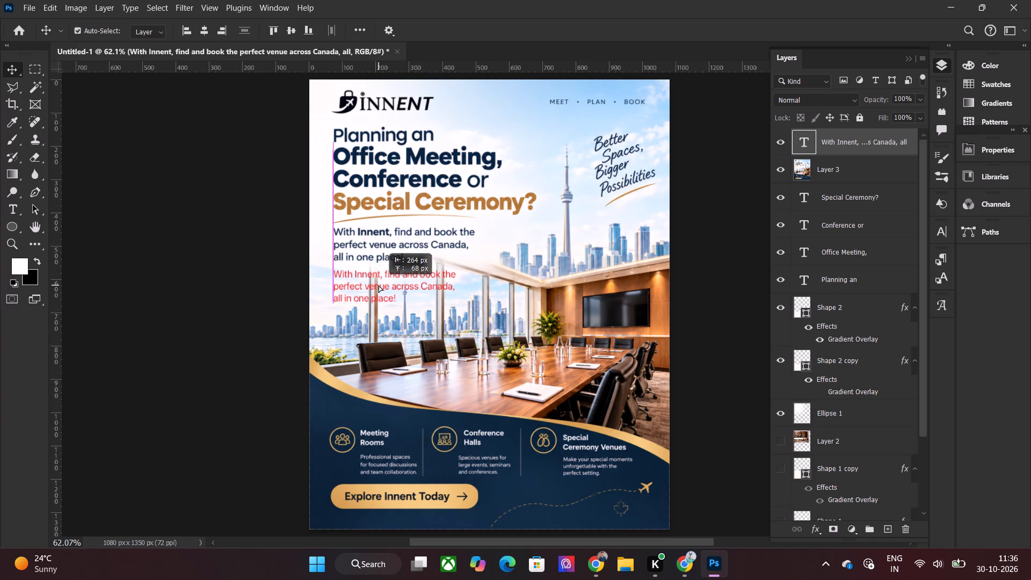
{"action": "left_click_drag", "start_coordinate": [379, 285], "coordinate": [379, 285]}
Set the word "Innent" in the red subheading to Bold.
{"action": "double_click", "coordinate": [380, 285]}
{"action": "double_click", "coordinate": [365, 272]}
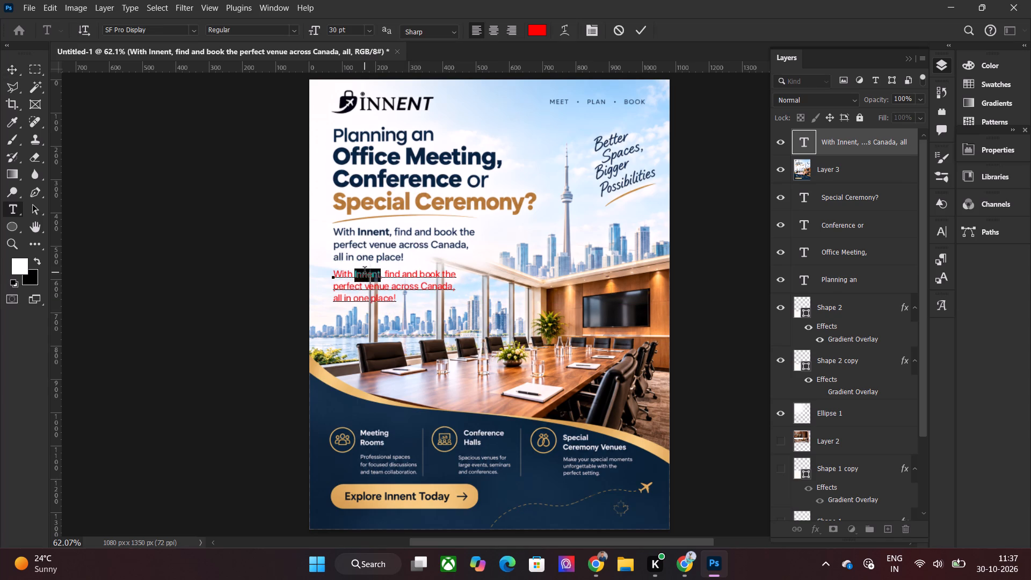
{"action": "left_click", "coordinate": [294, 31]}
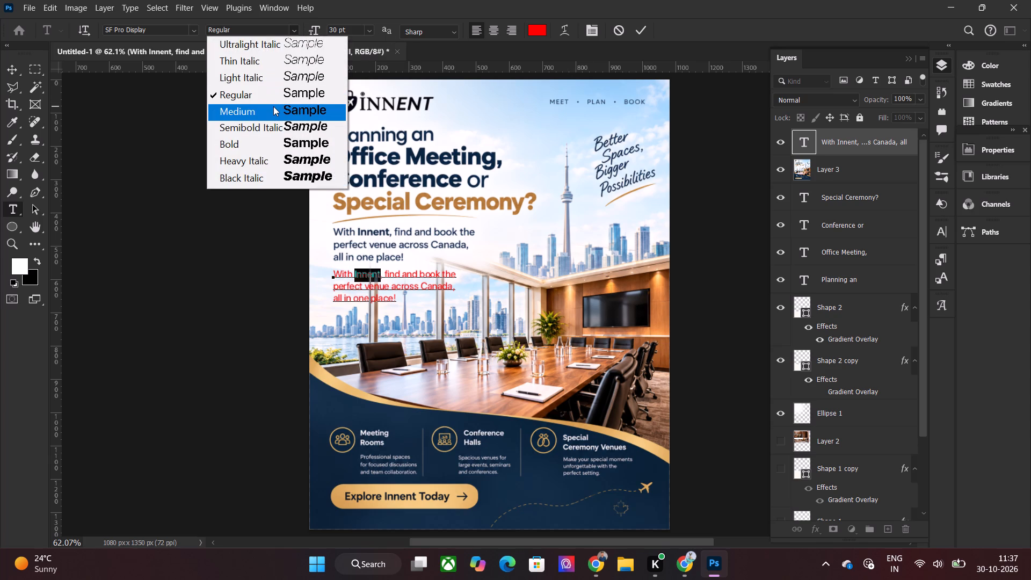
{"action": "left_click", "coordinate": [273, 146]}
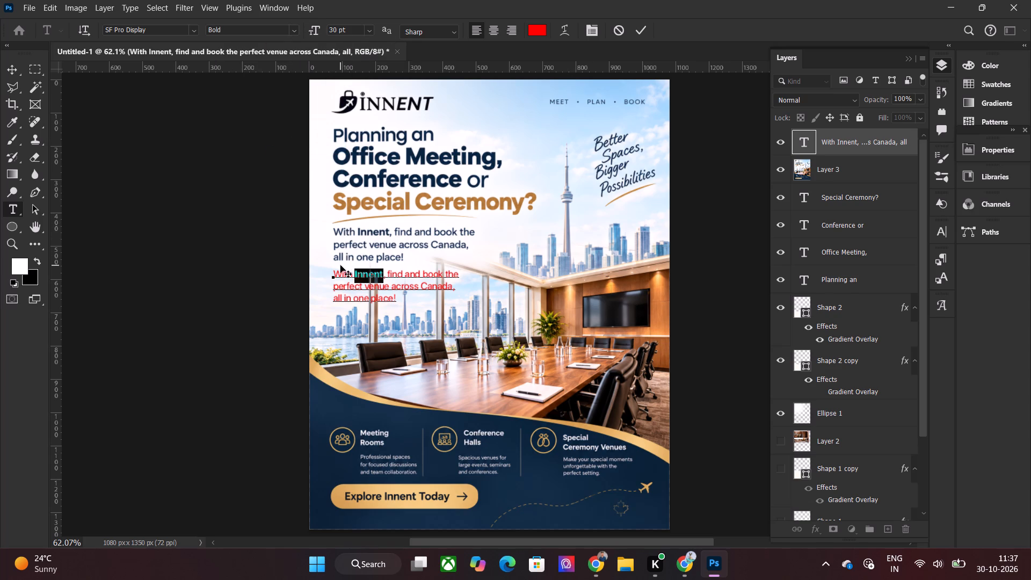
Recolour the whole red subheading to #b3783a, sampled from the reference "Special Ceremony?" line, and commit it.
{"action": "left_click", "coordinate": [342, 271]}
{"action": "left_click_drag", "start_coordinate": [342, 271], "coordinate": [401, 292]}
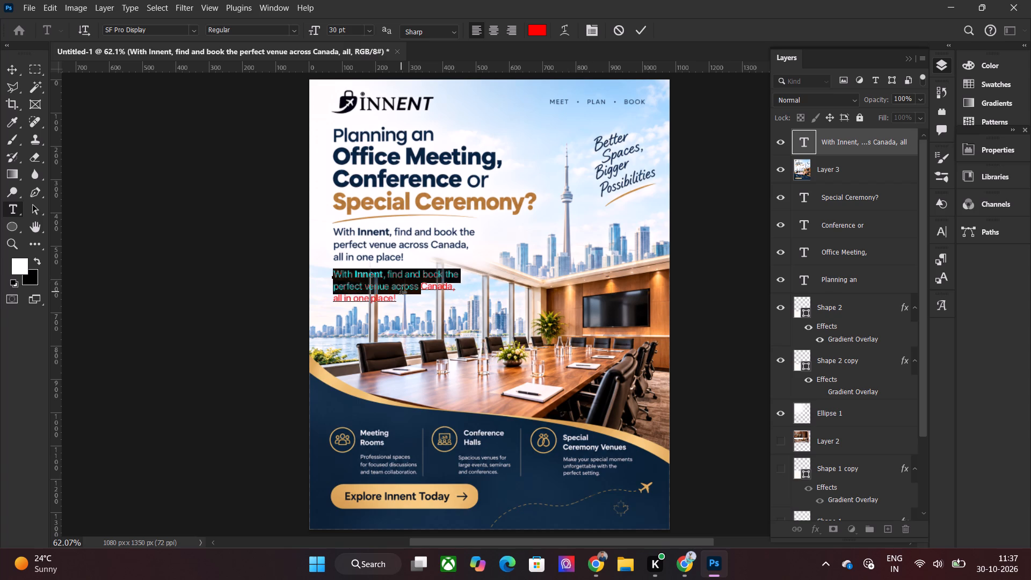
{"action": "left_click_drag", "start_coordinate": [401, 292], "coordinate": [401, 297]}
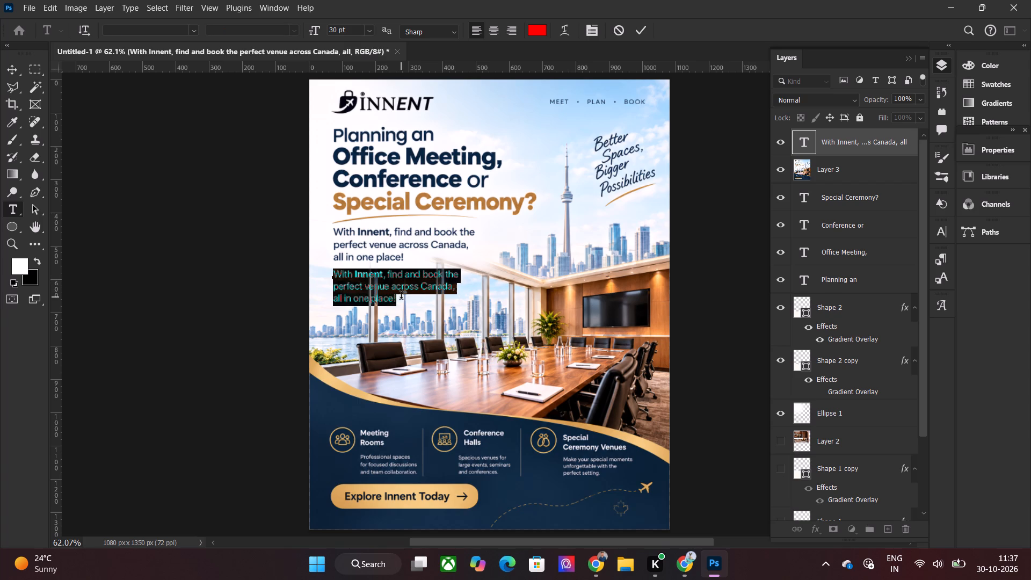
{"action": "left_click", "coordinate": [533, 32]}
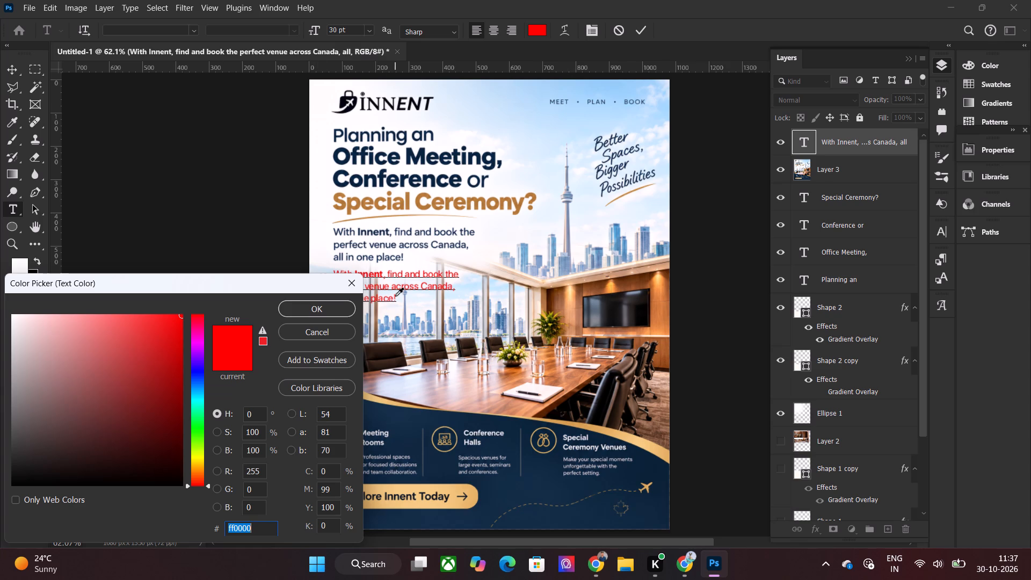
{"action": "left_click", "coordinate": [420, 195]}
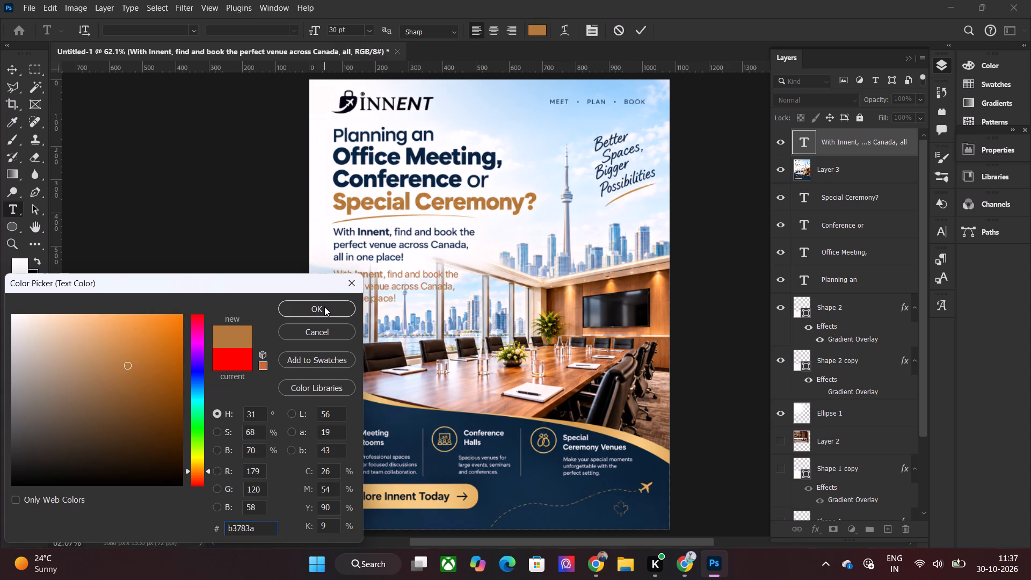
{"action": "left_click", "coordinate": [324, 307]}
{"action": "left_click", "coordinate": [639, 29]}
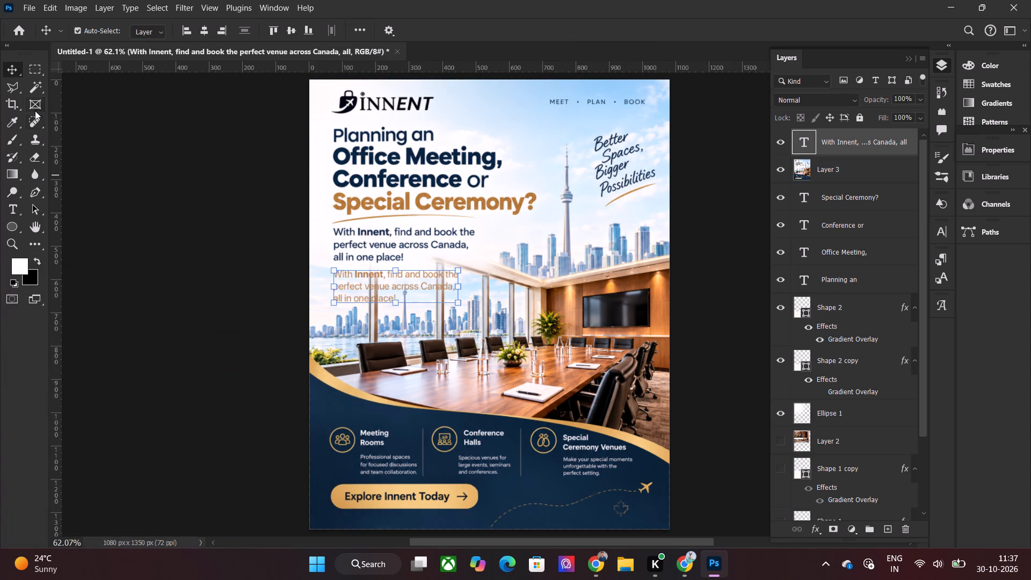
Move the brown subheading up over the reference subheading and nudge it down 2 px.
{"action": "left_click_drag", "start_coordinate": [386, 285], "coordinate": [389, 242]}
{"action": "key", "text": "Down"}
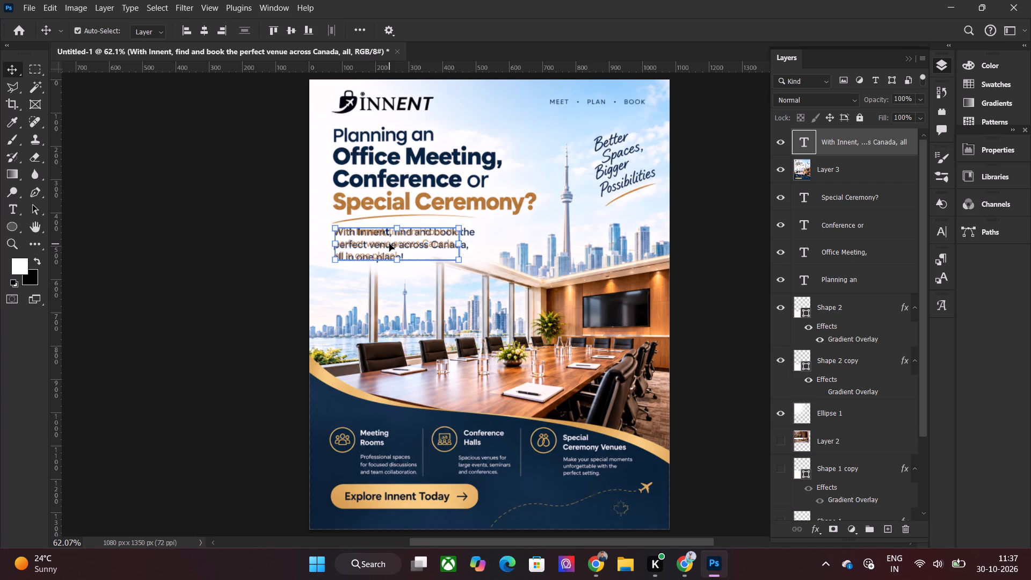
{"action": "key", "text": "Down"}
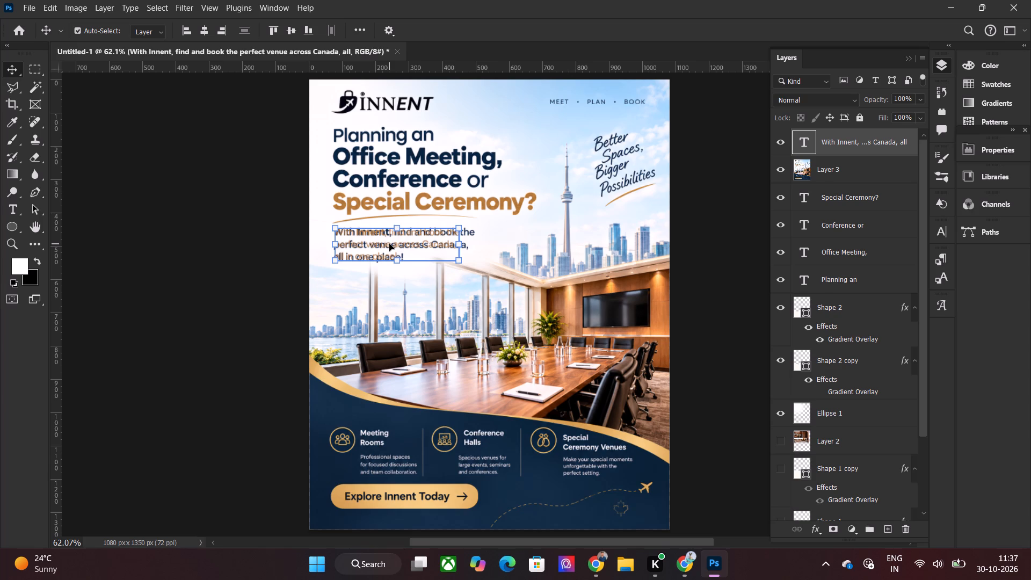
{"action": "double_click", "coordinate": [389, 244]}
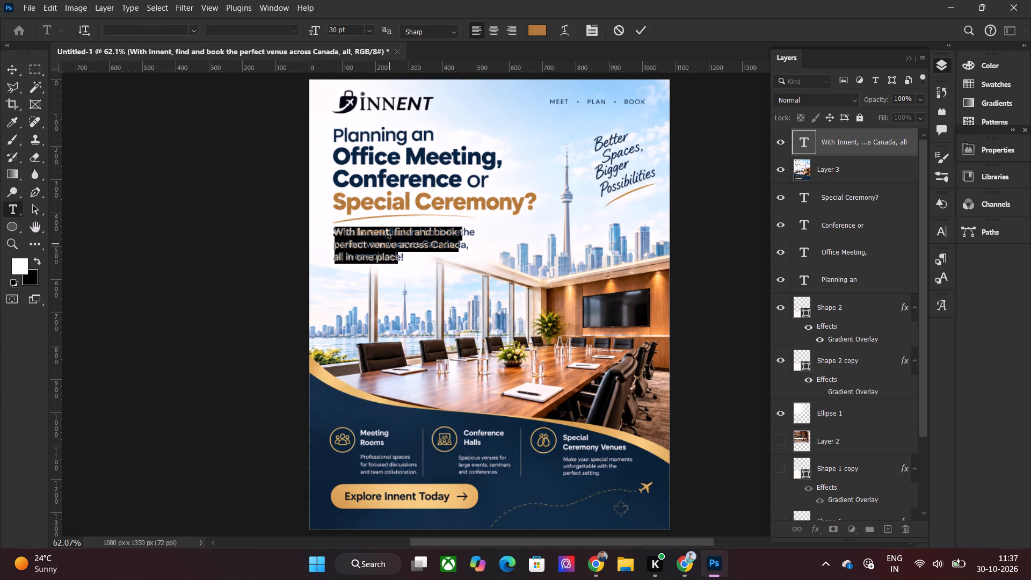
{"action": "left_click", "coordinate": [645, 32]}
Hide the Layer 3 reference poster.
{"action": "left_click", "coordinate": [779, 168]}
Recolour the whole subheading to #c26522, sampled from the orange wave shape, and commit the text.
{"action": "double_click", "coordinate": [397, 253]}
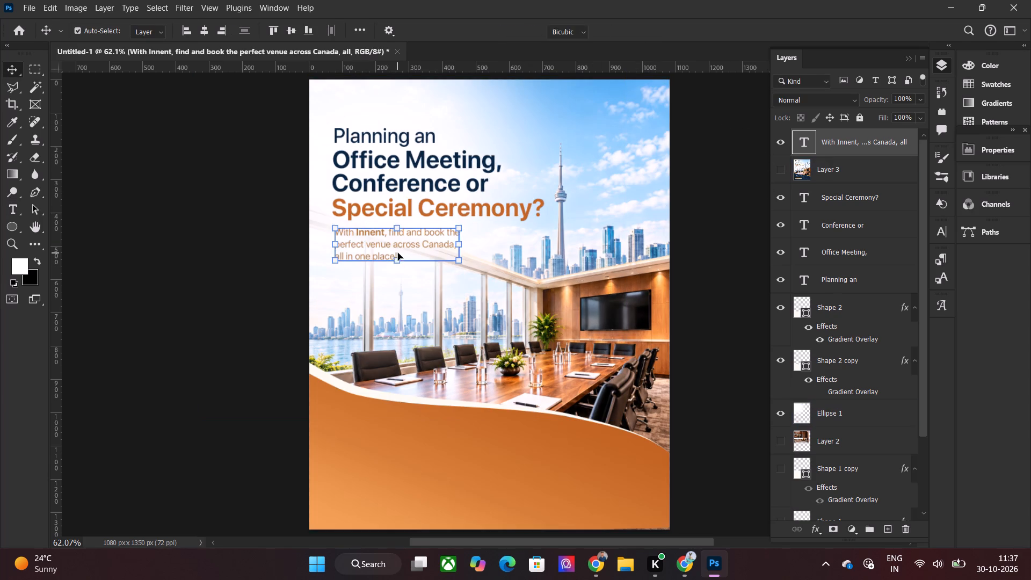
{"action": "double_click", "coordinate": [418, 247]}
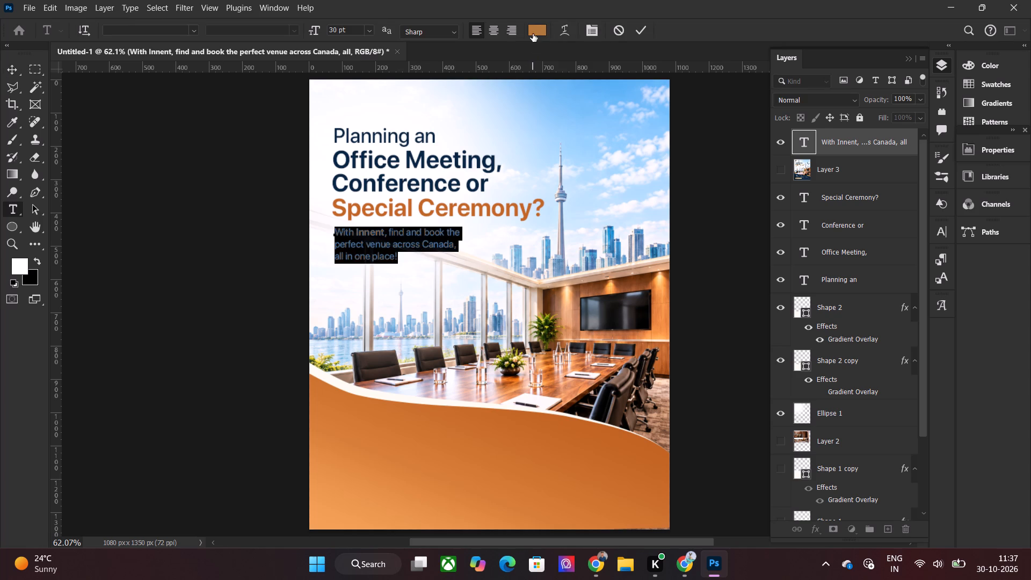
{"action": "left_click", "coordinate": [533, 34]}
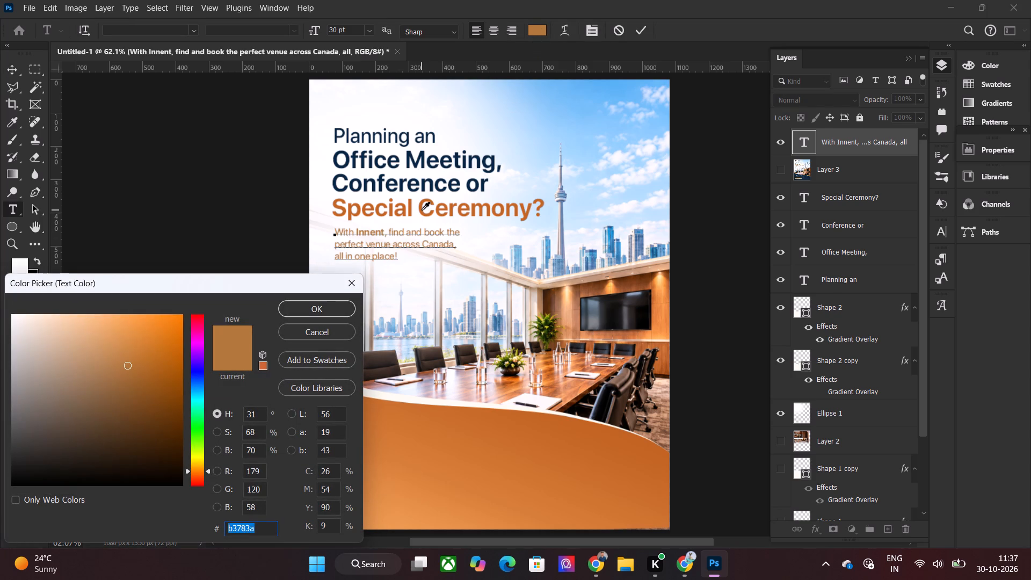
{"action": "left_click", "coordinate": [587, 432]}
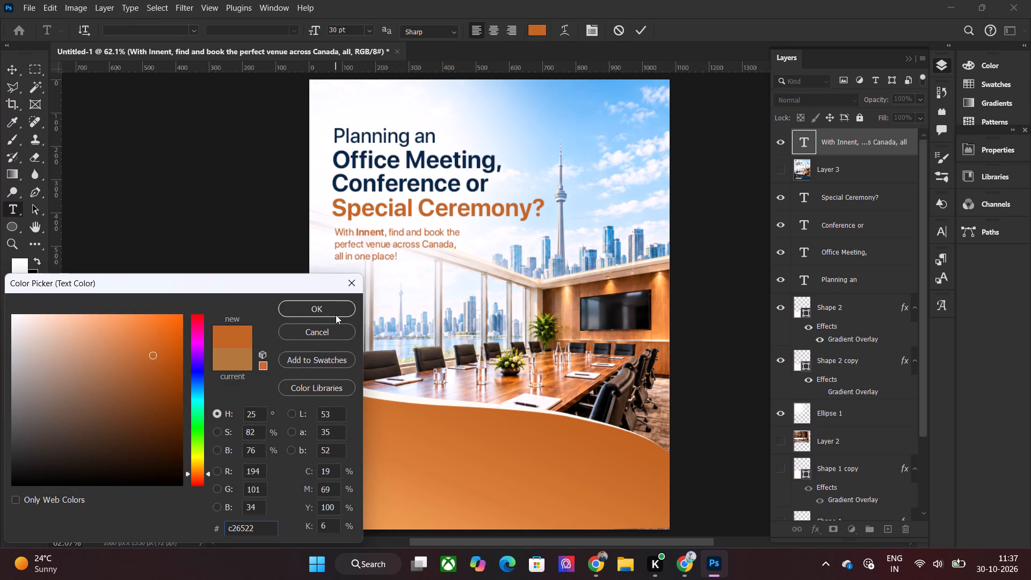
{"action": "left_click", "coordinate": [336, 315]}
{"action": "left_click", "coordinate": [641, 24]}
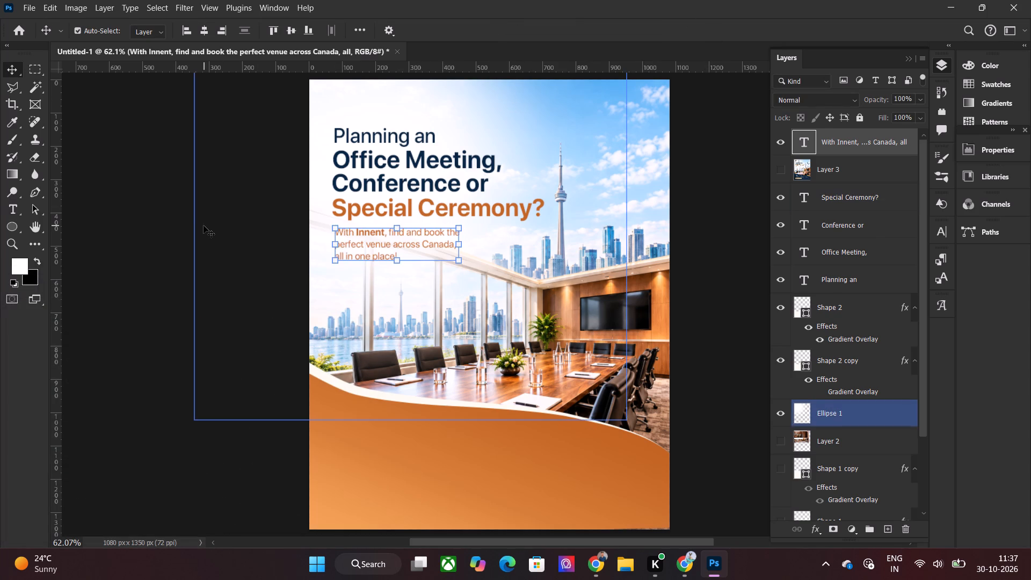
{"action": "left_click", "coordinate": [203, 226]}
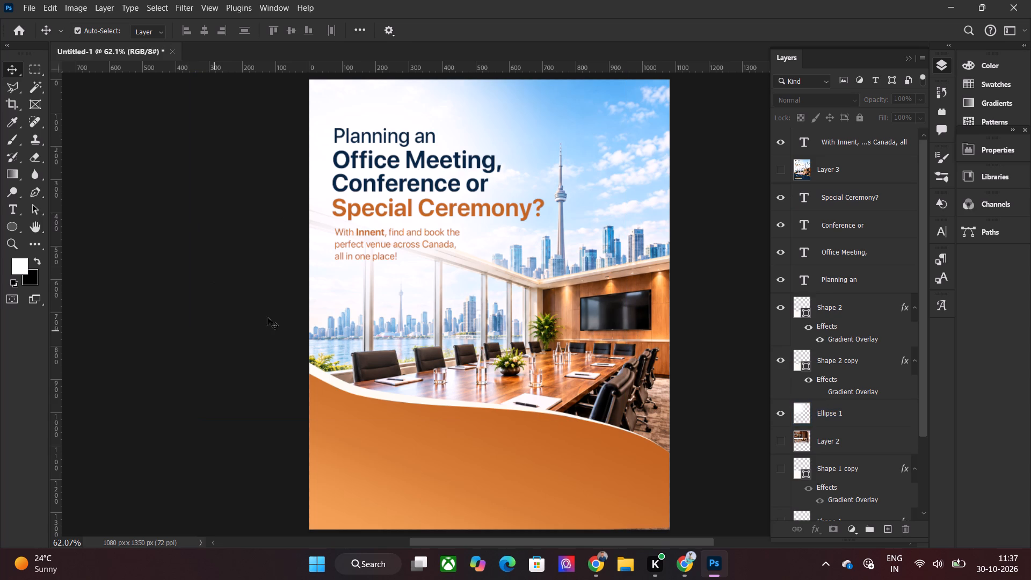
Move the four headline lines and the subheading together straight down by about 30 px, and deselect them.
{"action": "left_click", "coordinate": [357, 134]}
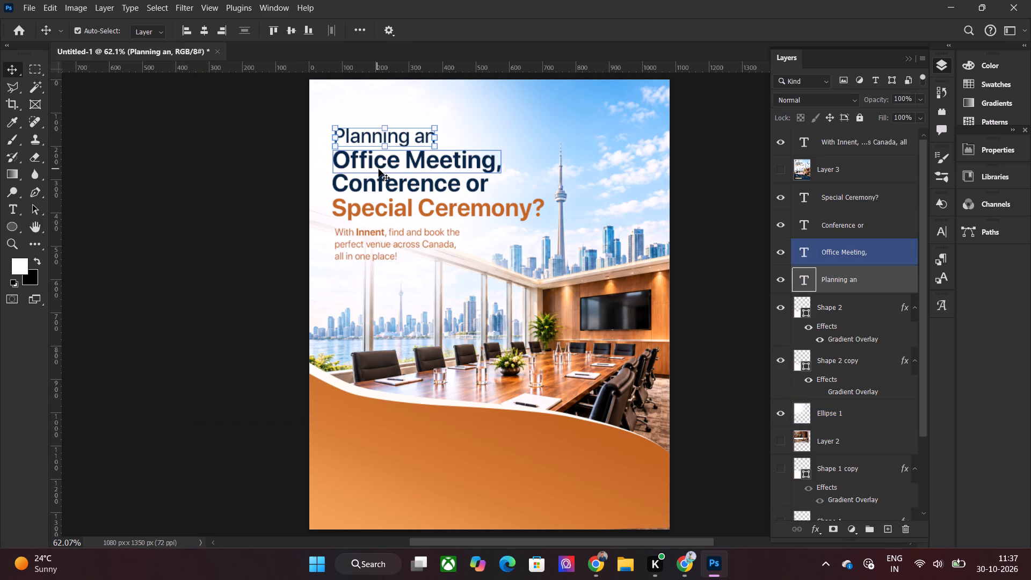
{"action": "left_click", "coordinate": [830, 206], "text": "shift"}
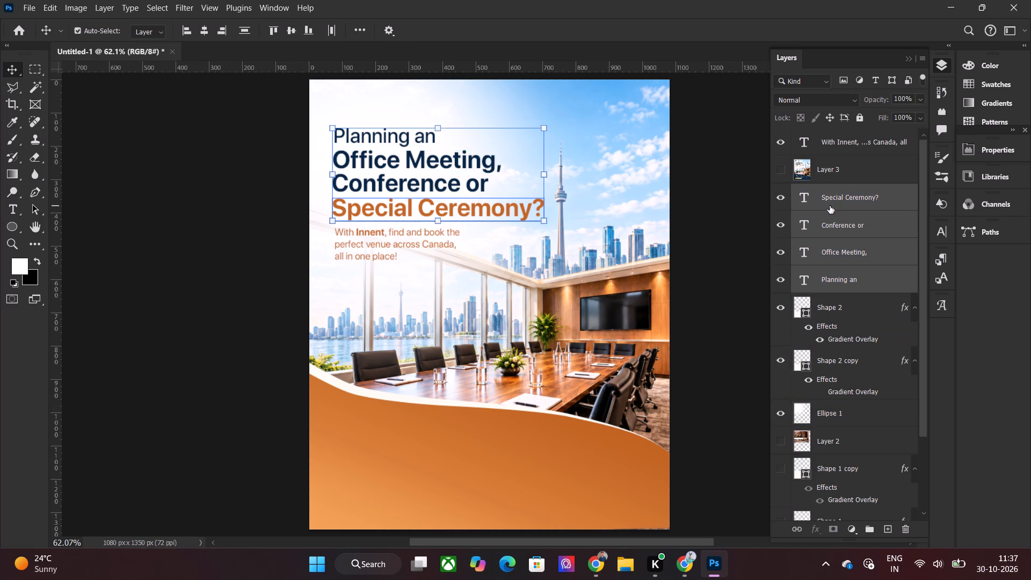
{"action": "left_click", "coordinate": [859, 146], "text": "ctrl"}
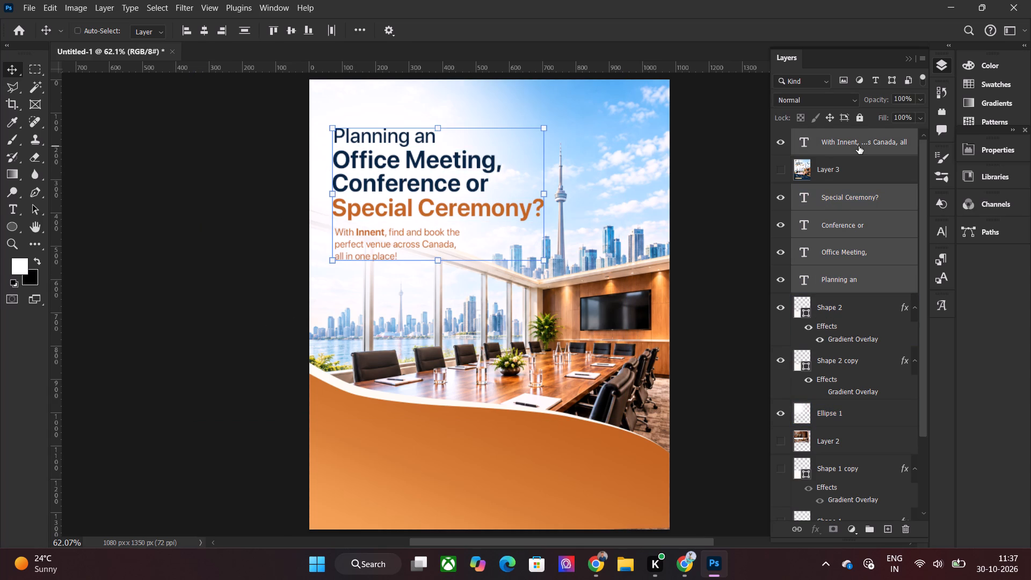
{"action": "key", "text": "Down"}
{"action": "key", "text": "Down"}
{"action": "key", "text": "Down"}
{"action": "key", "text": "Down"}
{"action": "key", "text": "Down"}
{"action": "key", "text": "Down"}
{"action": "key", "text": "Down"}
{"action": "key", "text": "Down"}
{"action": "key", "text": "Down"}
{"action": "key", "text": "Down"}
{"action": "key", "text": "Down"}
{"action": "key", "text": "Down"}
{"action": "key", "text": "Down"}
{"action": "key", "text": "Down"}
{"action": "key", "text": "Down"}
{"action": "key", "text": "Down"}
{"action": "key", "text": "Down"}
{"action": "key", "text": "Down"}
{"action": "key", "text": "Down"}
{"action": "key", "text": "Down"}
{"action": "key", "text": "Down"}
{"action": "key", "text": "Down"}
{"action": "key", "text": "Down"}
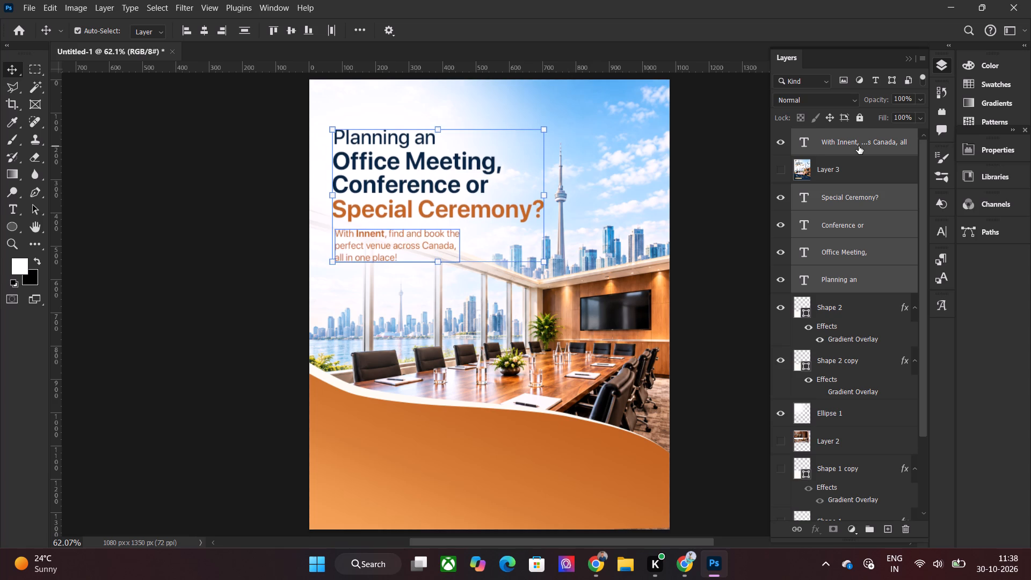
{"action": "key", "text": "Down"}
{"action": "key", "text": "Down"}
{"action": "key", "text": "Down"}
{"action": "key", "text": "Down"}
{"action": "key", "text": "Down"}
{"action": "key", "text": "Down"}
{"action": "key", "text": "Down"}
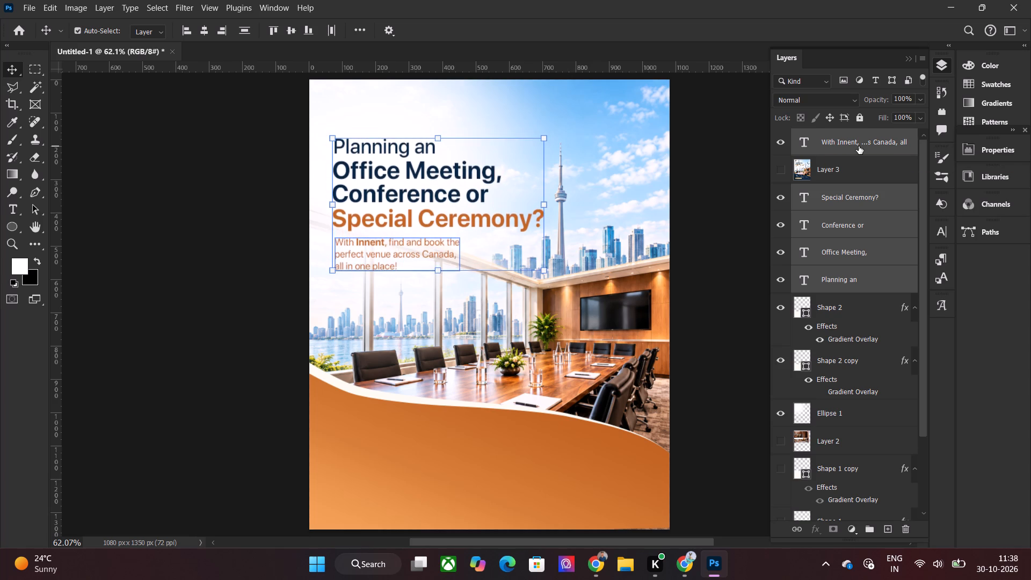
{"action": "key", "text": "Down"}
{"action": "key", "text": "Down"}
{"action": "key", "text": "Down"}
{"action": "key", "text": "Down"}
{"action": "key", "text": "Down"}
{"action": "key", "text": "Down"}
{"action": "key", "text": "Up"}
{"action": "key", "text": "Up"}
{"action": "key", "text": "Up"}
{"action": "key", "text": "Up"}
{"action": "key", "text": "Up"}
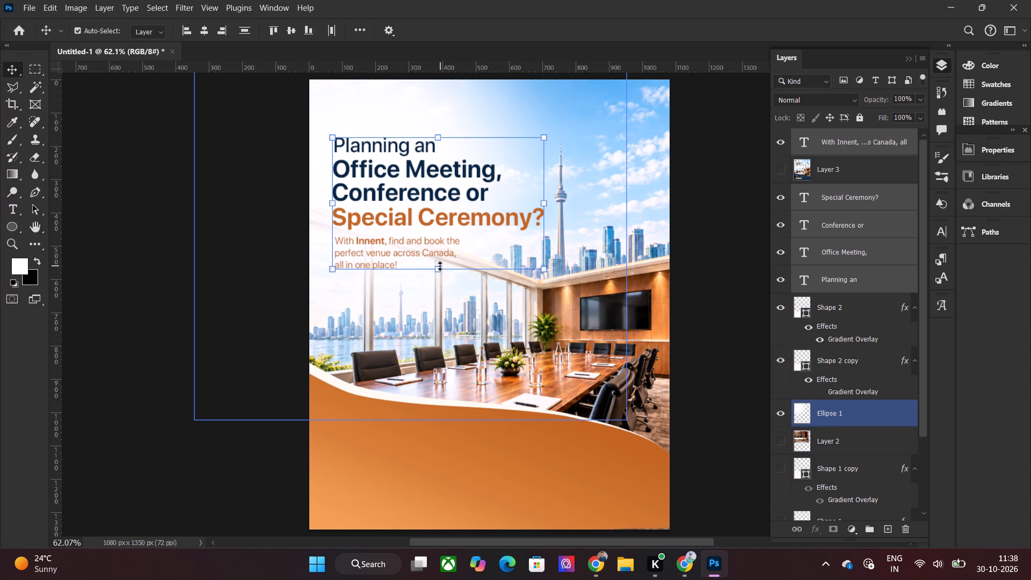
{"action": "left_click", "coordinate": [150, 286]}
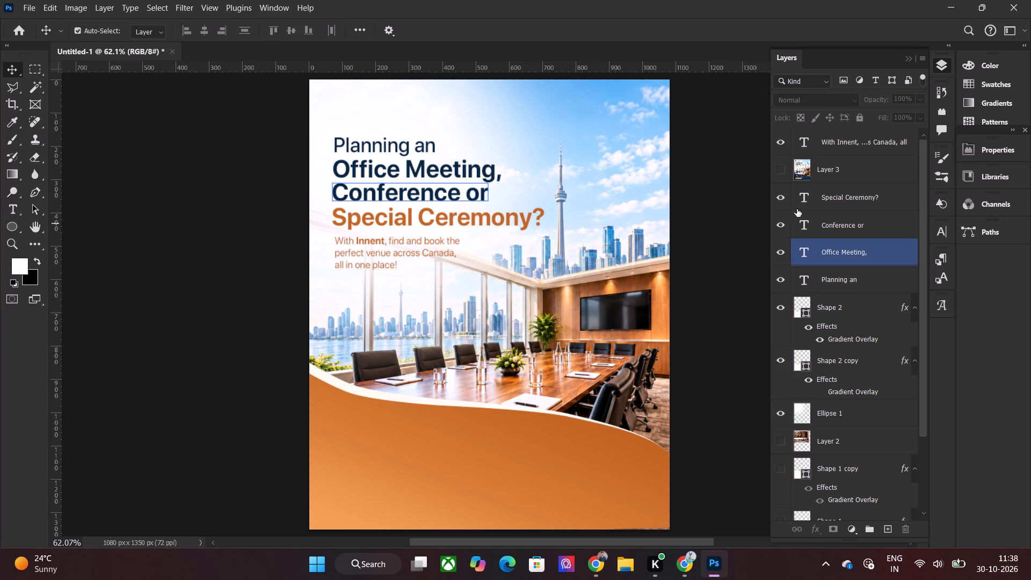
Show the Layer 3 reference poster.
{"action": "left_click", "coordinate": [786, 171]}
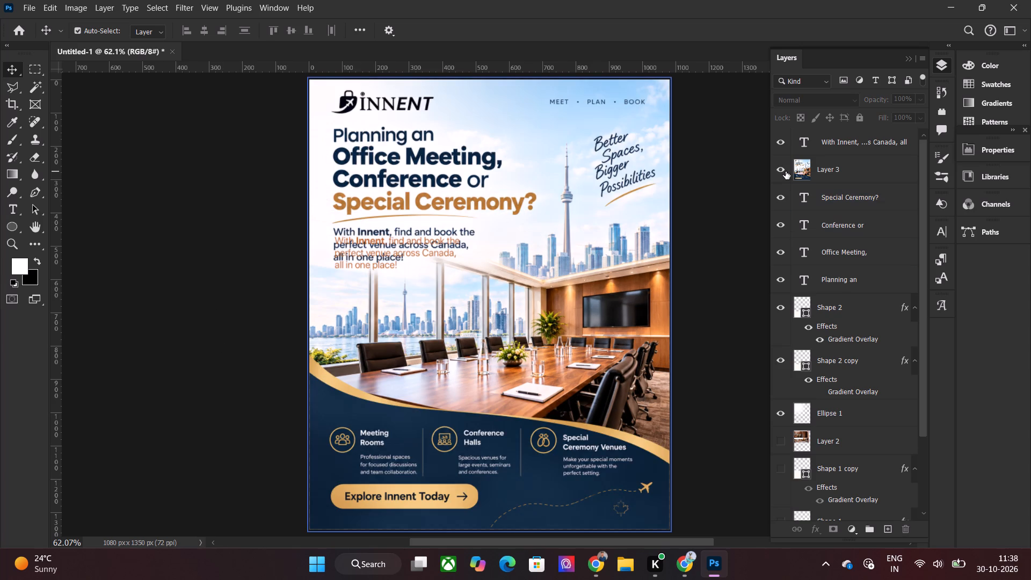
{"action": "left_click", "coordinate": [786, 171]}
{"action": "left_click", "coordinate": [786, 171]}
Examine the reference poster's lower section with the three venue icons, their texts, the Explore button and the flight path.
{"action": "scroll", "coordinate": [287, 311], "scroll_direction": "down", "scroll_amount": 10}
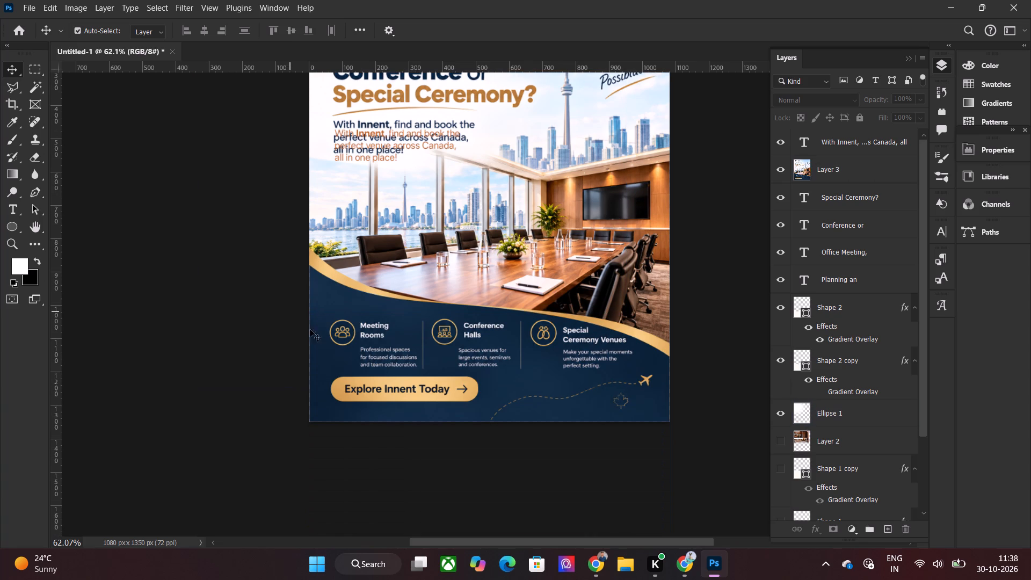
{"action": "scroll", "coordinate": [583, 300], "scroll_direction": "up", "scroll_amount": 7, "text": "alt"}
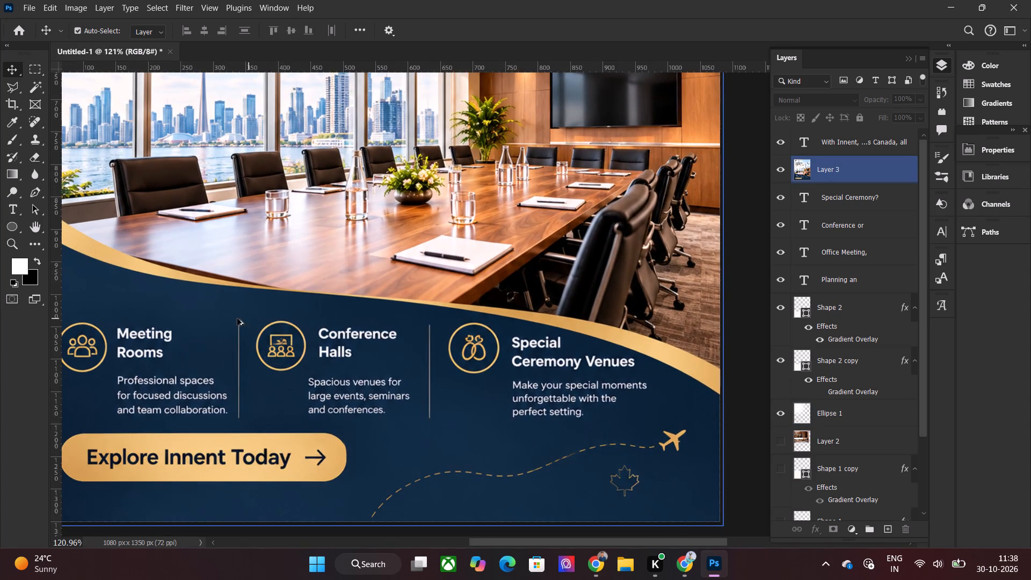
{"action": "scroll", "coordinate": [216, 318], "scroll_direction": "down", "scroll_amount": 2, "text": "alt"}
{"action": "scroll", "coordinate": [151, 320], "scroll_direction": "down", "scroll_amount": 2, "text": "alt"}
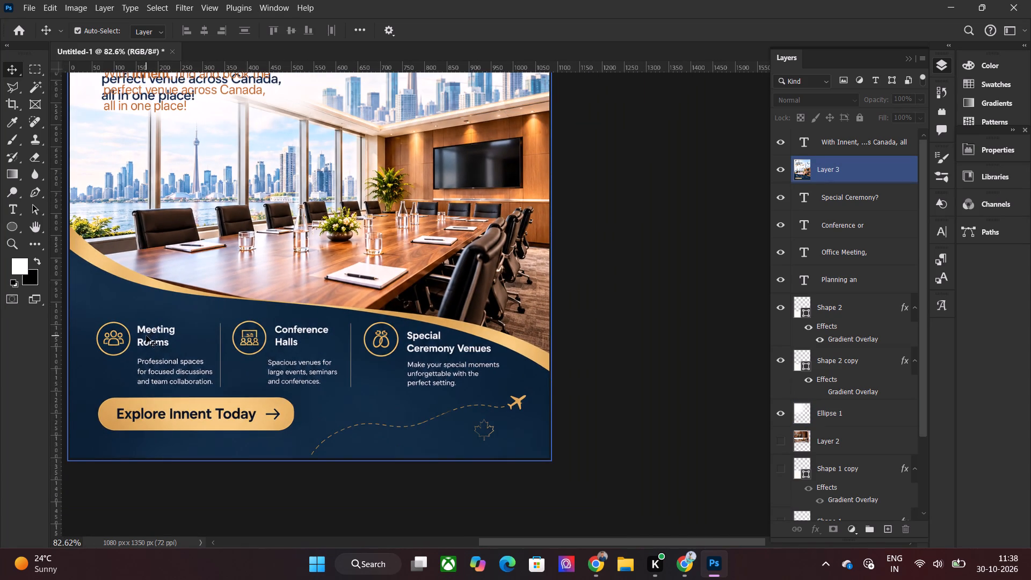
{"action": "left_click_drag", "start_coordinate": [561, 542], "coordinate": [556, 545]}
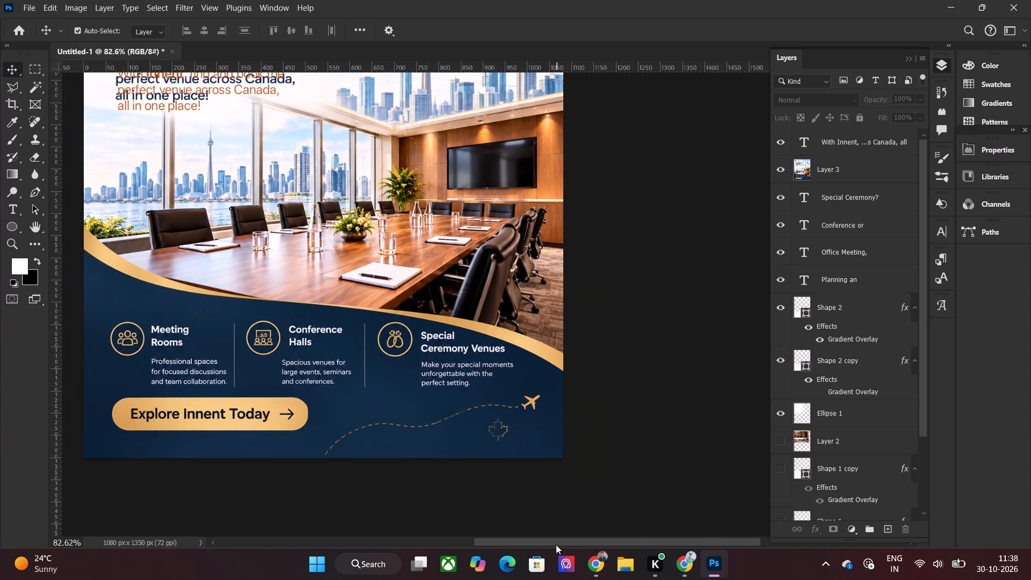
{"action": "left_click_drag", "start_coordinate": [556, 545], "coordinate": [543, 545]}
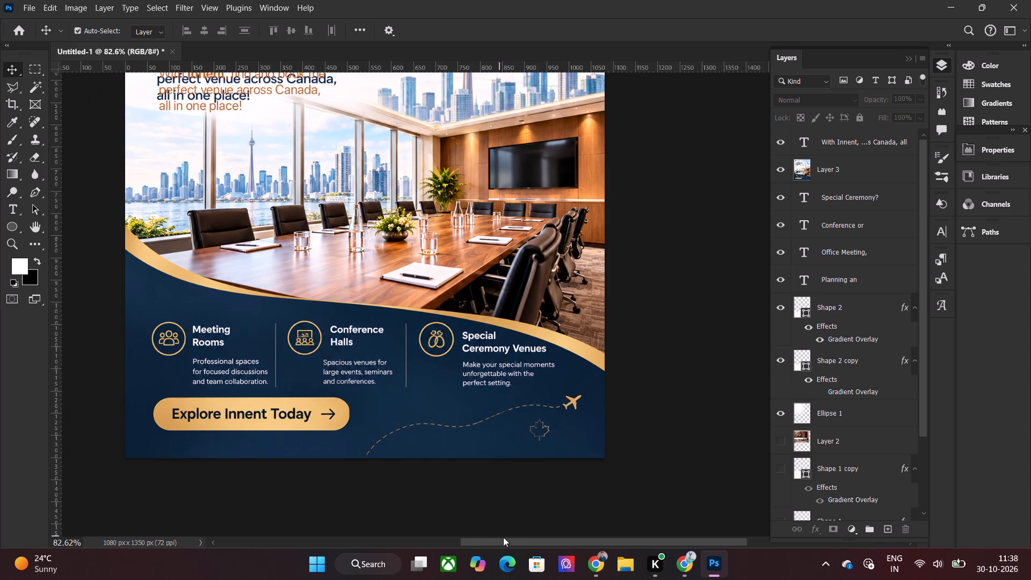
{"action": "left_click_drag", "start_coordinate": [515, 542], "coordinate": [498, 543]}
{"action": "scroll", "coordinate": [331, 244], "scroll_direction": "up", "scroll_amount": 2, "text": "alt"}
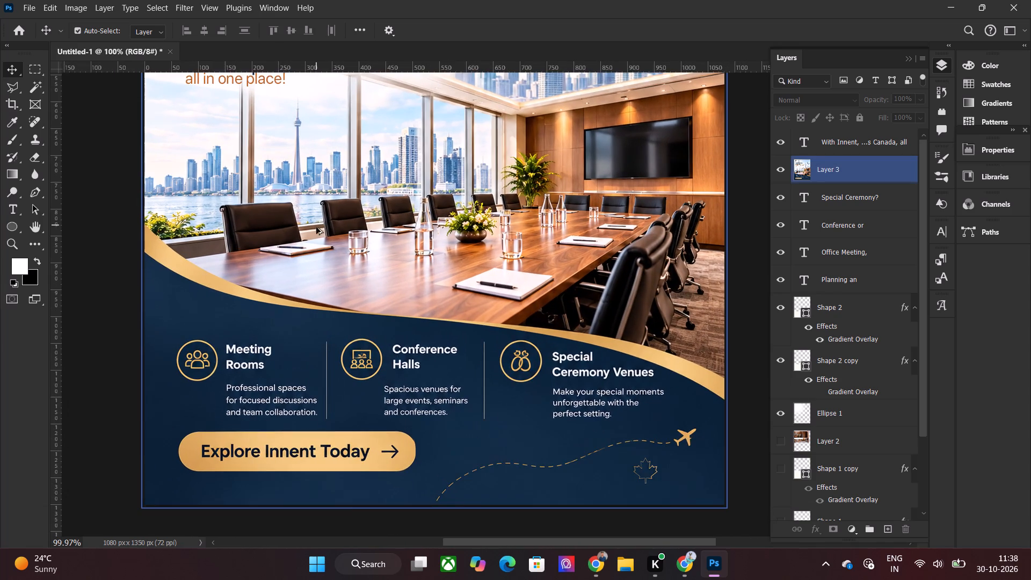
{"action": "scroll", "coordinate": [324, 237], "scroll_direction": "up", "scroll_amount": 1, "text": "alt"}
{"action": "scroll", "coordinate": [324, 237], "scroll_direction": "down", "scroll_amount": 6}
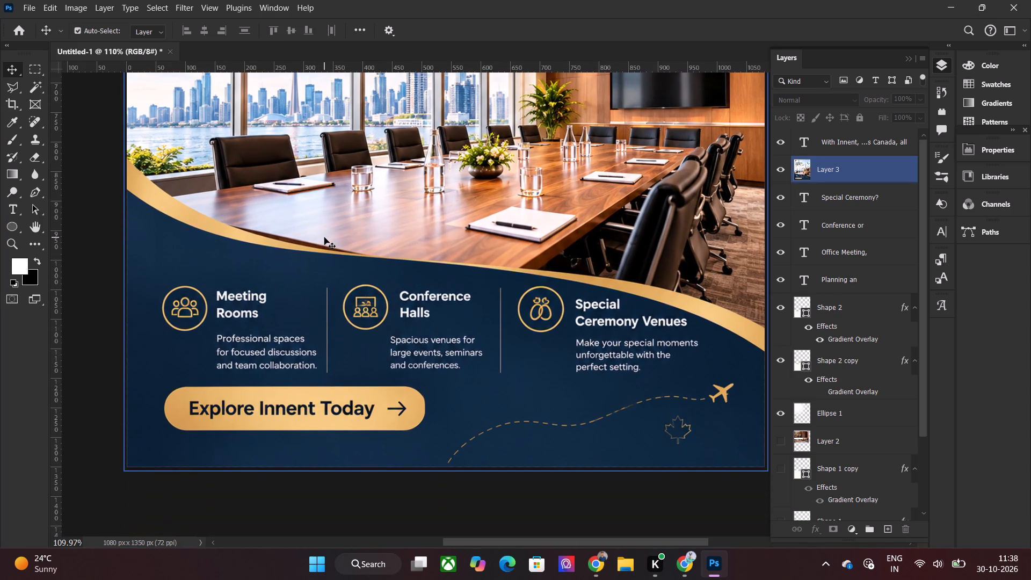
Switch to Chrome, search Google for flaticon in a new tab and open the Flaticon website.
{"action": "left_click", "coordinate": [600, 567]}
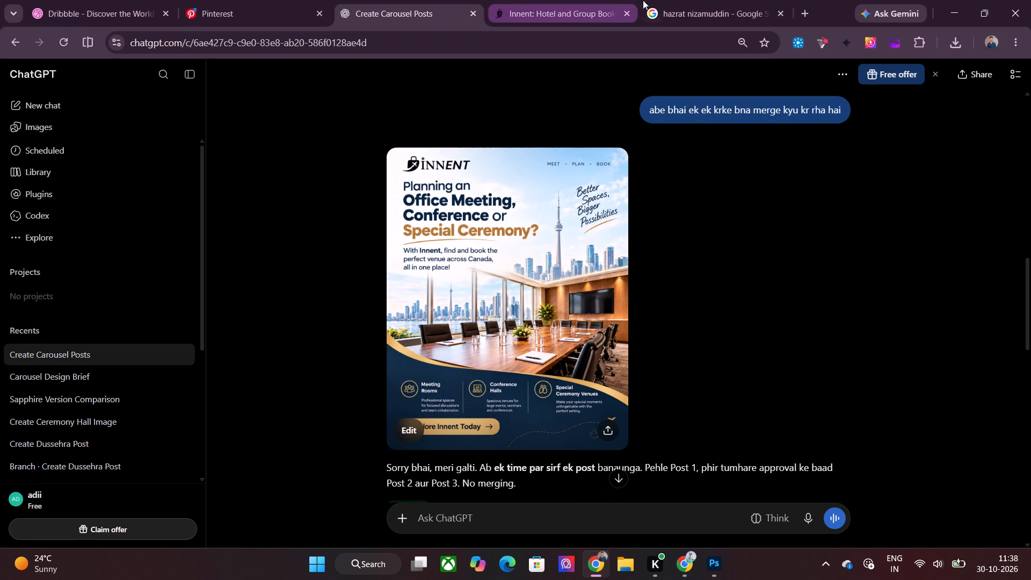
{"action": "left_click", "coordinate": [797, 1]}
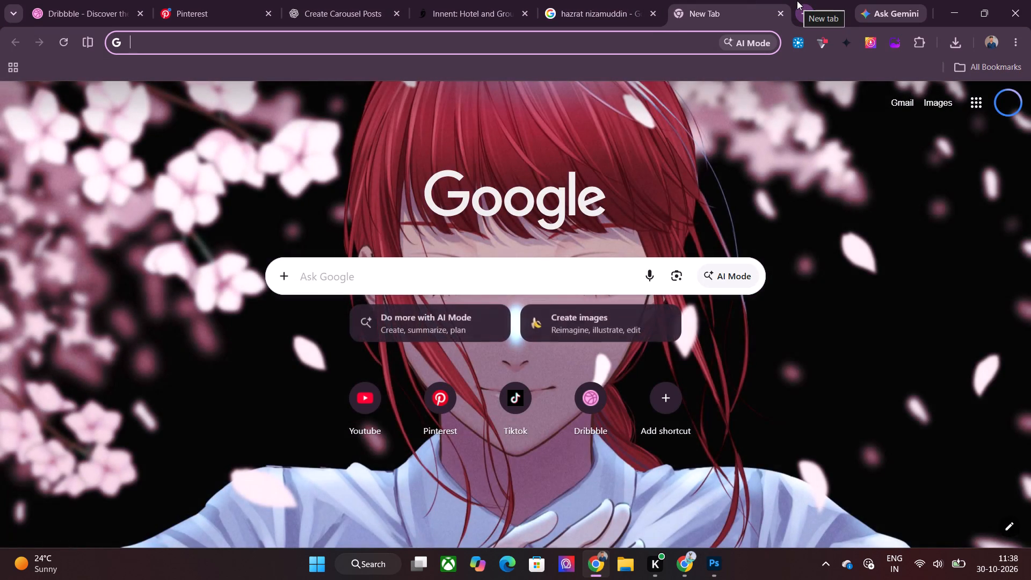
{"action": "type", "text": "flaticon"}
{"action": "key", "text": "BackSpace"}
{"action": "key", "text": "Return"}
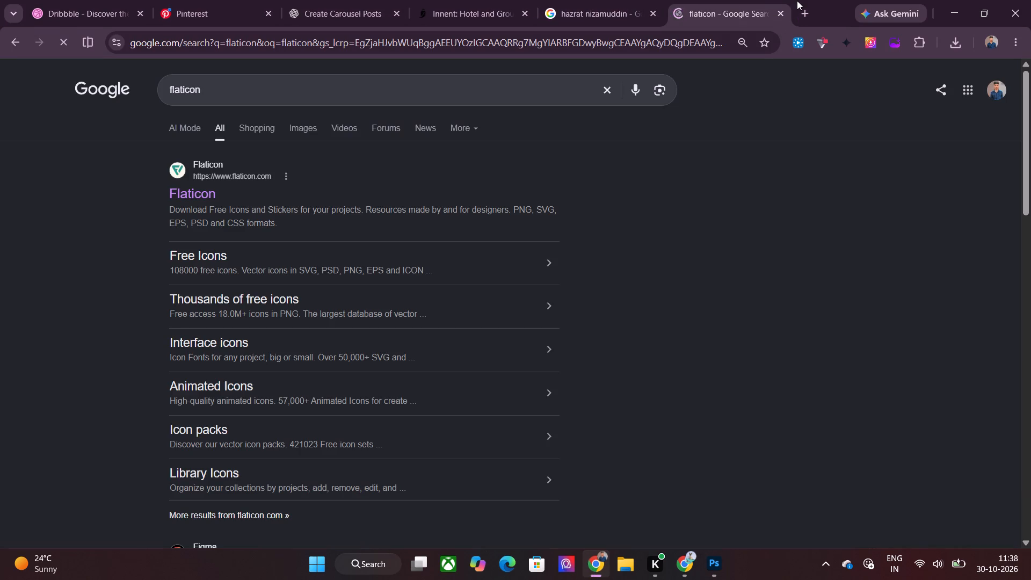
{"action": "left_click", "coordinate": [195, 189]}
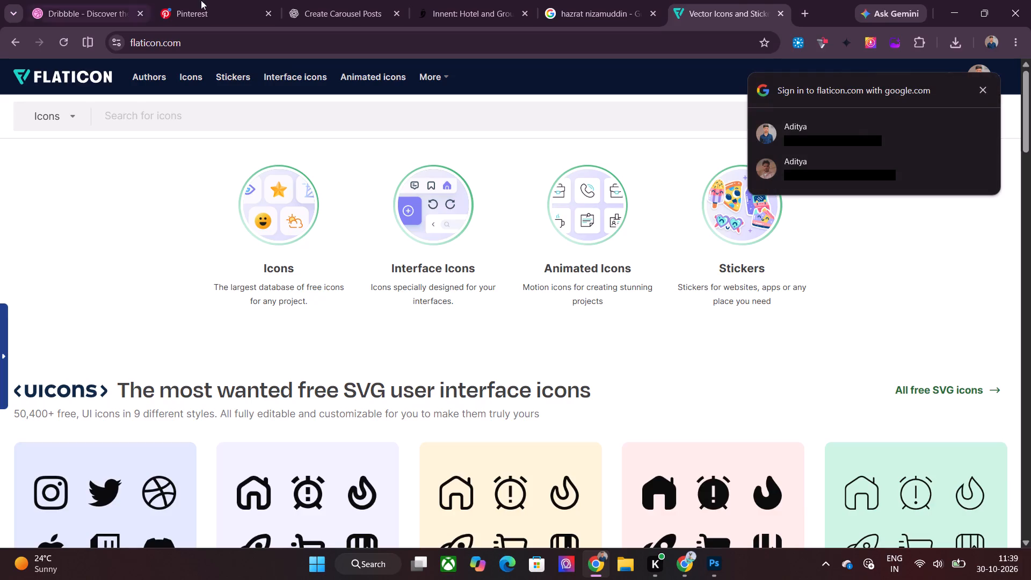
Open the Kishore Kumar song "Kaun Tujhe" from the YouTube home feed in another new tab and pause it.
{"action": "left_click", "coordinate": [809, 0]}
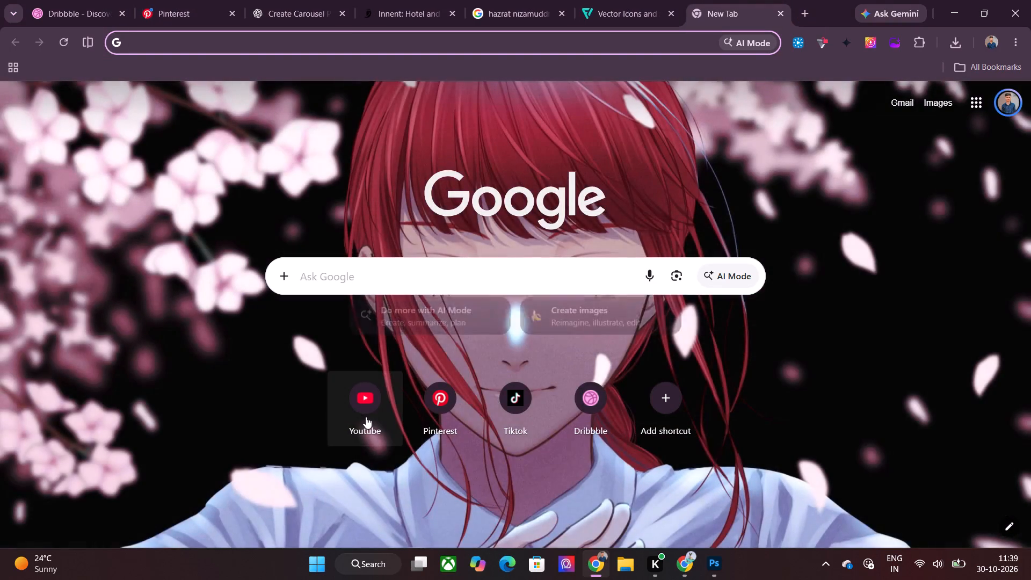
{"action": "left_click", "coordinate": [366, 417]}
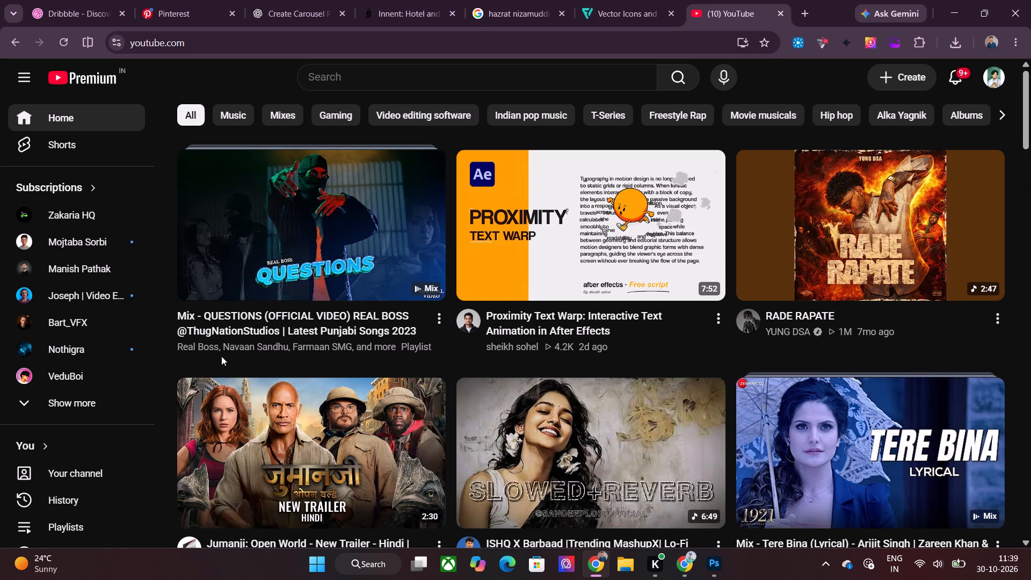
{"action": "scroll", "coordinate": [221, 356], "scroll_direction": "down", "scroll_amount": 3}
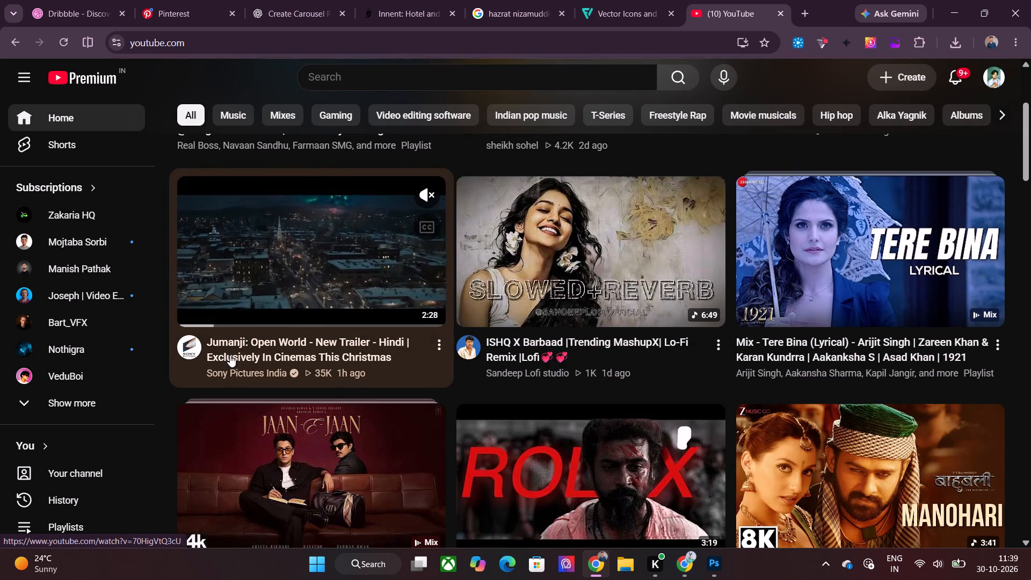
{"action": "scroll", "coordinate": [234, 355], "scroll_direction": "down", "scroll_amount": 6}
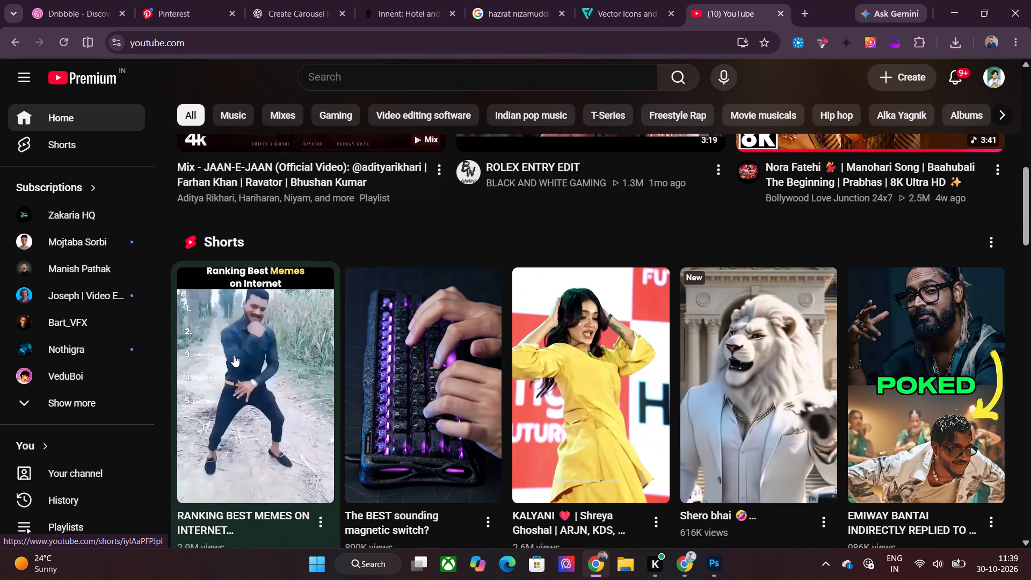
{"action": "scroll", "coordinate": [234, 355], "scroll_direction": "down", "scroll_amount": 7}
{"action": "scroll", "coordinate": [234, 355], "scroll_direction": "up", "scroll_amount": 3}
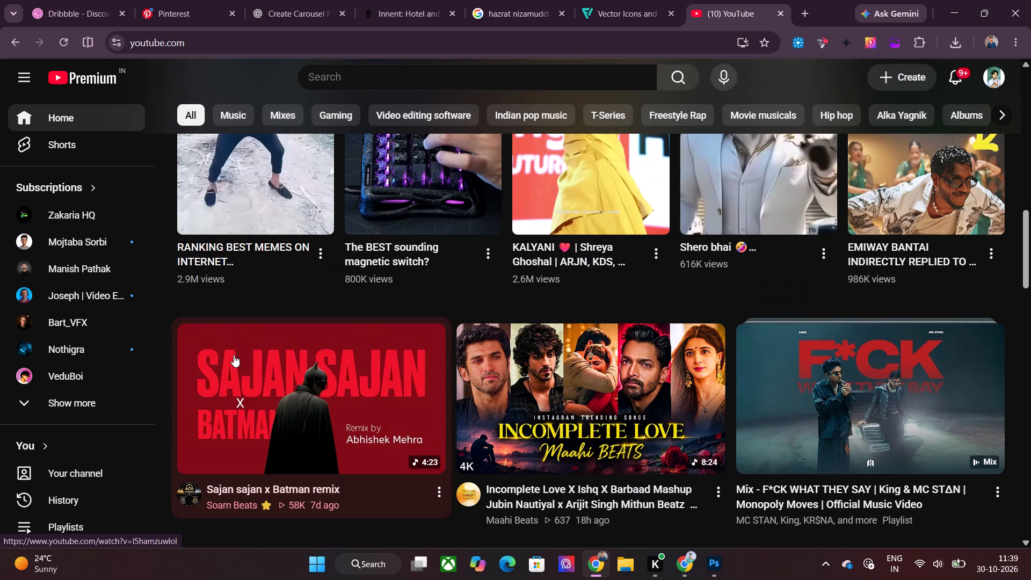
{"action": "scroll", "coordinate": [234, 355], "scroll_direction": "down", "scroll_amount": 3}
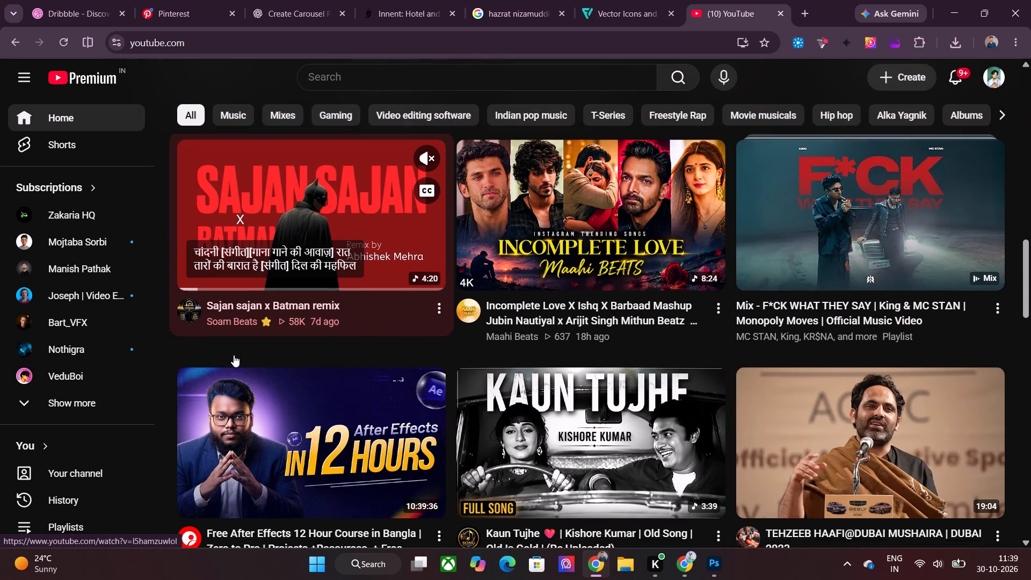
{"action": "scroll", "coordinate": [234, 355], "scroll_direction": "down", "scroll_amount": 3}
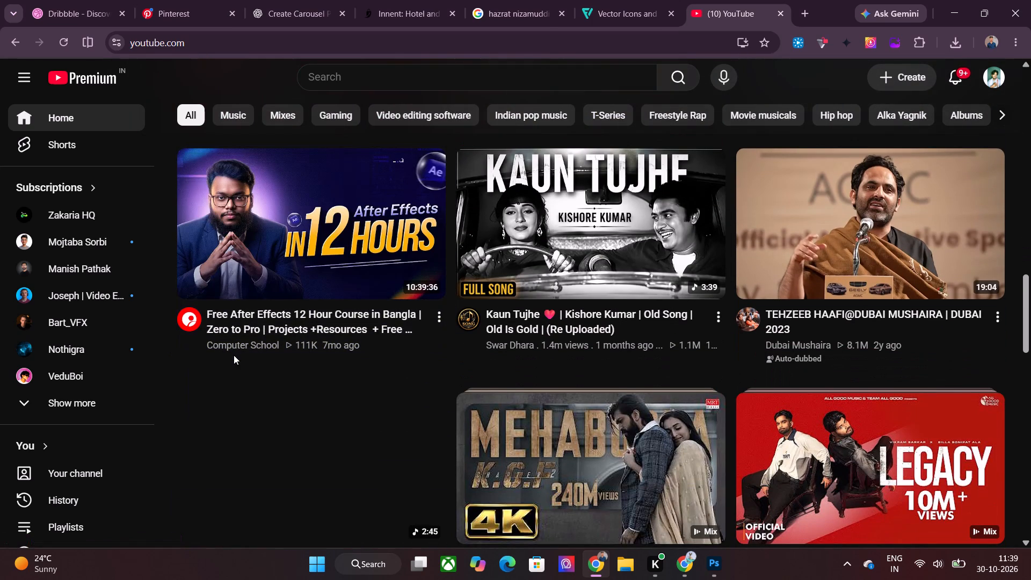
{"action": "left_click", "coordinate": [625, 244]}
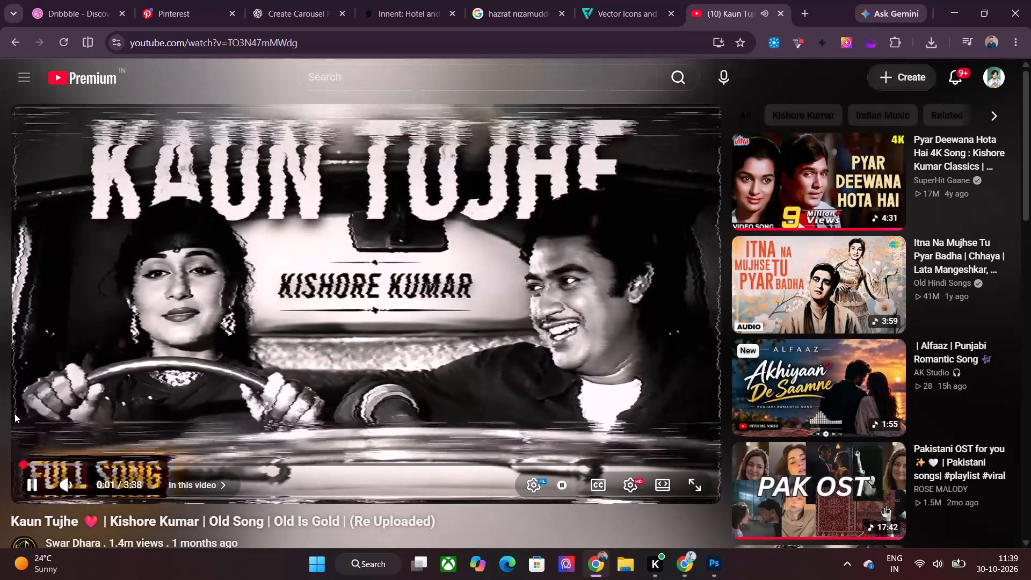
{"action": "left_click", "coordinate": [257, 331]}
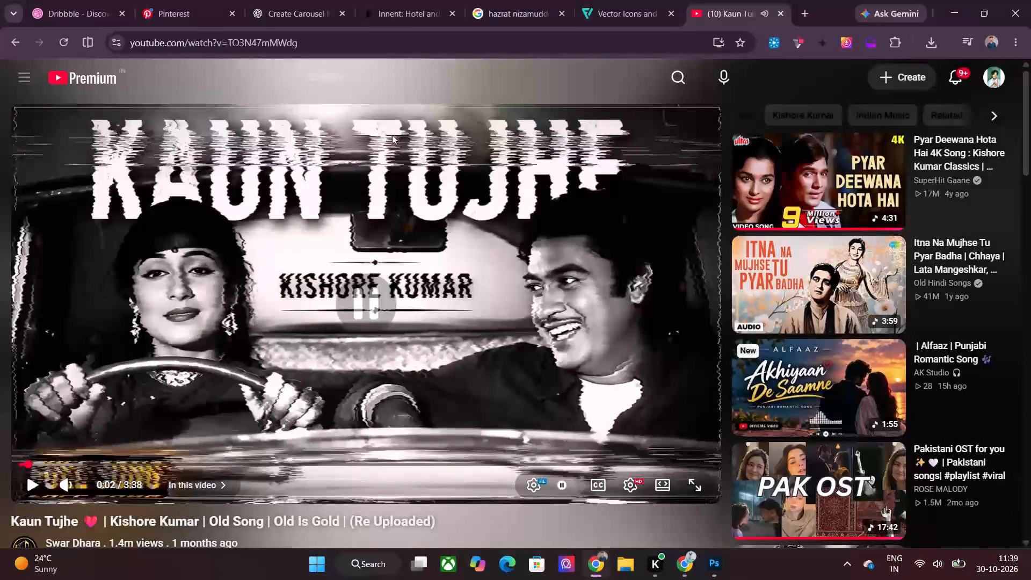
Search YouTube for "kaun tujhe mix" and look through the resulting songs.
{"action": "left_click", "coordinate": [410, 71]}
{"action": "type", "text": "kaun tunhe"}
{"action": "key", "text": "BackSpace"}
{"action": "key", "text": "BackSpace"}
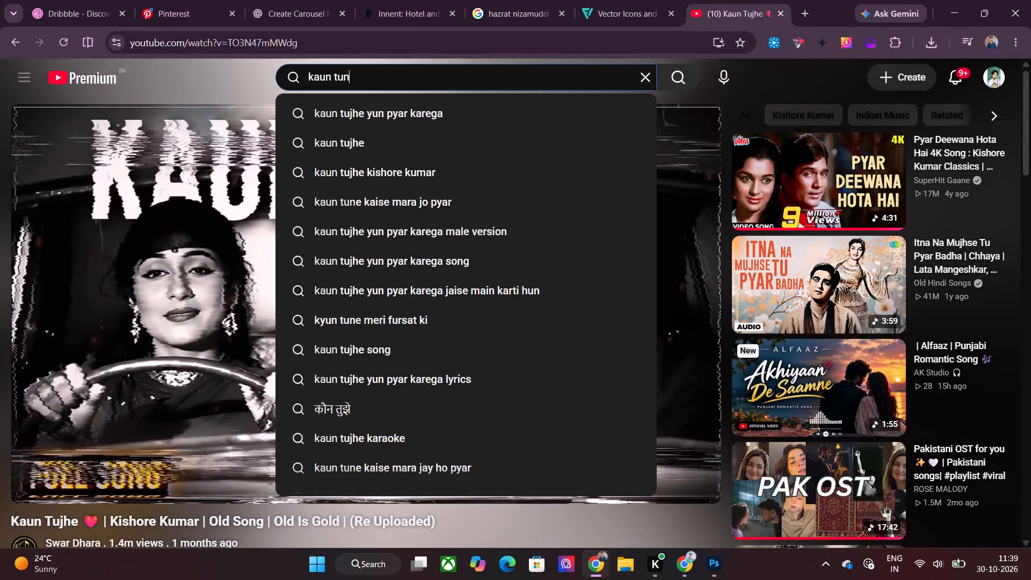
{"action": "key", "text": "BackSpace"}
{"action": "type", "text": "jhe"}
{"action": "key", "text": "space"}
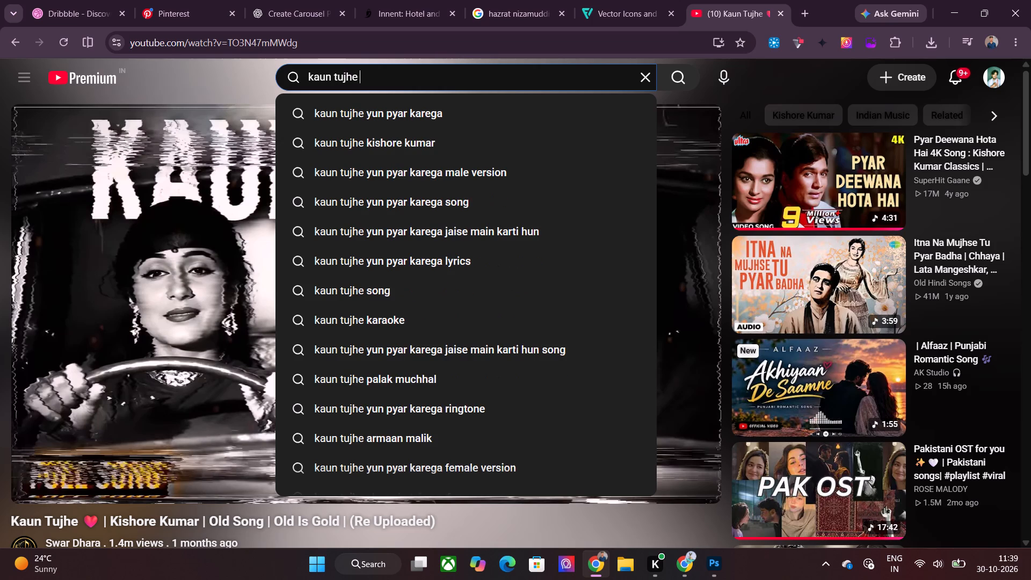
{"action": "type", "text": "mix"}
{"action": "key", "text": "Return"}
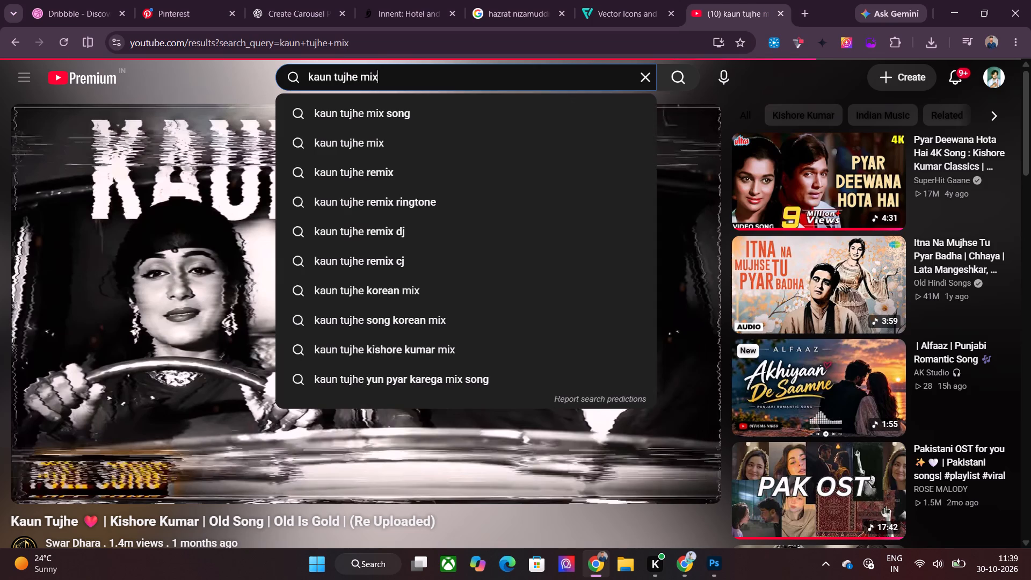
{"action": "scroll", "coordinate": [352, 271], "scroll_direction": "down", "scroll_amount": 6}
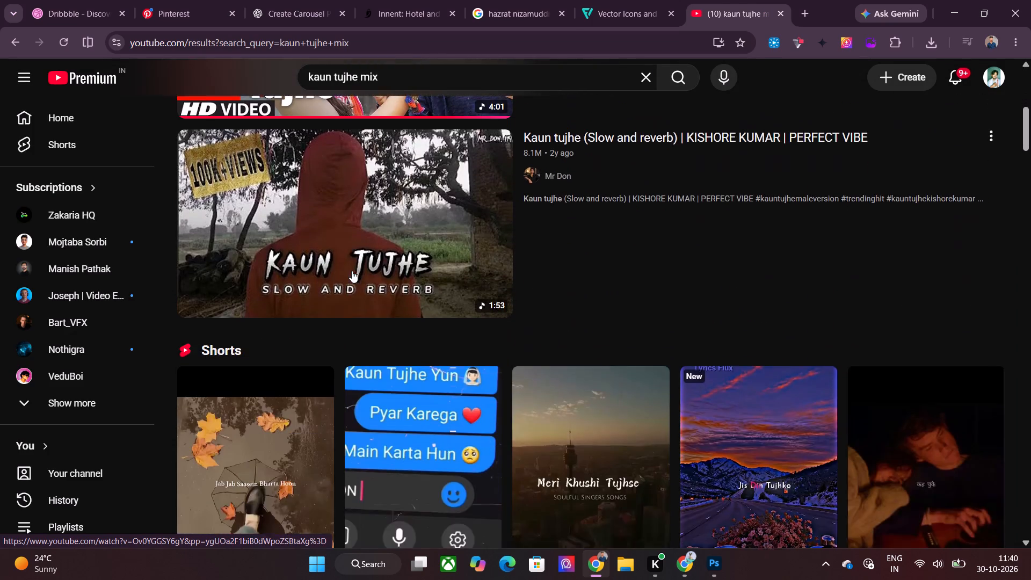
{"action": "scroll", "coordinate": [352, 271], "scroll_direction": "down", "scroll_amount": 13}
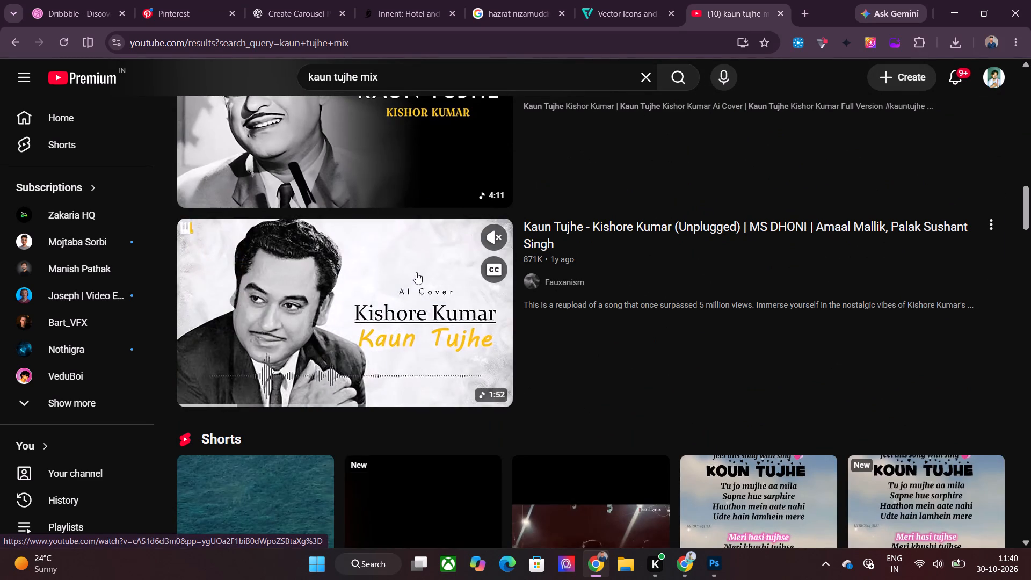
Search YouTube for "kishor kumar ai" and browse the song results.
{"action": "left_click_drag", "start_coordinate": [405, 76], "coordinate": [193, 83]}
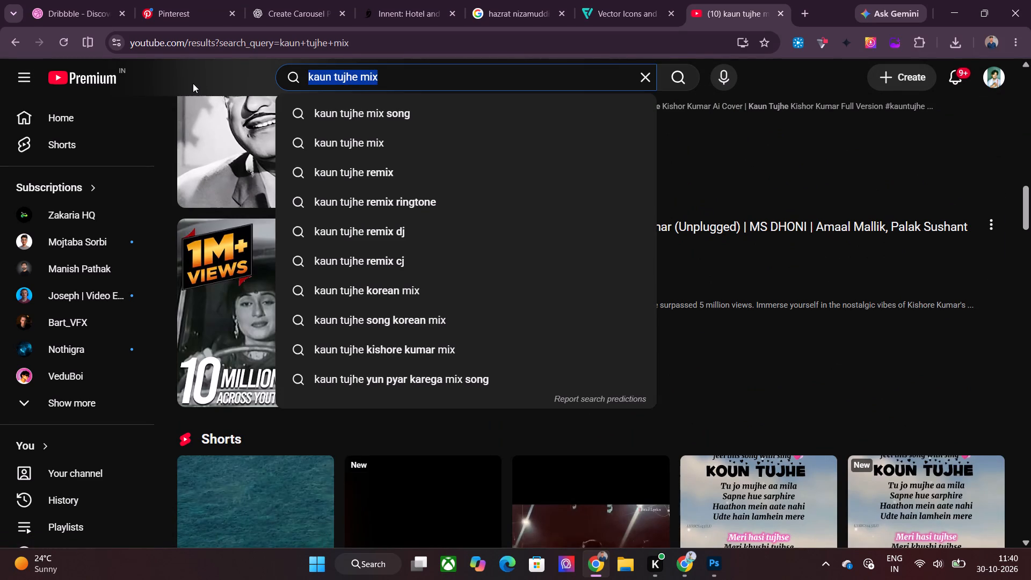
{"action": "type", "text": "kishor kumar ai"}
{"action": "key", "text": "Return"}
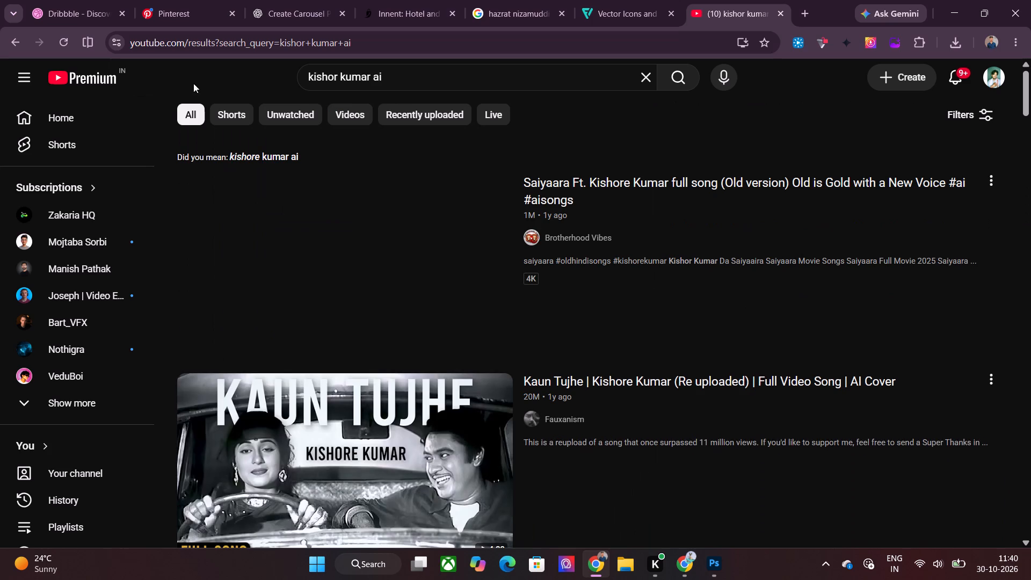
{"action": "scroll", "coordinate": [353, 210], "scroll_direction": "down", "scroll_amount": 5}
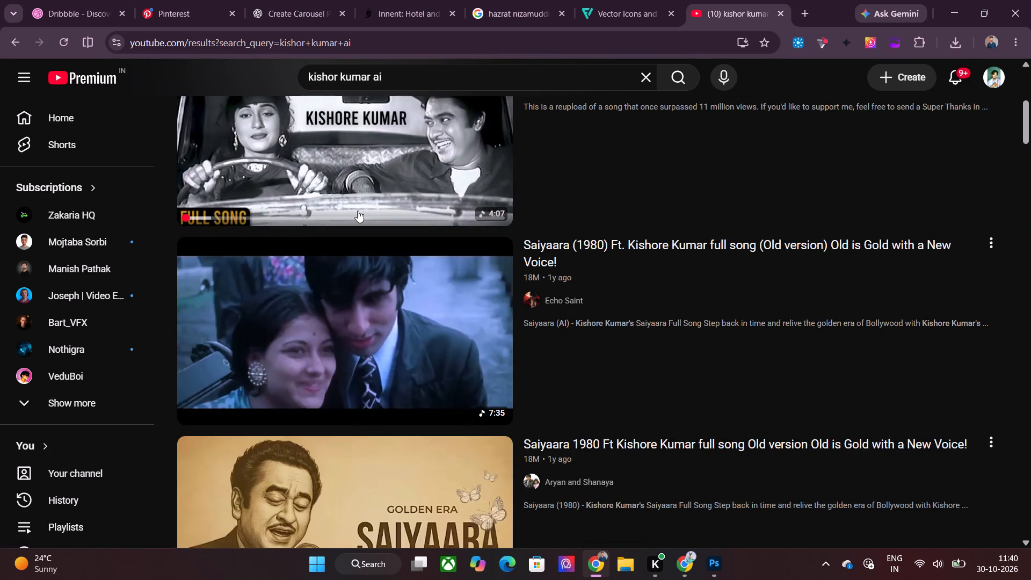
{"action": "scroll", "coordinate": [358, 211], "scroll_direction": "down", "scroll_amount": 10}
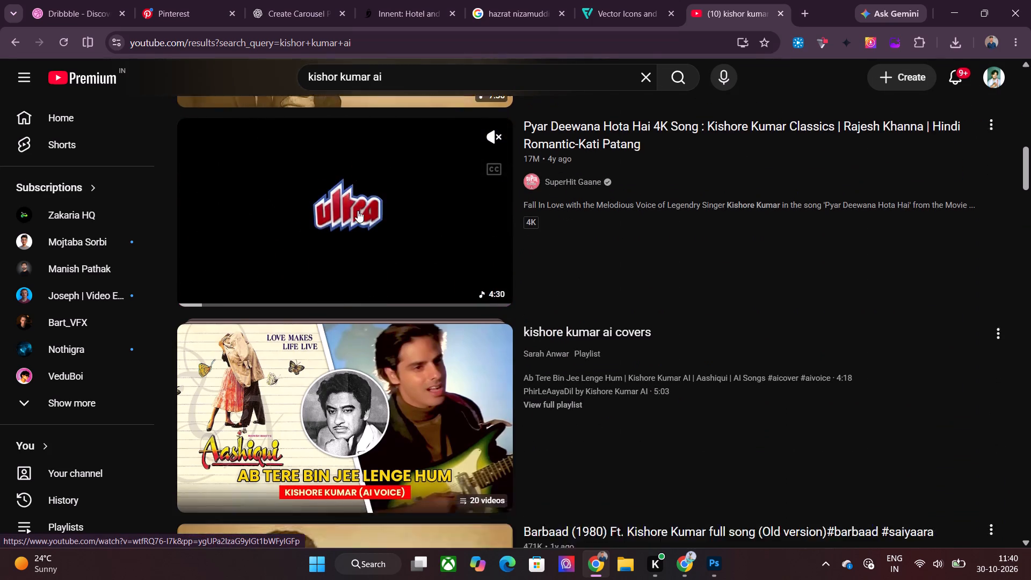
{"action": "scroll", "coordinate": [358, 211], "scroll_direction": "down", "scroll_amount": 2}
Search YouTube for "mehnge ne moti" and play the Sidhu Moose Wala official video.
{"action": "left_click_drag", "start_coordinate": [431, 78], "coordinate": [192, 106]}
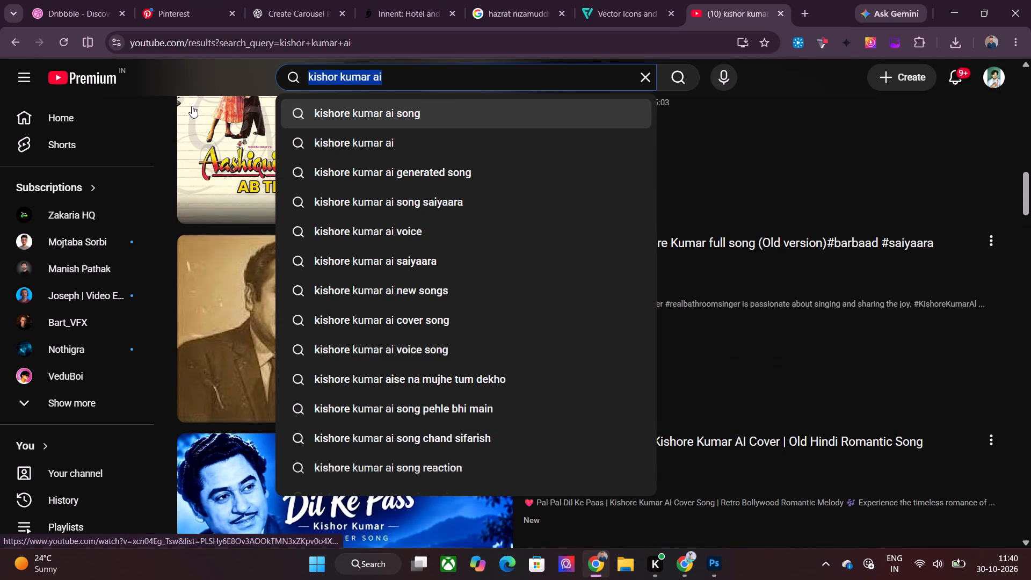
{"action": "type", "text": "mehng"}
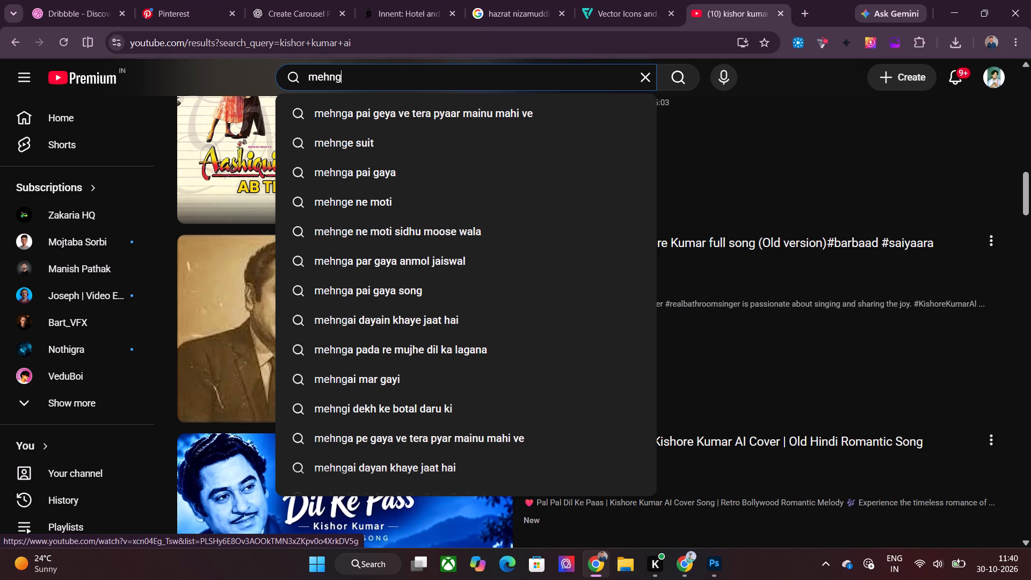
{"action": "type", "text": "e ne moti"}
{"action": "key", "text": "Down"}
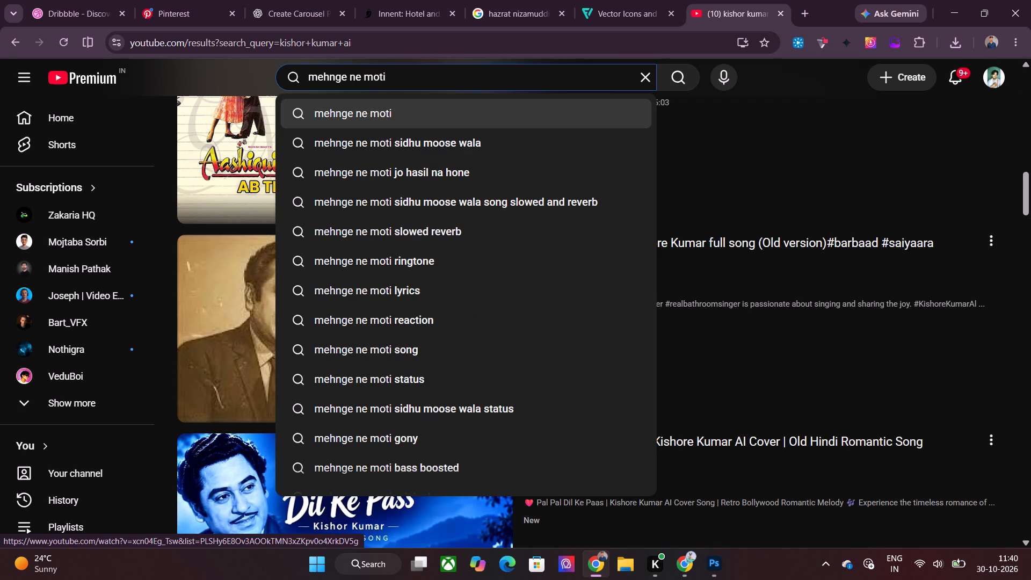
{"action": "key", "text": "Return"}
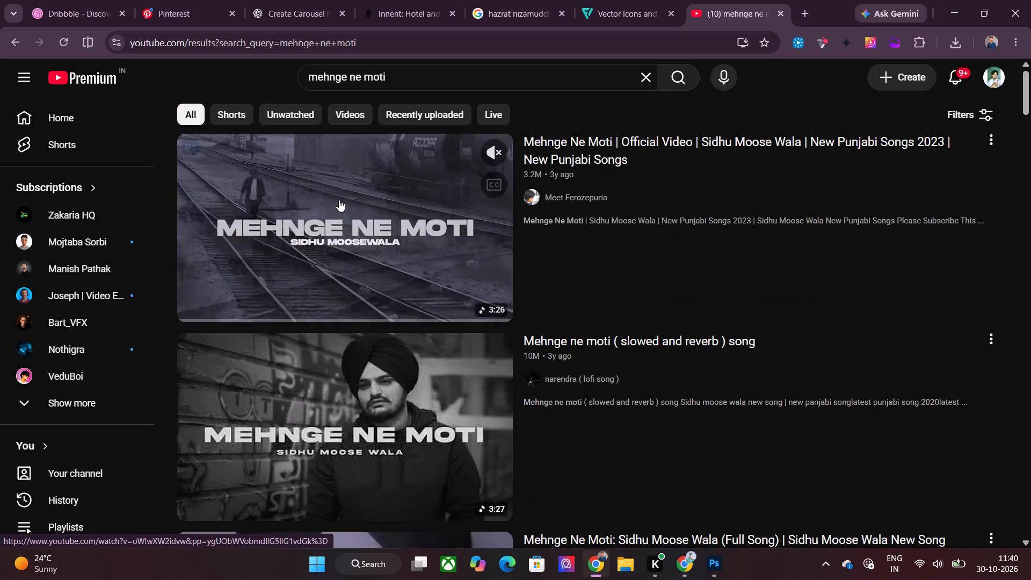
{"action": "left_click", "coordinate": [339, 200]}
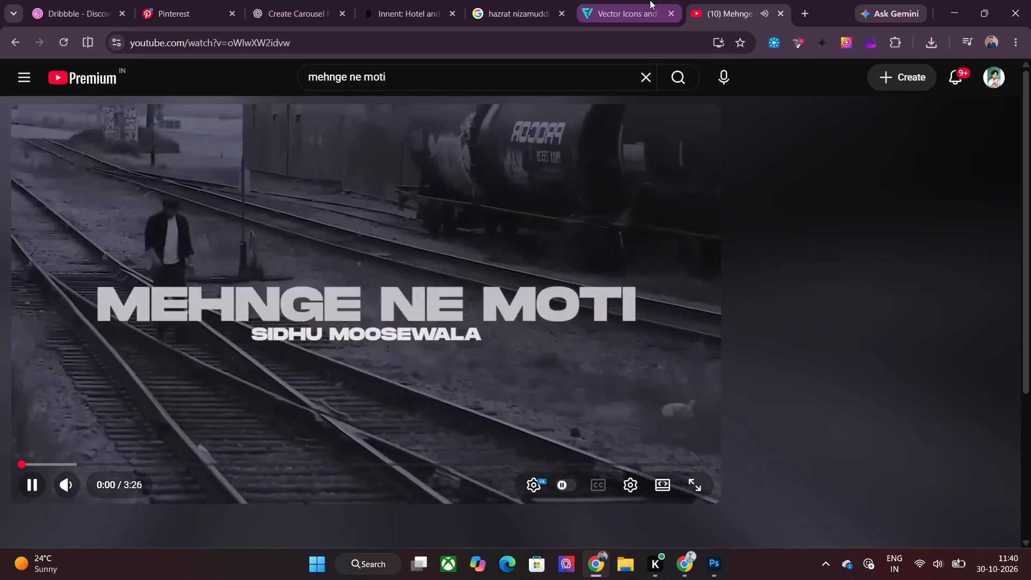
Go back to the open Innent website to view its home page.
{"action": "left_click", "coordinate": [521, 0]}
{"action": "left_click", "coordinate": [414, 0]}
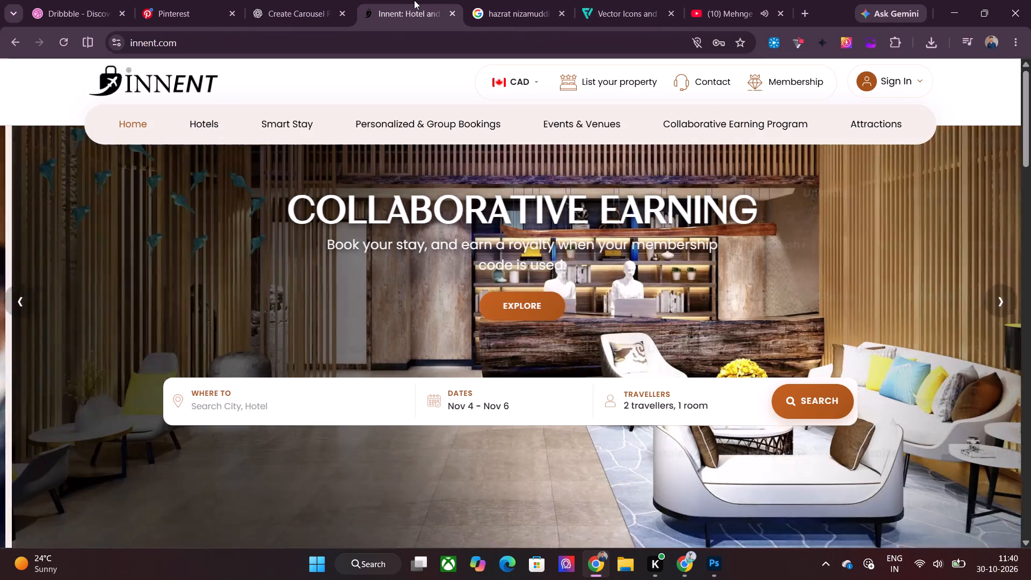
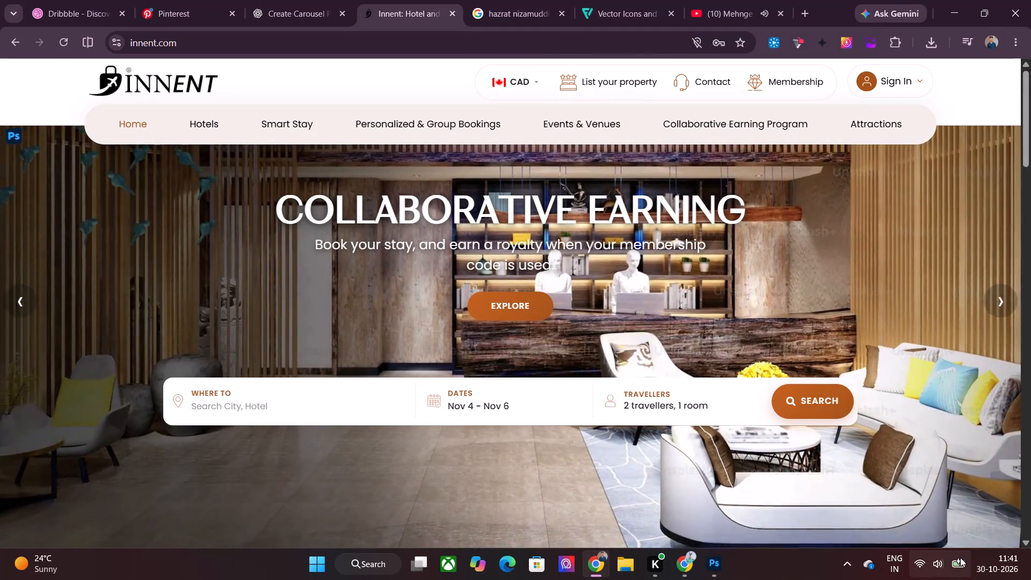
Set the system sound volume to 47.
{"action": "left_click", "coordinate": [960, 557]}
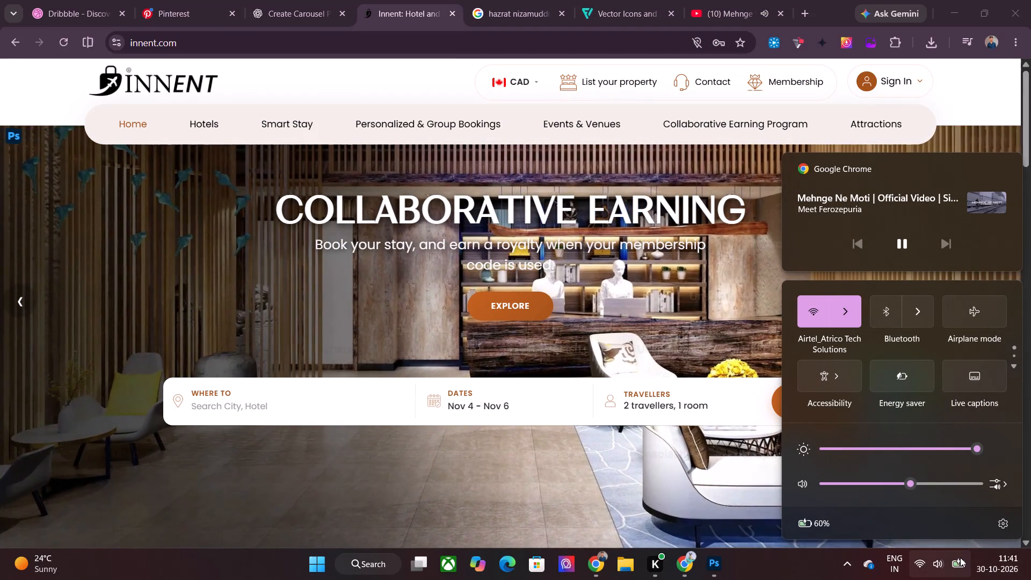
{"action": "left_click", "coordinate": [898, 488]}
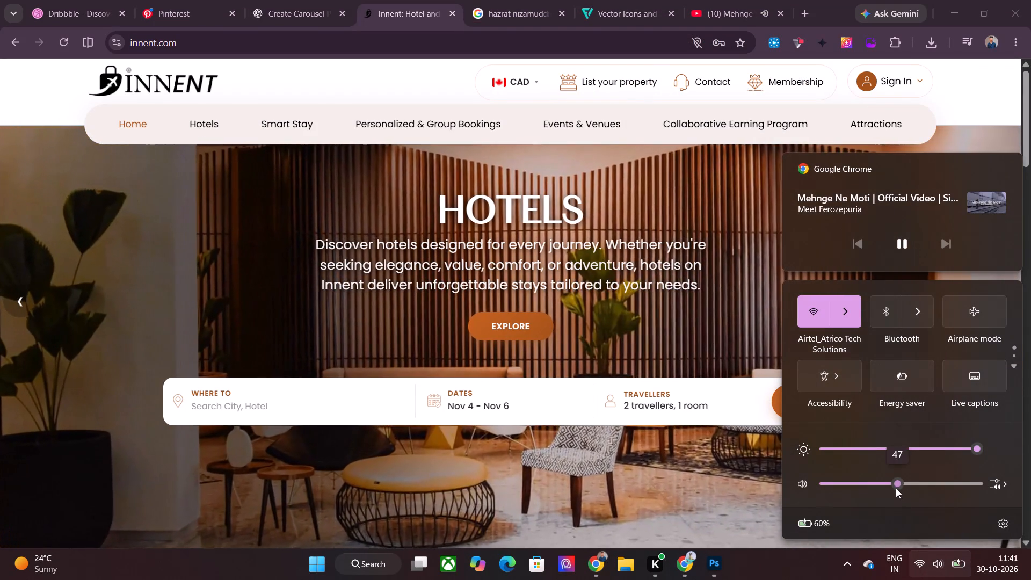
{"action": "left_click", "coordinate": [936, 553]}
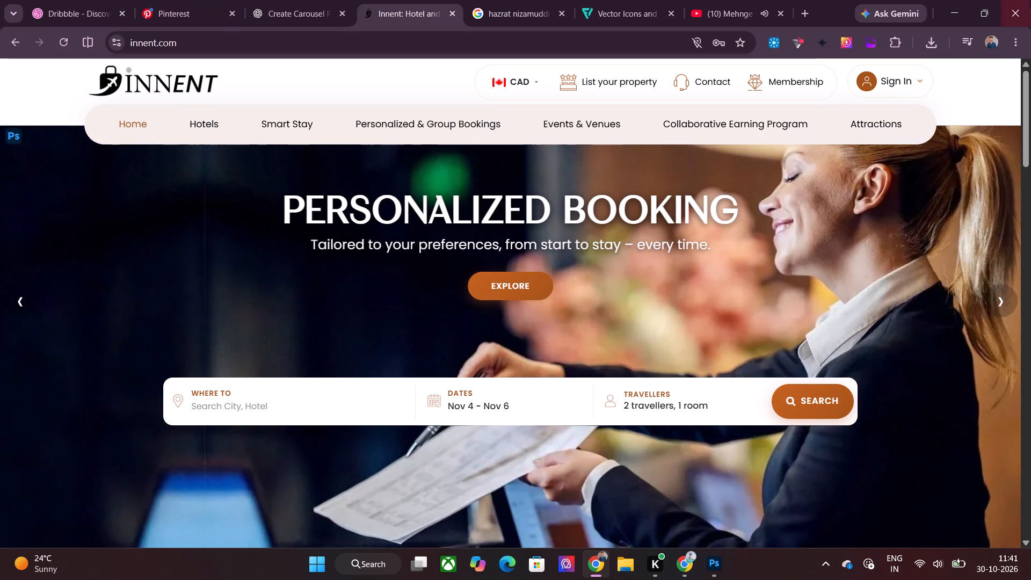
Switch to Photoshop to return to the Innent meeting and event venues post design.
{"action": "left_click", "coordinate": [716, 571]}
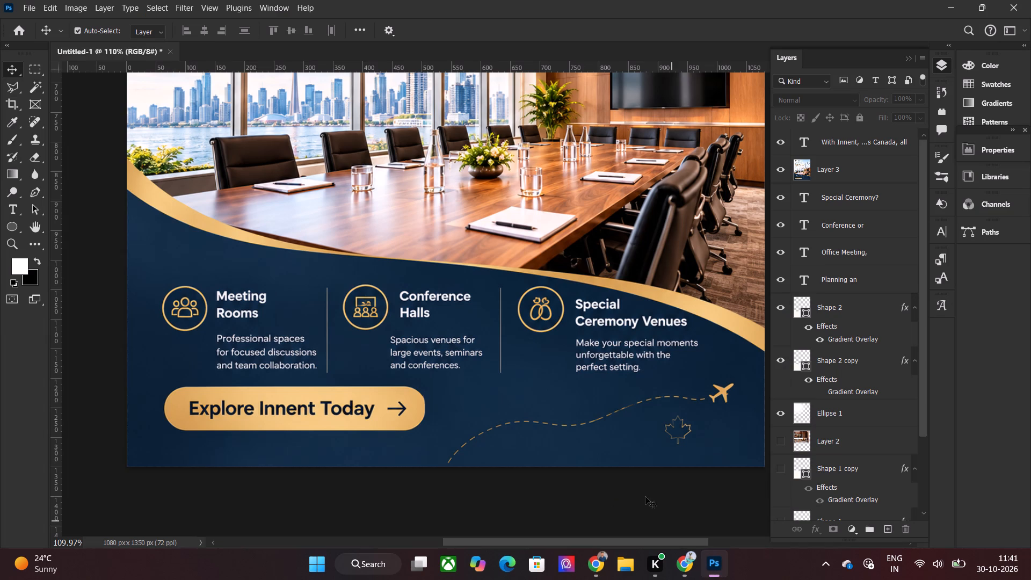
Switch to the Flaticon page in Chrome and search its icons for "meeting".
{"action": "left_click", "coordinate": [602, 575]}
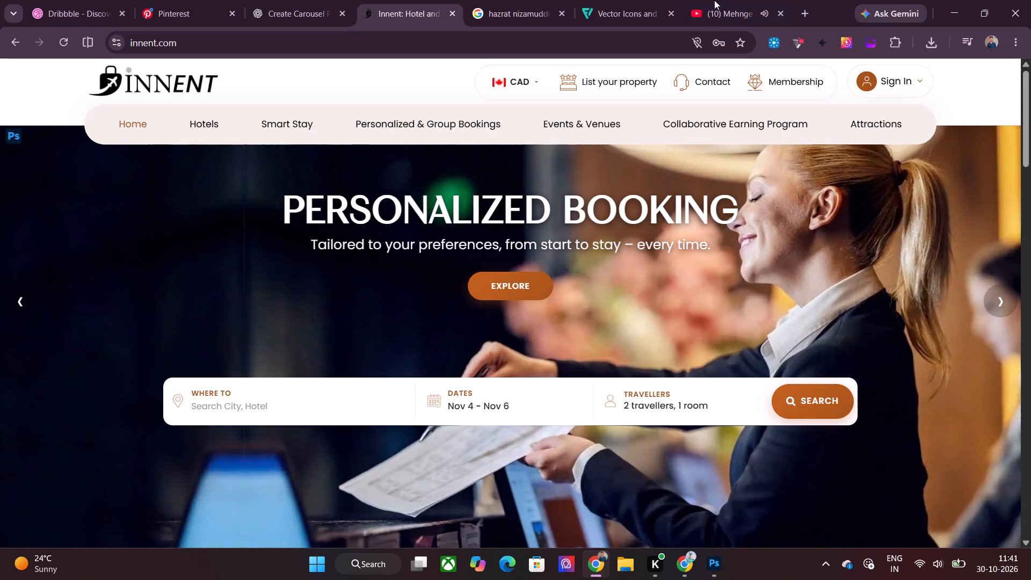
{"action": "left_click", "coordinate": [636, 0]}
{"action": "left_click", "coordinate": [432, 114]}
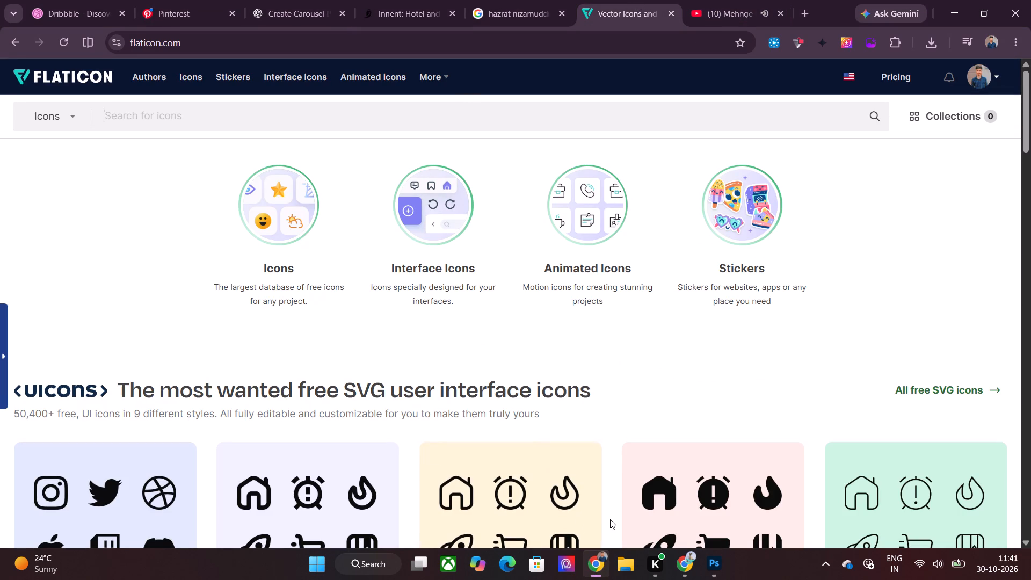
{"action": "left_click", "coordinate": [712, 560]}
{"action": "left_click", "coordinate": [710, 560]}
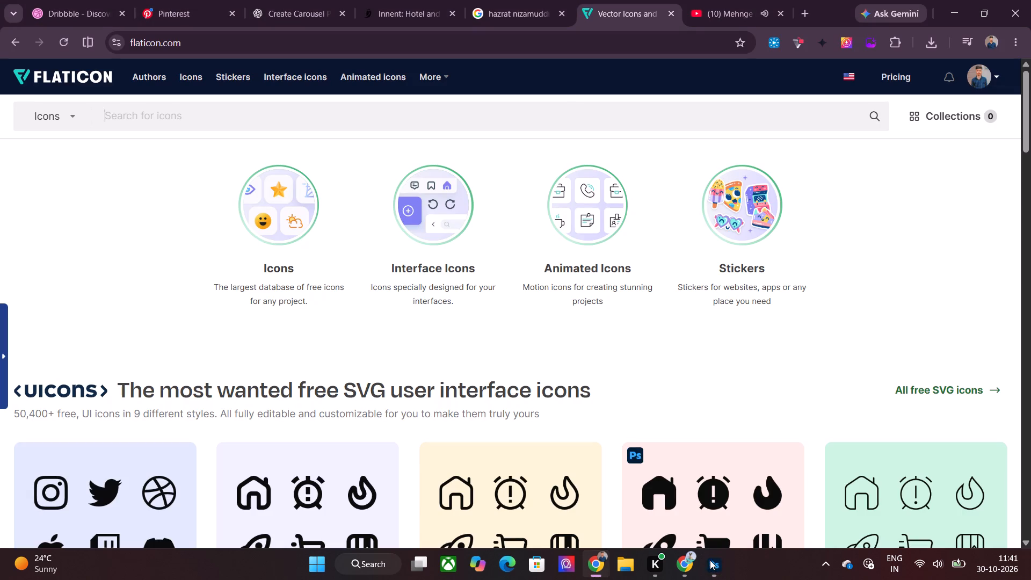
{"action": "type", "text": "meeting"}
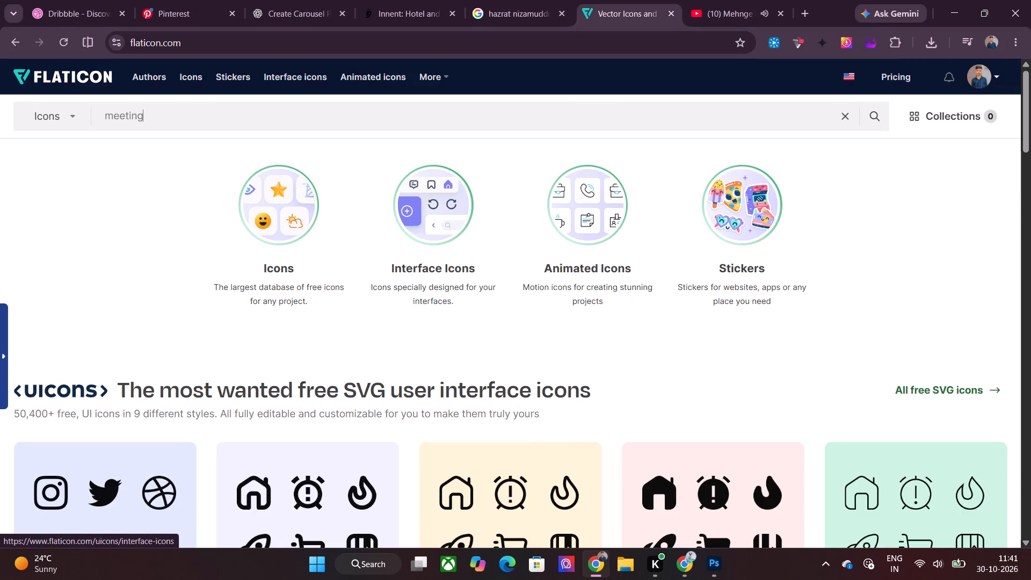
{"action": "key", "text": "Return"}
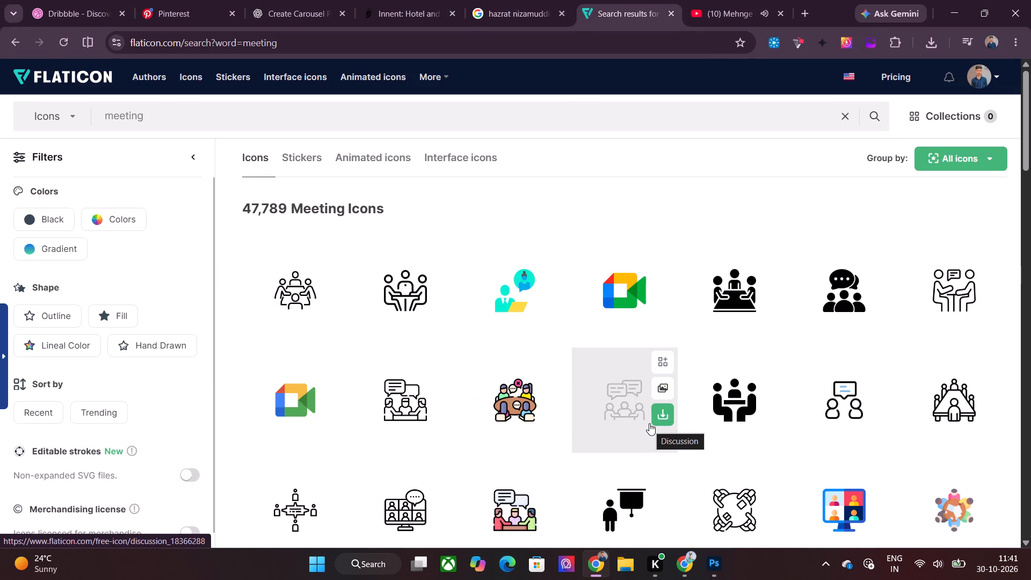
Pick the solid black three-person group icon by meaicon from the meeting results and start its 512px PNG download.
{"action": "scroll", "coordinate": [649, 423], "scroll_direction": "down", "scroll_amount": 4}
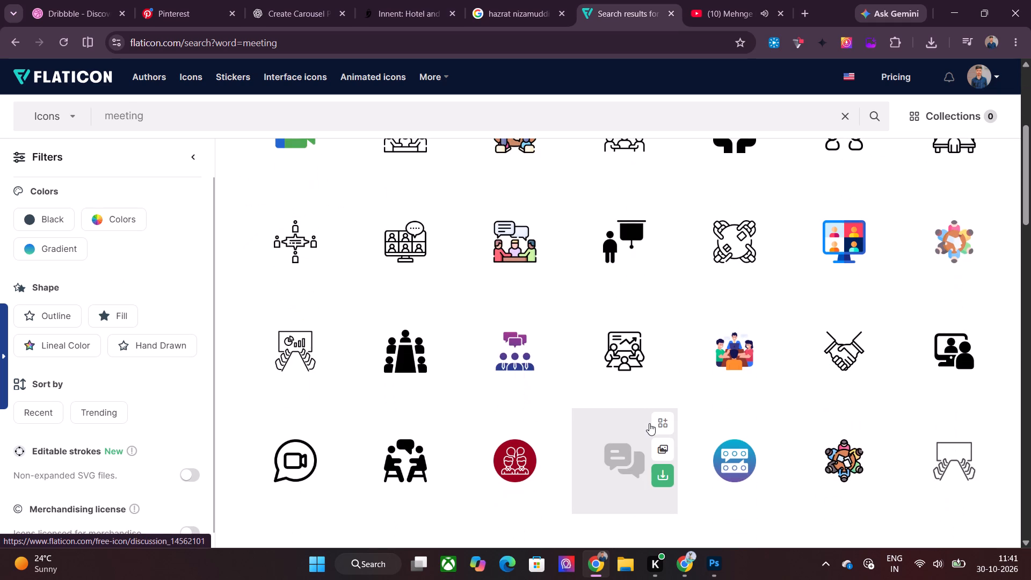
{"action": "scroll", "coordinate": [649, 423], "scroll_direction": "down", "scroll_amount": 7}
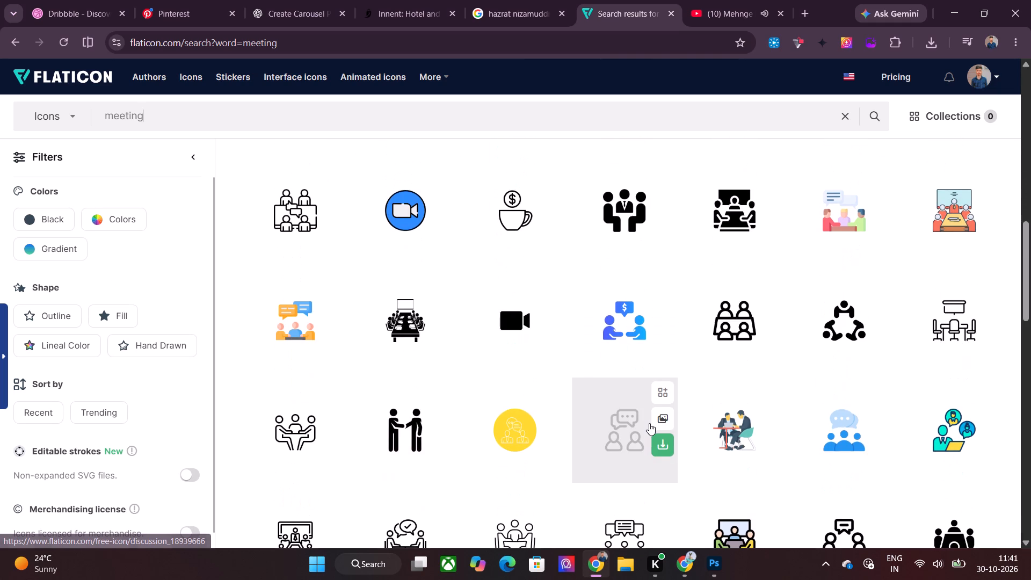
{"action": "scroll", "coordinate": [649, 423], "scroll_direction": "down", "scroll_amount": 3}
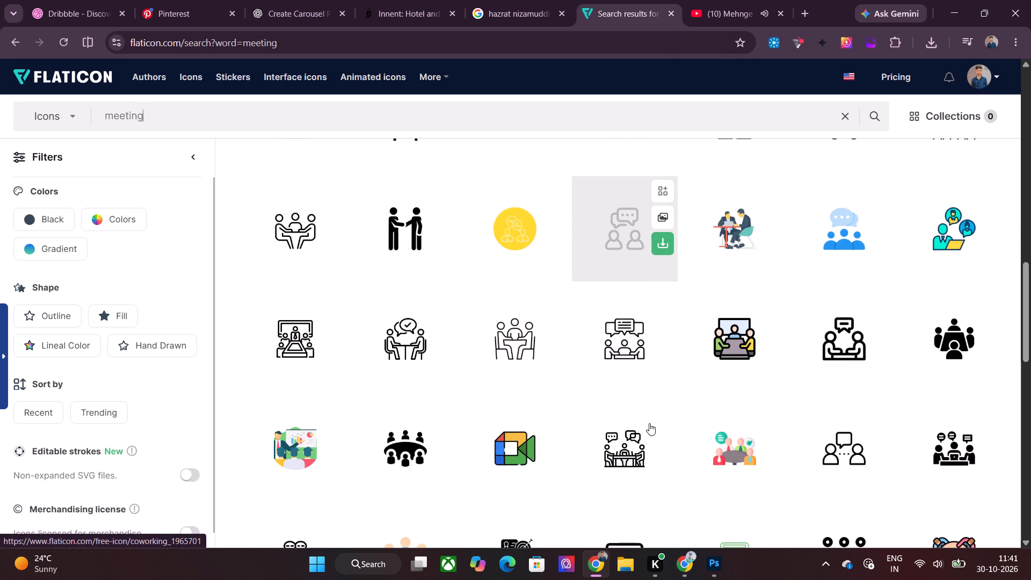
{"action": "scroll", "coordinate": [649, 423], "scroll_direction": "down", "scroll_amount": 5}
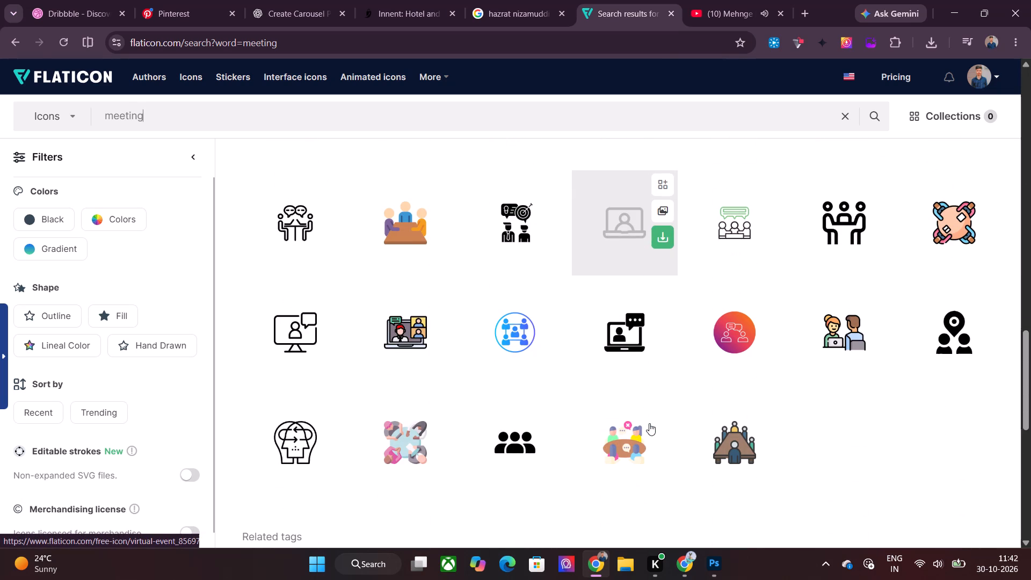
{"action": "left_click", "coordinate": [510, 431]}
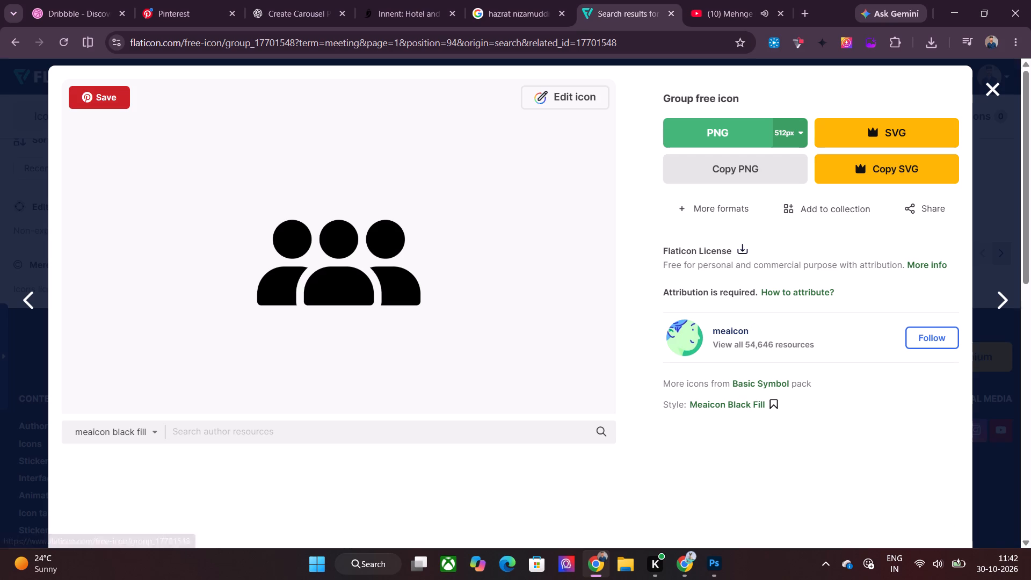
{"action": "left_click", "coordinate": [701, 128]}
{"action": "left_click", "coordinate": [840, 337]}
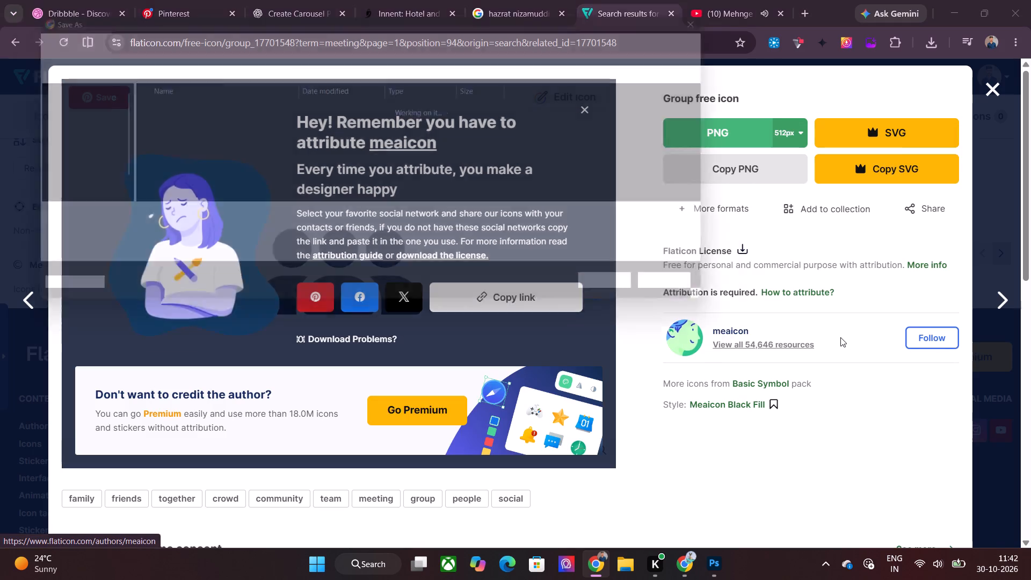
Create a folder named 30-10-26 inside the Innent folder on Local Disk (G:) for the download.
{"action": "scroll", "coordinate": [45, 158], "scroll_direction": "down", "scroll_amount": 2}
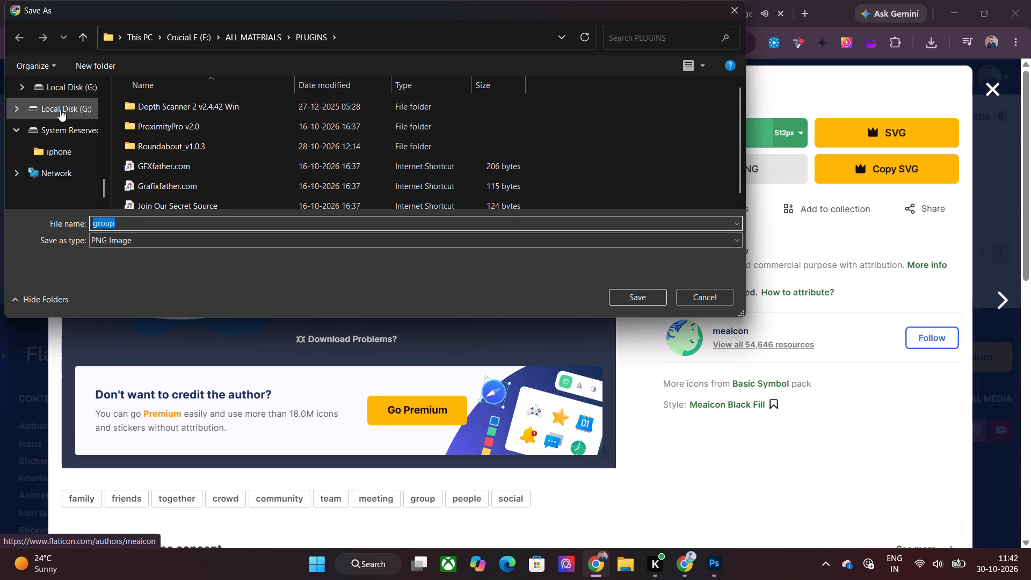
{"action": "left_click", "coordinate": [60, 110]}
{"action": "scroll", "coordinate": [186, 123], "scroll_direction": "down", "scroll_amount": 4}
{"action": "scroll", "coordinate": [297, 164], "scroll_direction": "down", "scroll_amount": 3}
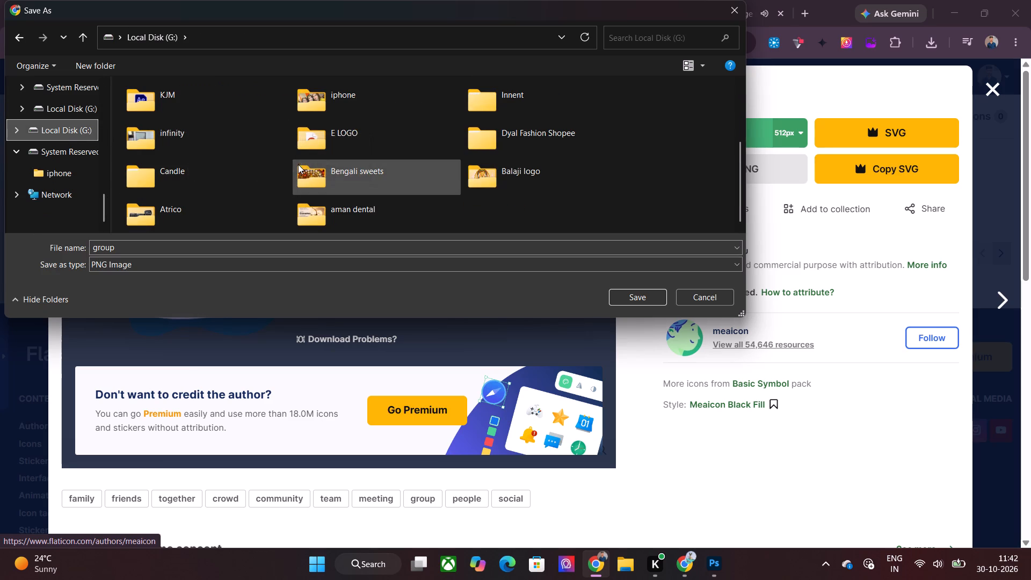
{"action": "scroll", "coordinate": [309, 176], "scroll_direction": "up", "scroll_amount": 1}
{"action": "double_click", "coordinate": [524, 157]}
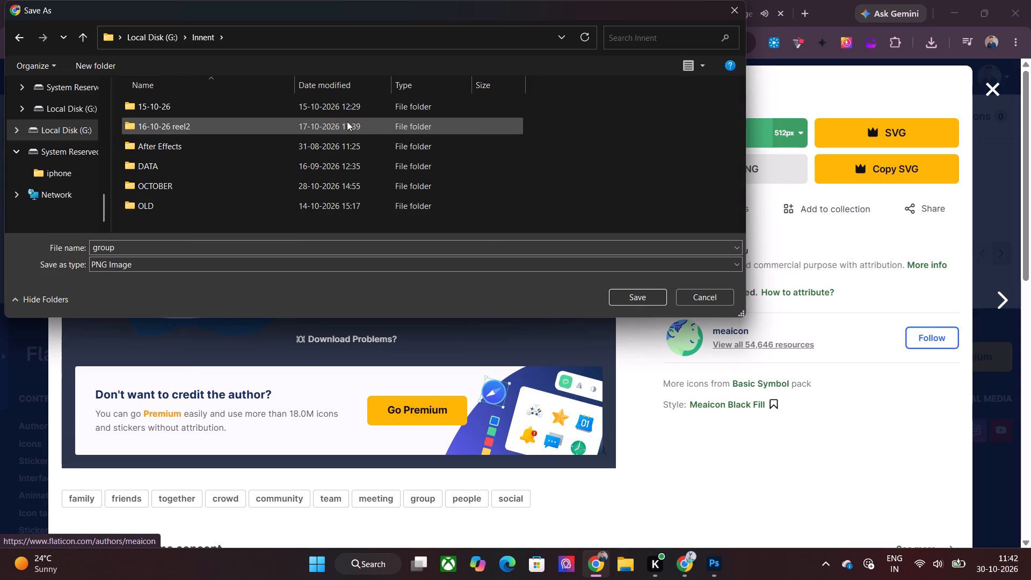
{"action": "left_click", "coordinate": [102, 71]}
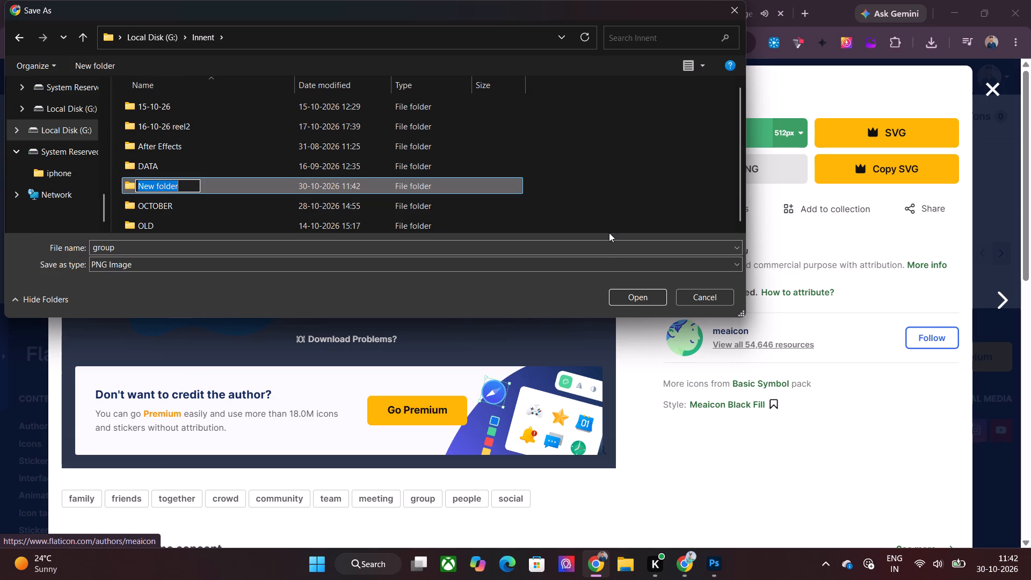
{"action": "type", "text": "30"}
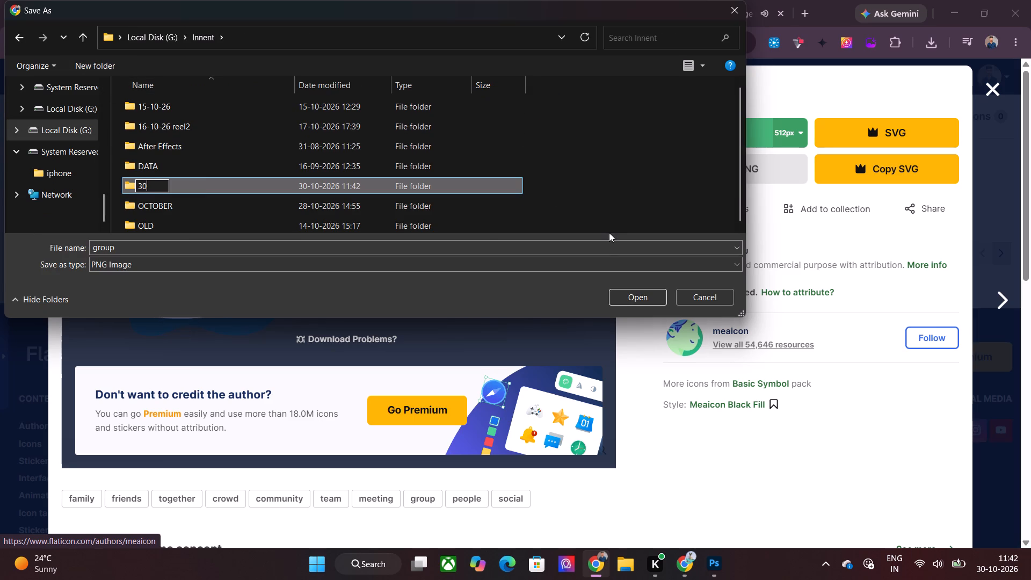
{"action": "key", "text": "minus"}
{"action": "type", "text": "10-"}
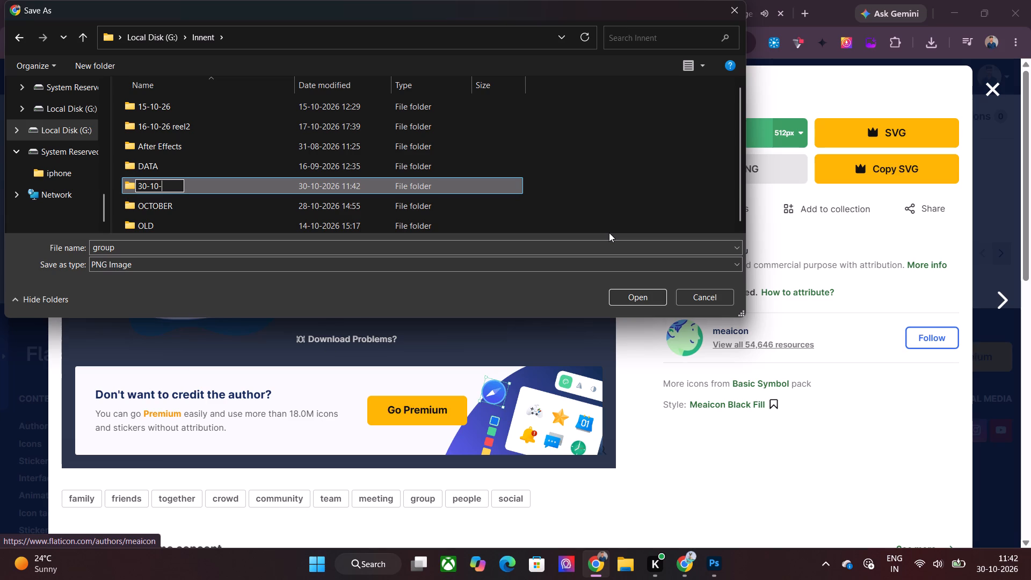
{"action": "type", "text": "26"}
{"action": "left_click", "coordinate": [673, 141]}
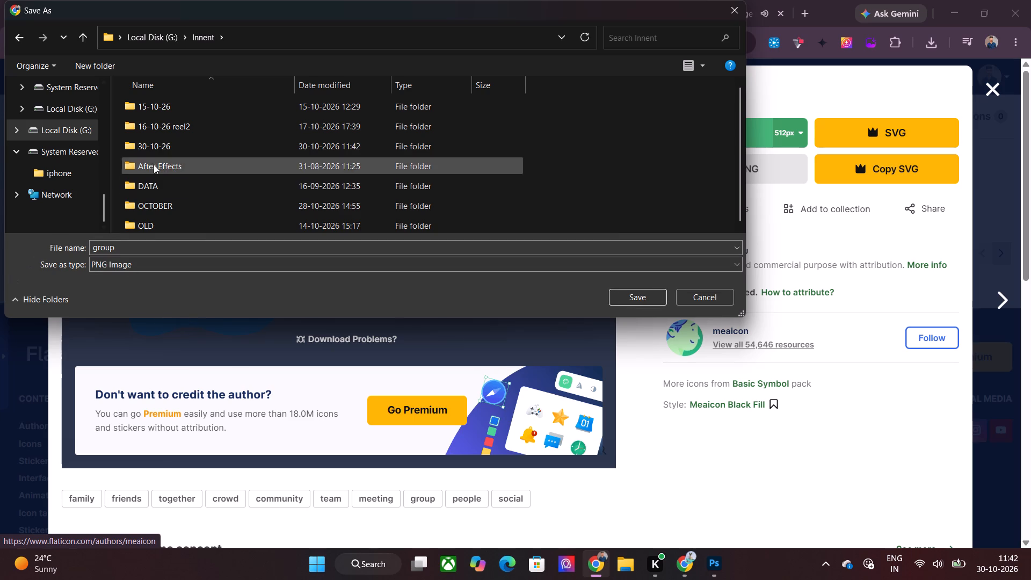
Save the icon as the PNG image "group" in the 30-10-26 folder.
{"action": "double_click", "coordinate": [173, 149]}
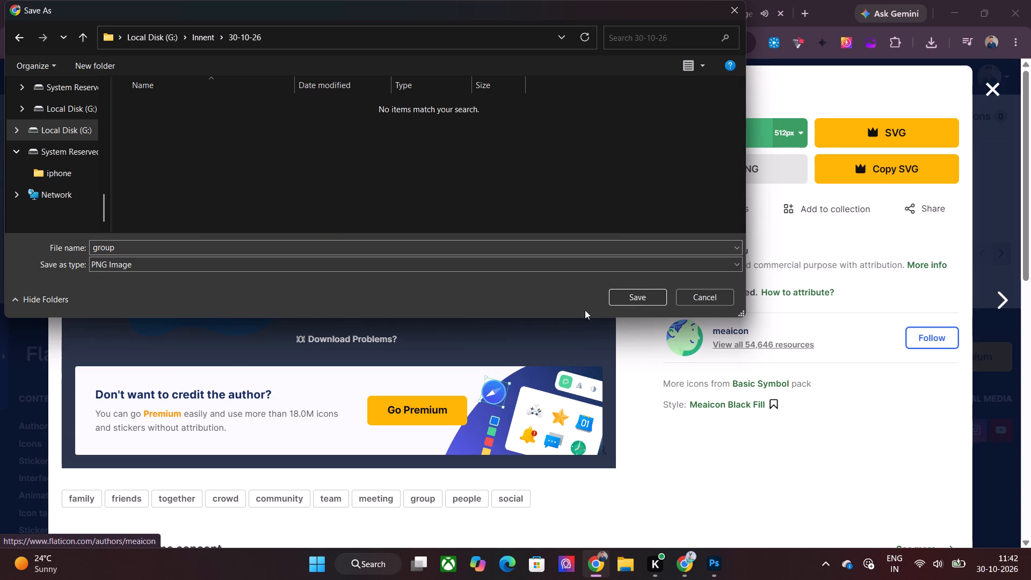
{"action": "left_click", "coordinate": [628, 300]}
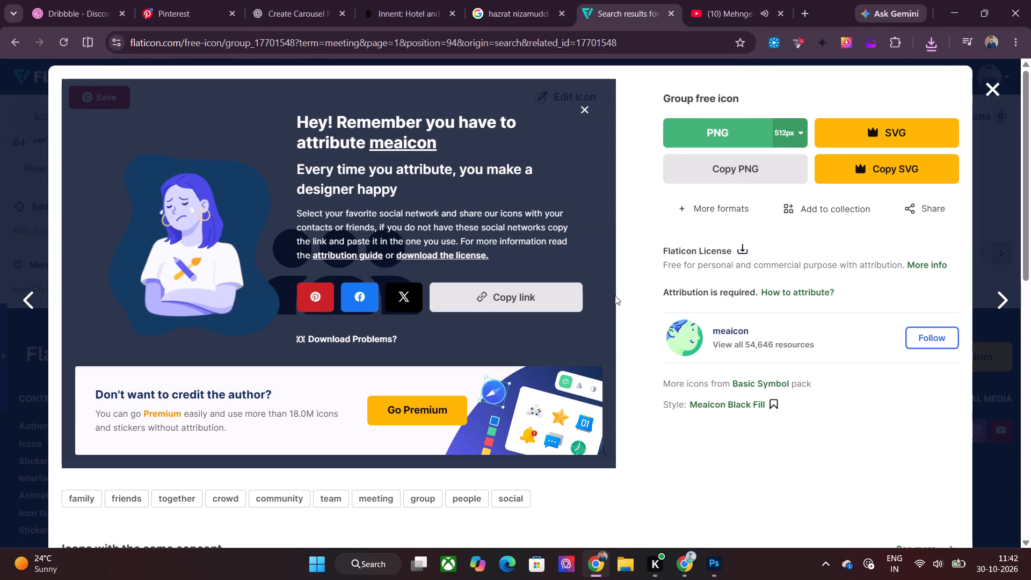
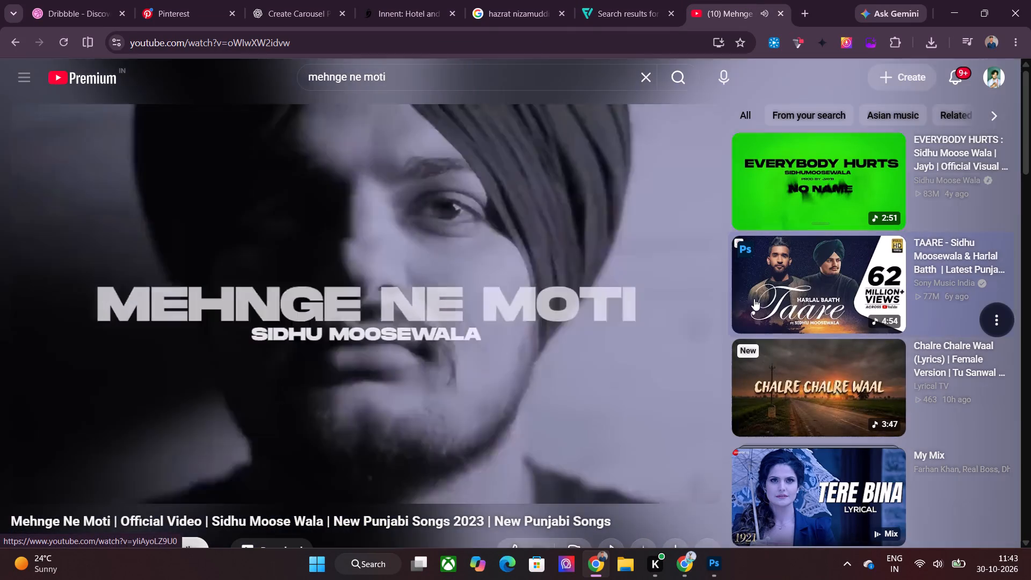
Search YouTube for "sidhu moose wala ai sad song".
{"action": "left_click", "coordinate": [449, 75]}
{"action": "left_click_drag", "start_coordinate": [449, 75], "coordinate": [252, 89]}
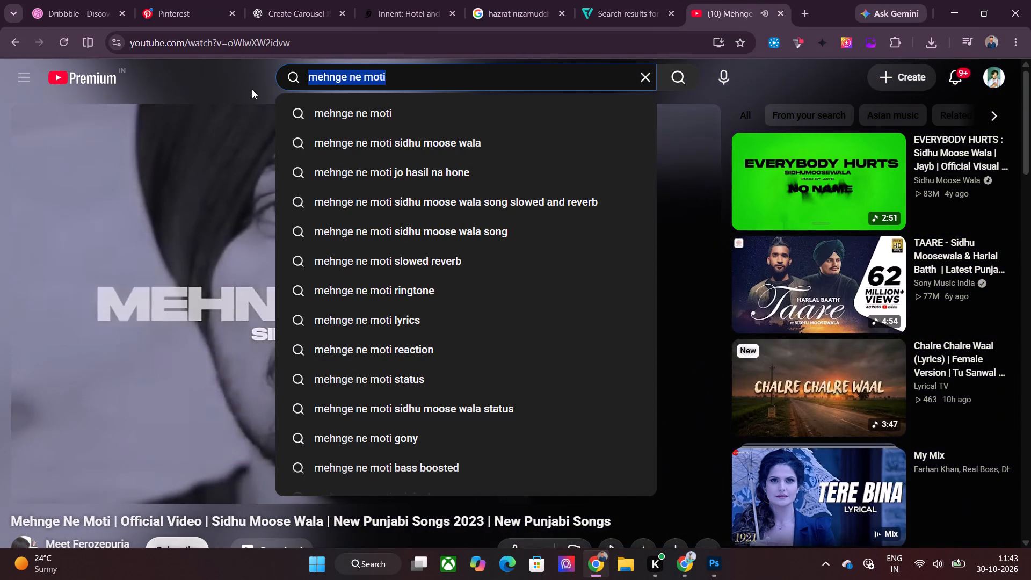
{"action": "type", "text": "sidhu mio"}
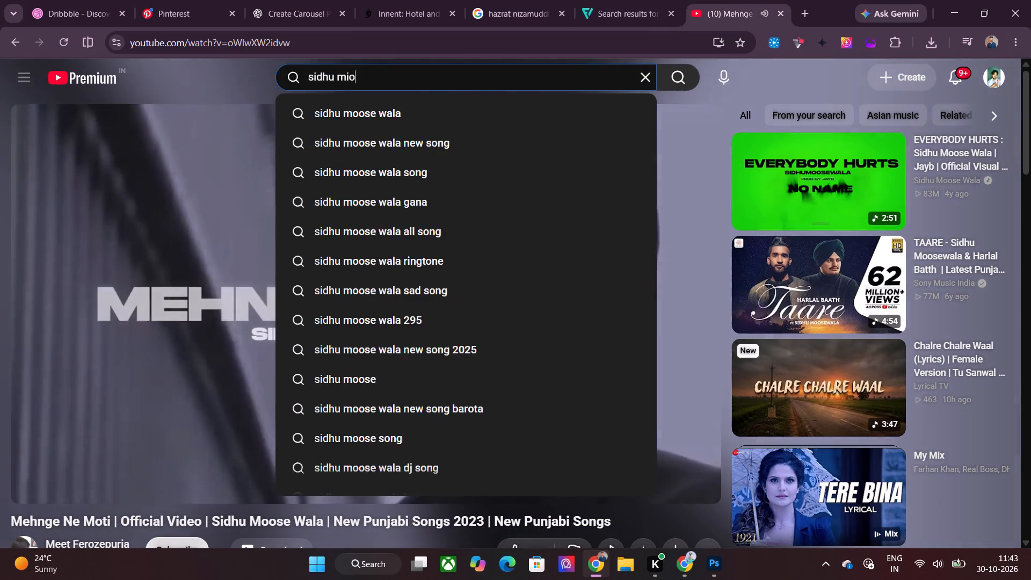
{"action": "key", "text": "BackSpace"}
{"action": "key", "text": "BackSpace"}
{"action": "type", "text": "oose wala ai sad song"}
{"action": "key", "text": "Return"}
{"action": "key", "text": "Return"}
{"action": "key", "text": "Return"}
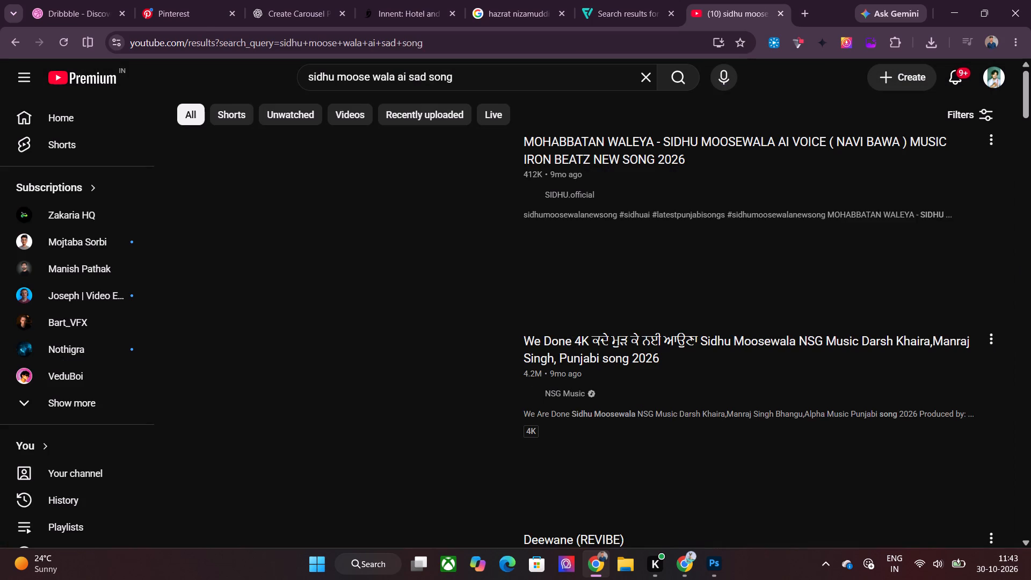
Look through the Sidhu Moose Wala AI song results for a track to play.
{"action": "scroll", "coordinate": [295, 287], "scroll_direction": "down", "scroll_amount": 4}
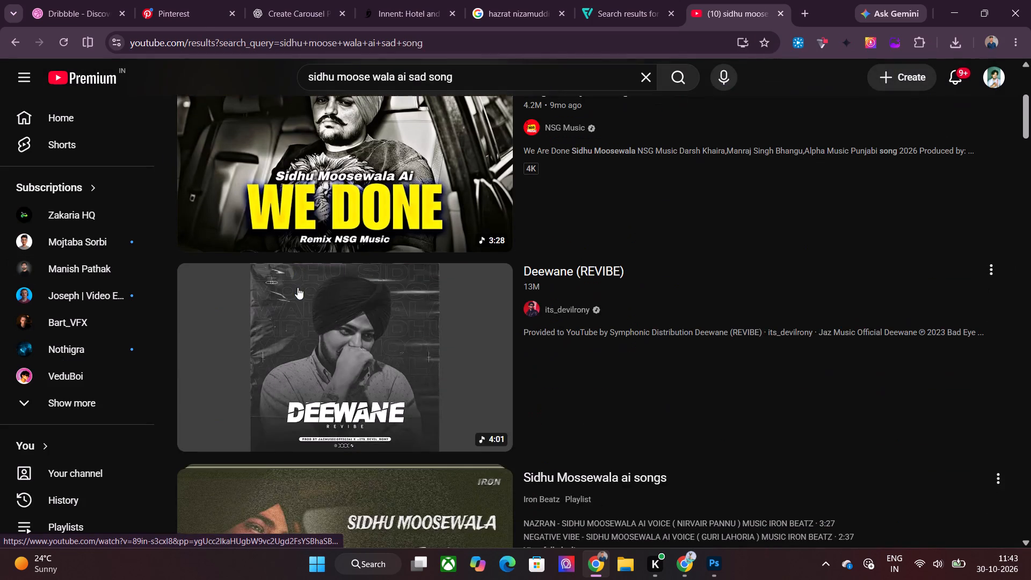
{"action": "scroll", "coordinate": [297, 287], "scroll_direction": "down", "scroll_amount": 3}
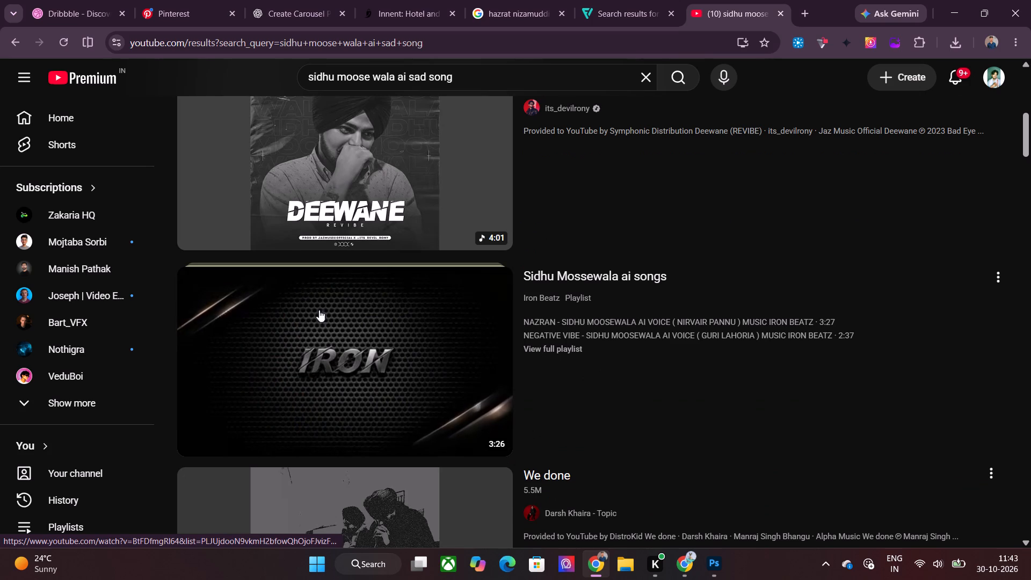
{"action": "scroll", "coordinate": [724, 390], "scroll_direction": "down", "scroll_amount": 4}
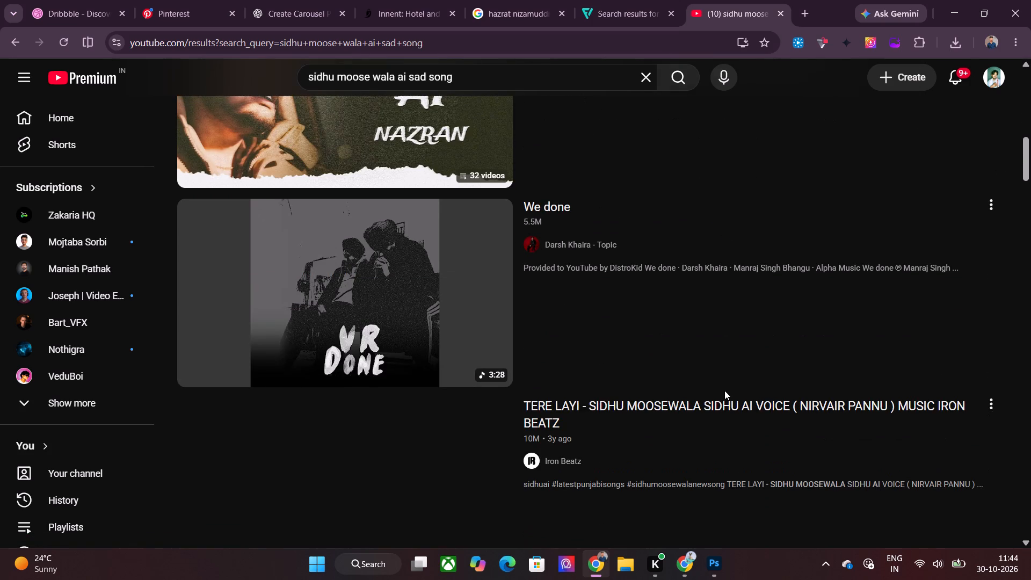
{"action": "scroll", "coordinate": [724, 390], "scroll_direction": "down", "scroll_amount": 7}
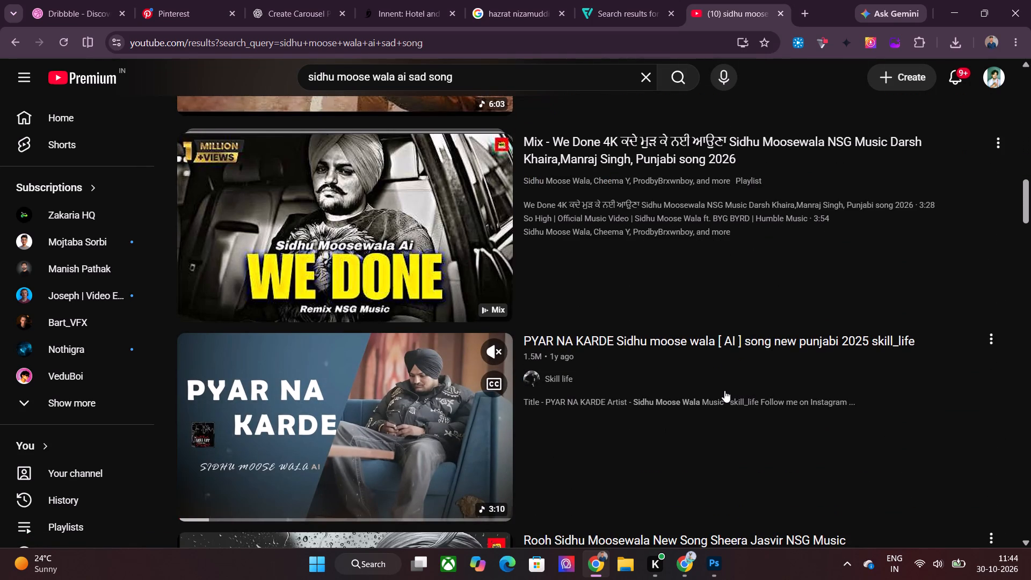
{"action": "scroll", "coordinate": [724, 390], "scroll_direction": "down", "scroll_amount": 7}
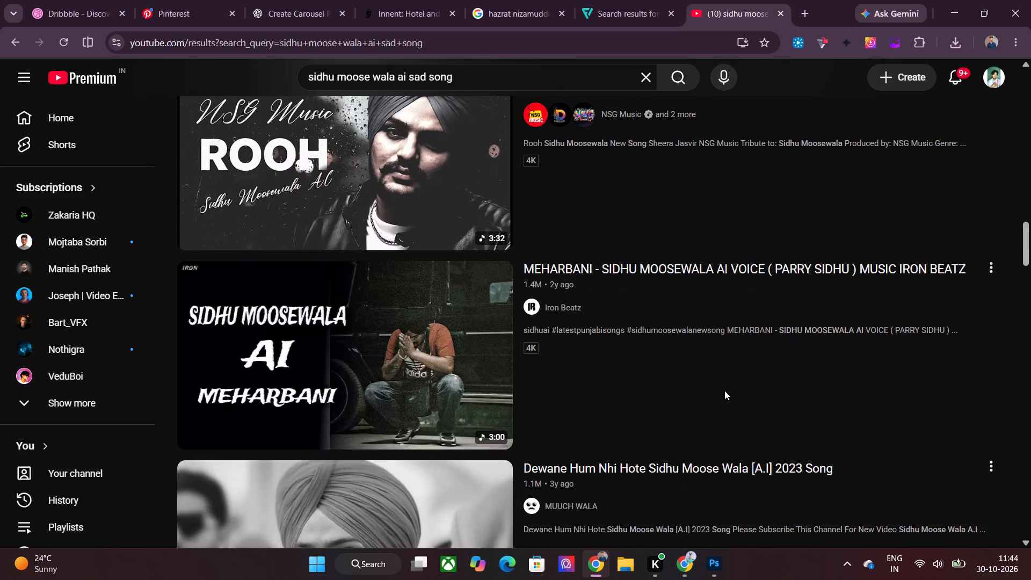
{"action": "scroll", "coordinate": [724, 390], "scroll_direction": "up", "scroll_amount": 2}
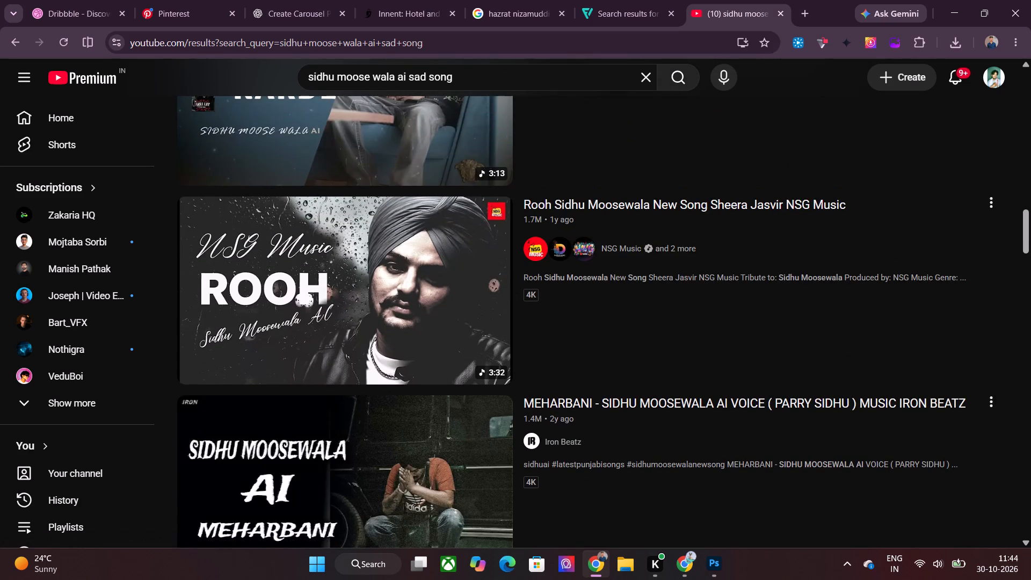
Search YouTube for "musahib sad" and play the Musahib Feat. Sukh-E "ROG" video.
{"action": "triple_click", "coordinate": [520, 66]}
{"action": "triple_click", "coordinate": [520, 66]}
{"action": "triple_click", "coordinate": [509, 73]}
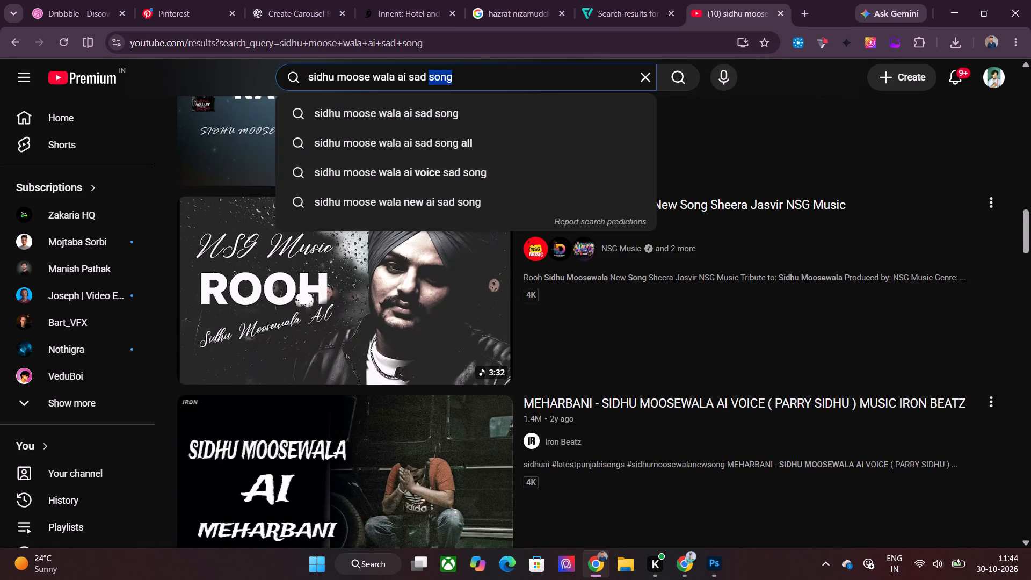
{"action": "type", "text": "musahib sad"}
{"action": "key", "text": "Return"}
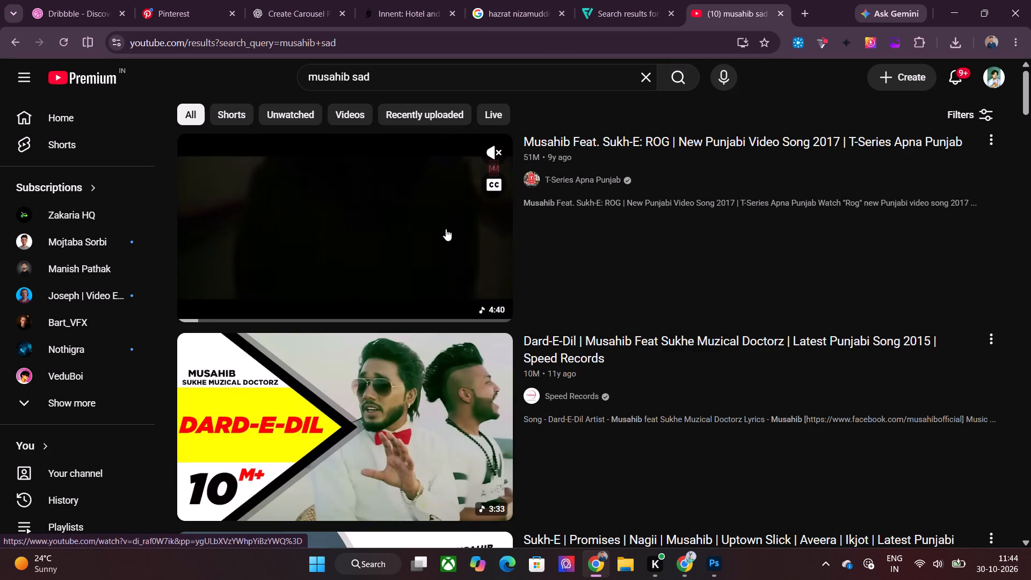
{"action": "left_click", "coordinate": [382, 262]}
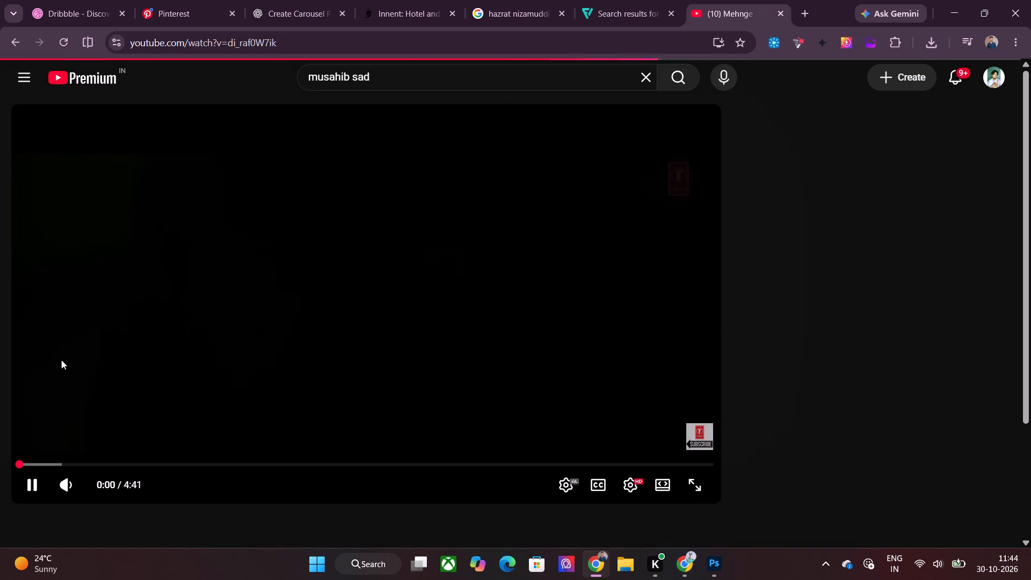
Skip ahead through the intro of the "ROG" video to about 0:56.
{"action": "left_click", "coordinate": [45, 461]}
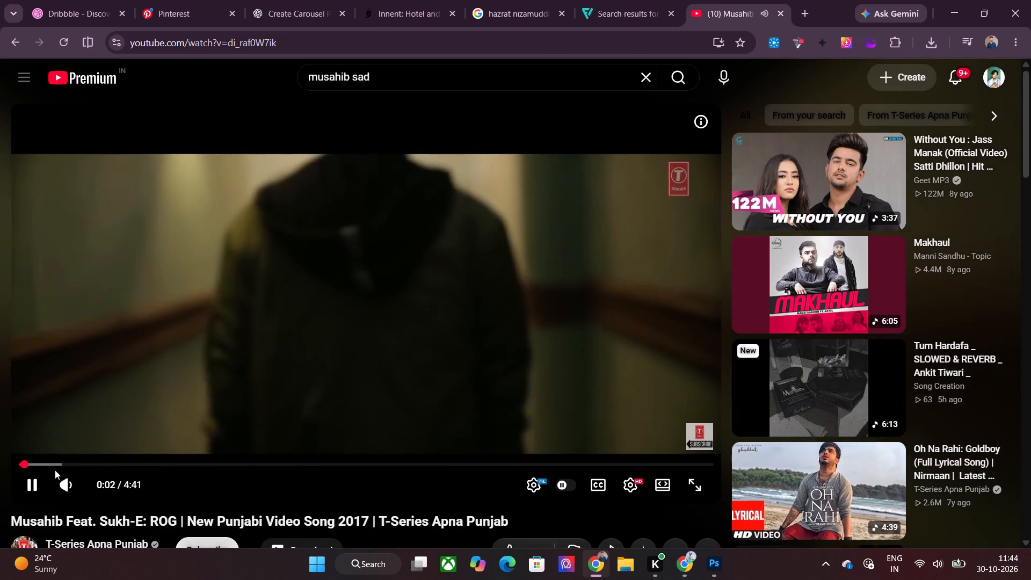
{"action": "left_click", "coordinate": [50, 464]}
{"action": "left_click", "coordinate": [66, 464]}
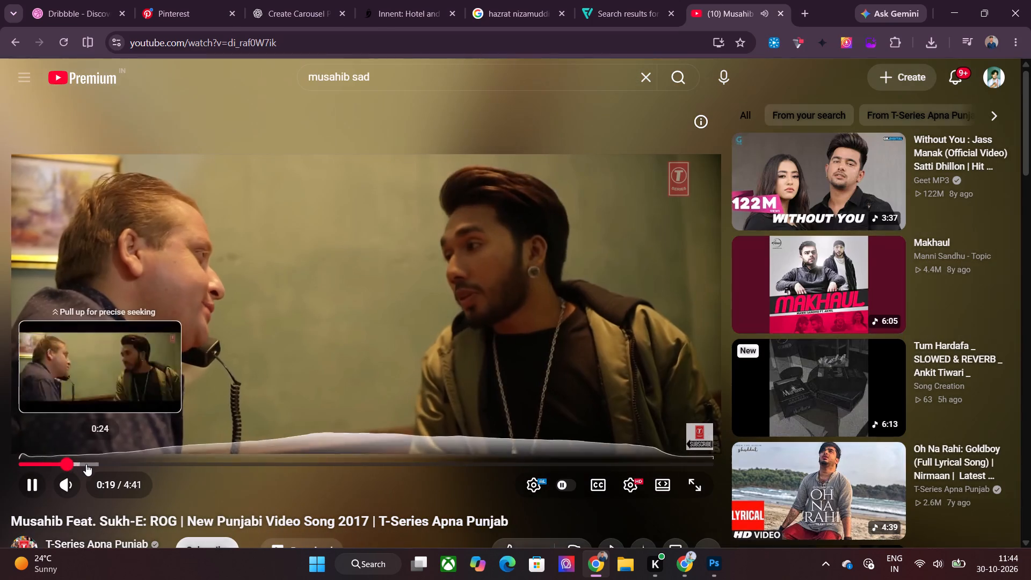
{"action": "left_click", "coordinate": [87, 464]}
{"action": "left_click", "coordinate": [113, 464]}
{"action": "left_click", "coordinate": [132, 464]}
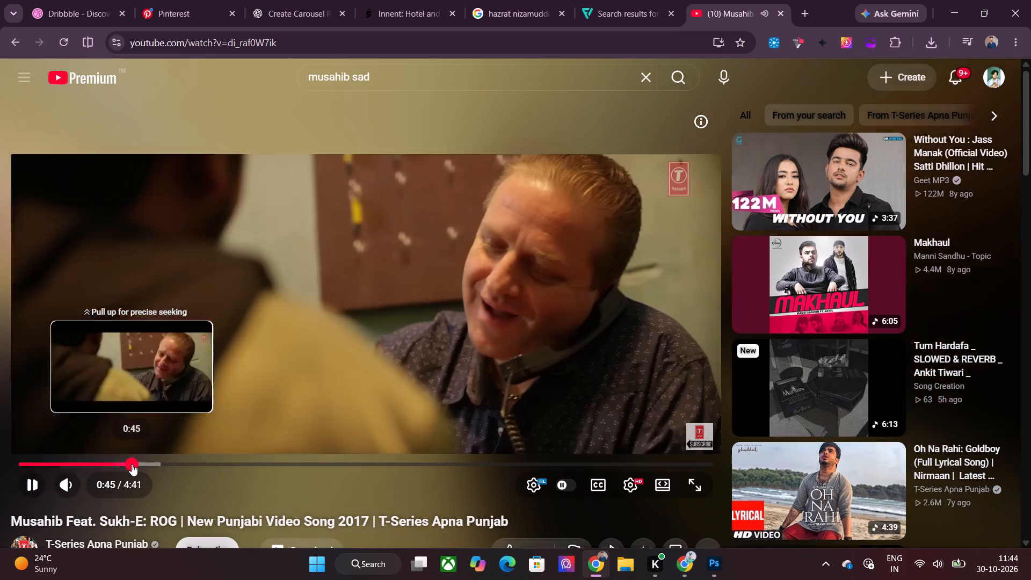
{"action": "left_click", "coordinate": [148, 464]}
{"action": "left_click", "coordinate": [157, 462]}
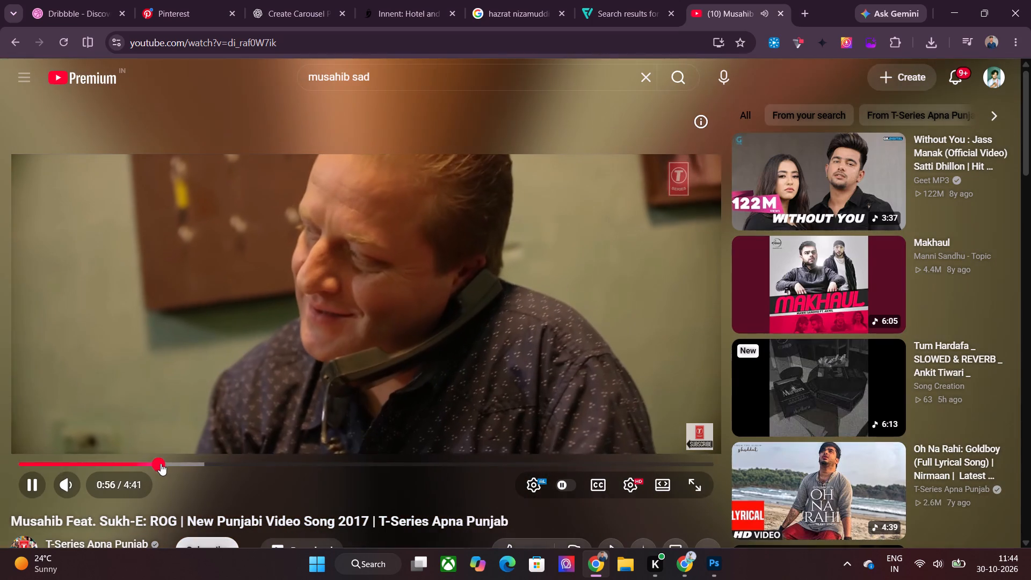
Switch to Photoshop and open the "group" image from the Innent > 30-10-26 folder on Local Disk (G:).
{"action": "left_click", "coordinate": [618, 0]}
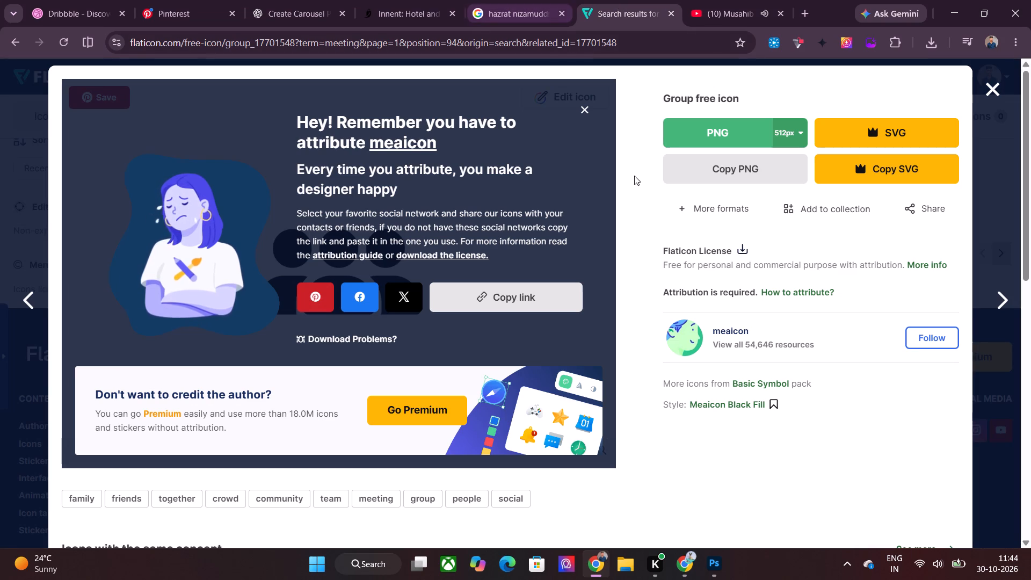
{"action": "left_click", "coordinate": [721, 550]}
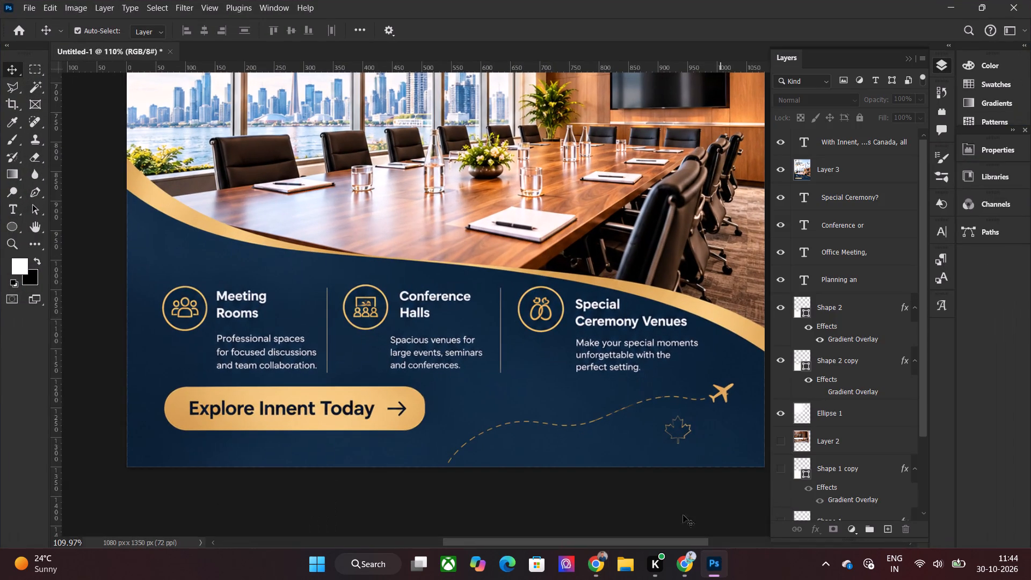
{"action": "key", "text": "ctrl+o"}
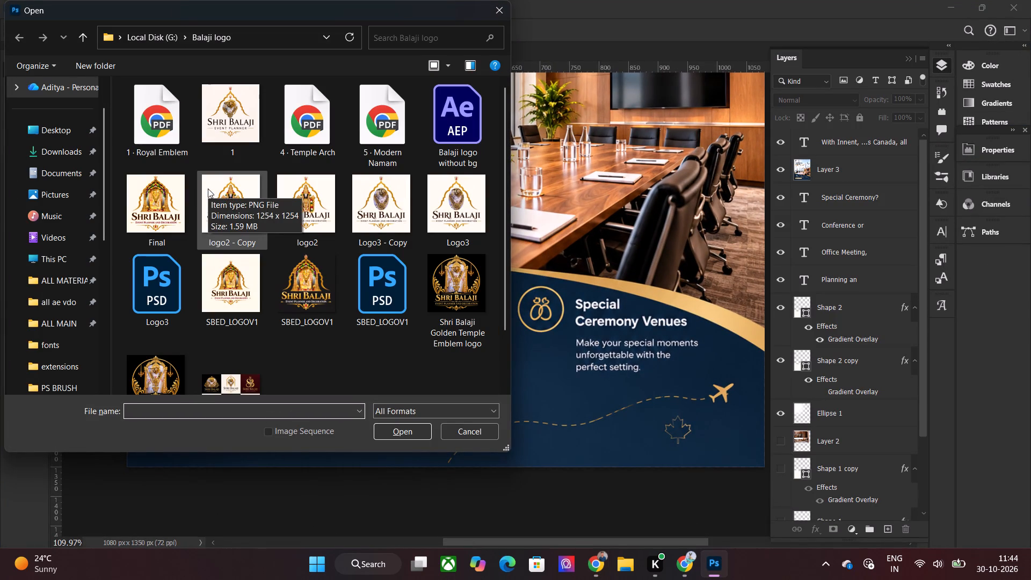
{"action": "scroll", "coordinate": [74, 234], "scroll_direction": "down", "scroll_amount": 1}
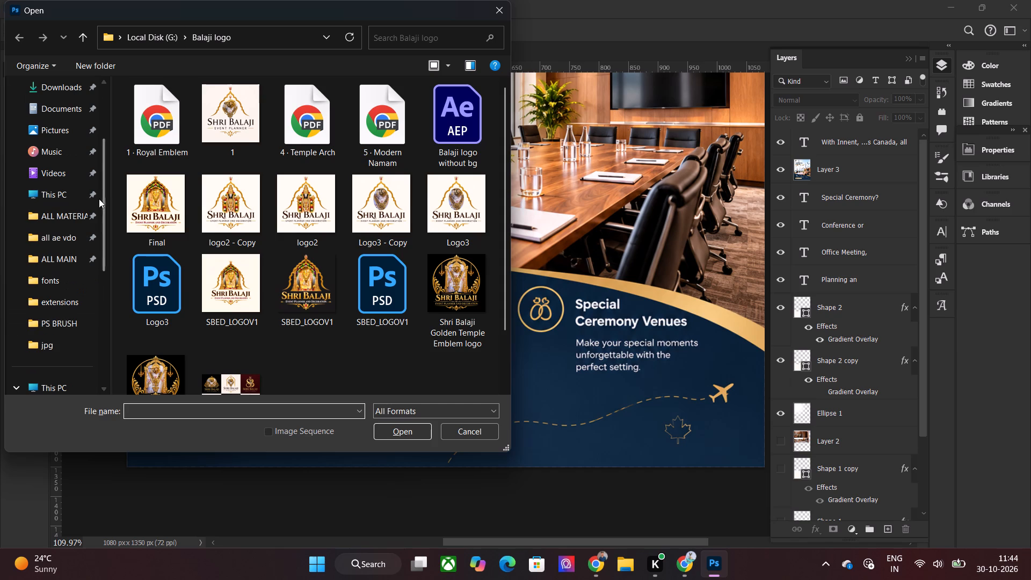
{"action": "scroll", "coordinate": [68, 264], "scroll_direction": "down", "scroll_amount": 3}
{"action": "left_click", "coordinate": [65, 321]}
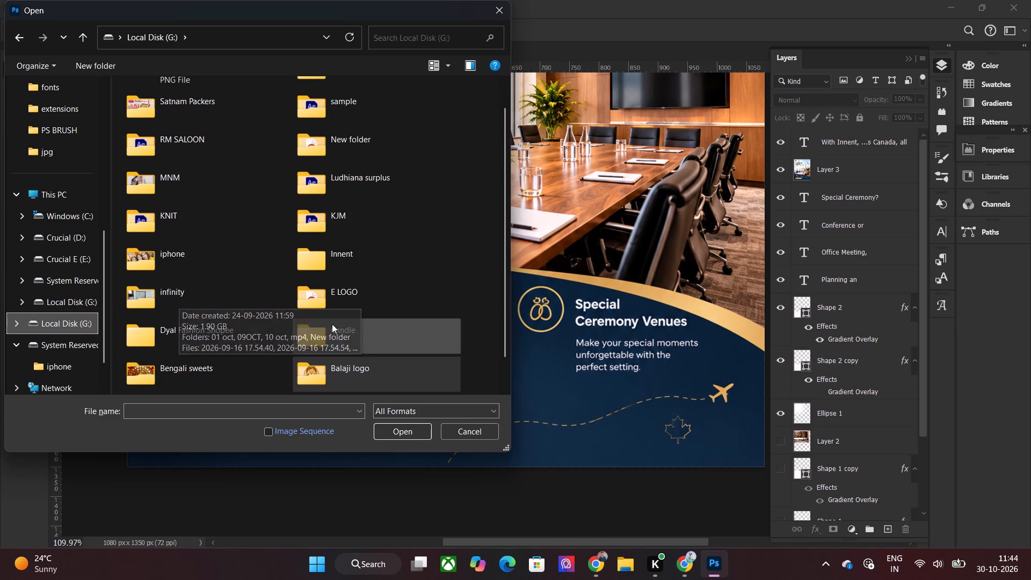
{"action": "double_click", "coordinate": [348, 269]}
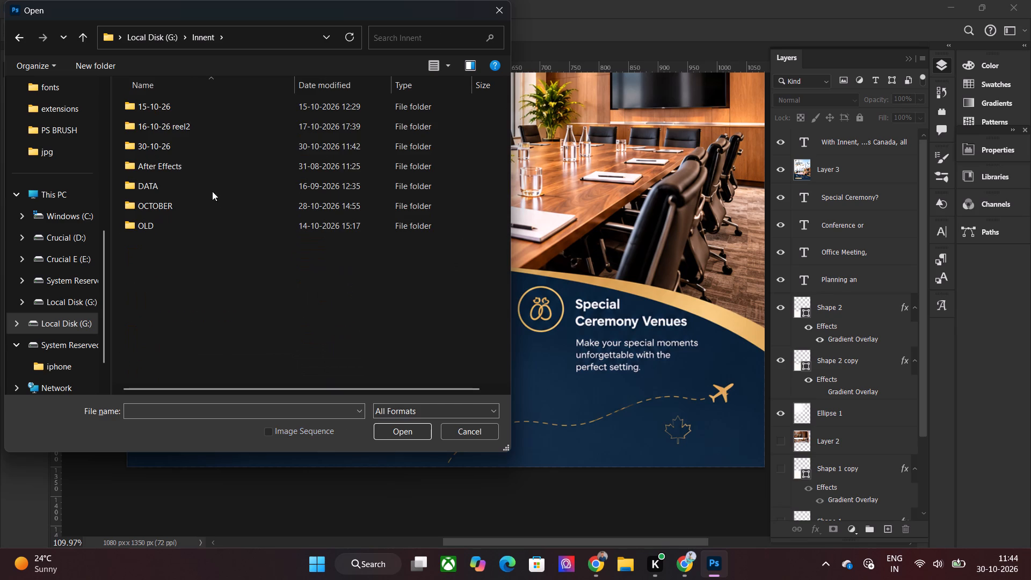
{"action": "double_click", "coordinate": [192, 142]}
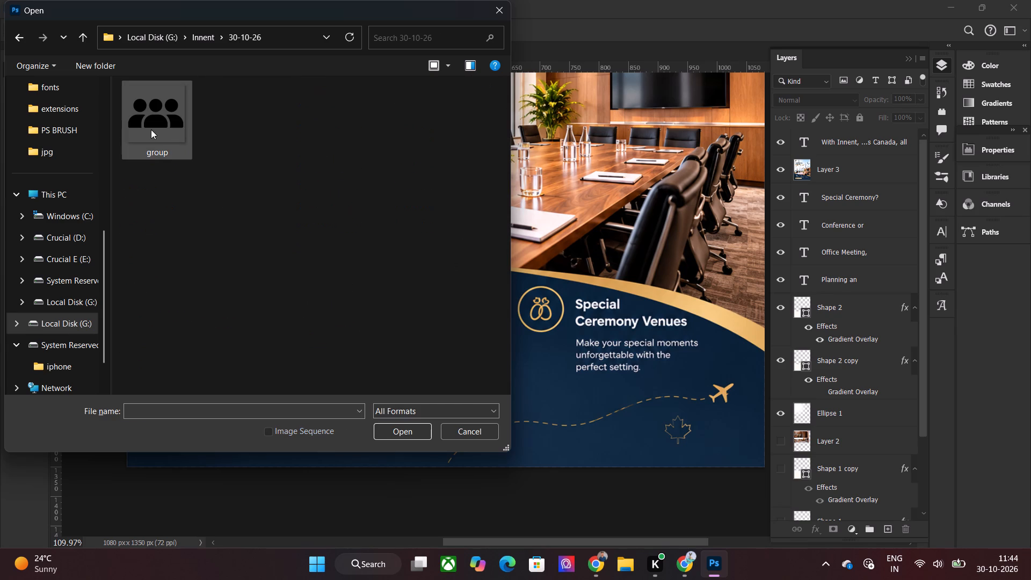
{"action": "double_click", "coordinate": [151, 129]}
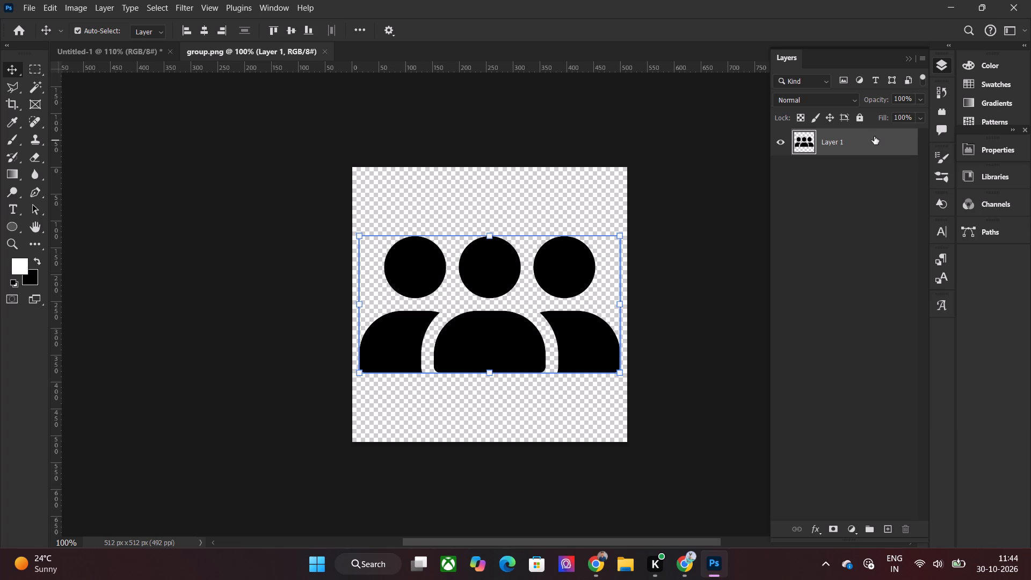
Convert the group icon's layer to a smart object and paste a copy of it into the Untitled-1 poster.
{"action": "right_click", "coordinate": [874, 136]}
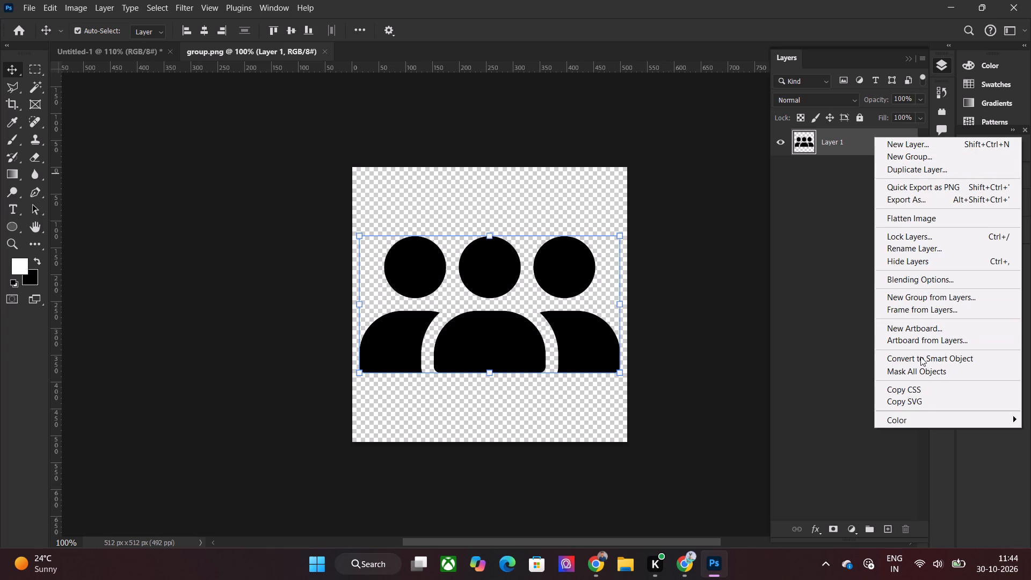
{"action": "left_click", "coordinate": [920, 357]}
{"action": "key", "text": "ctrl+c"}
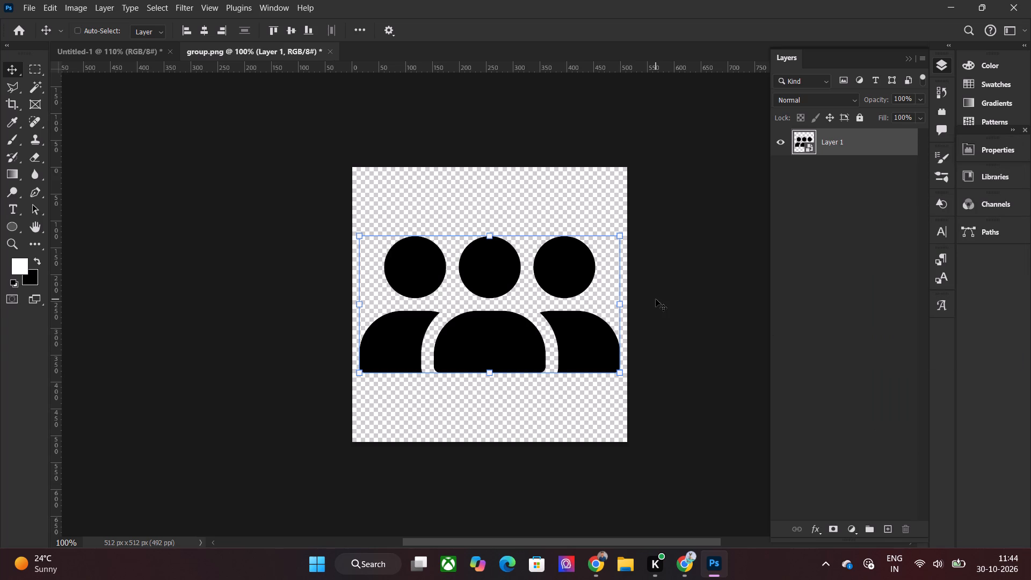
{"action": "left_click", "coordinate": [124, 47]}
{"action": "key", "text": "ctrl+v"}
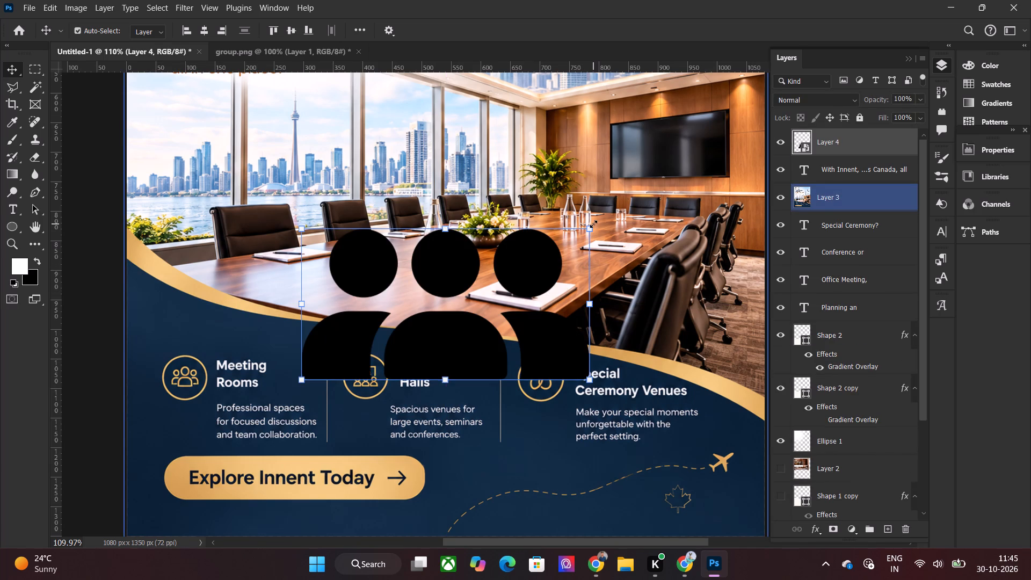
Scale the pasted group icon down to roughly the width of the round venue badges.
{"action": "left_click_drag", "start_coordinate": [593, 224], "coordinate": [390, 410], "text": "shift"}
Apply a white (ffffff) Color Overlay at 100% opacity to the group icon layer, Layer 4.
{"action": "right_click", "coordinate": [832, 149]}
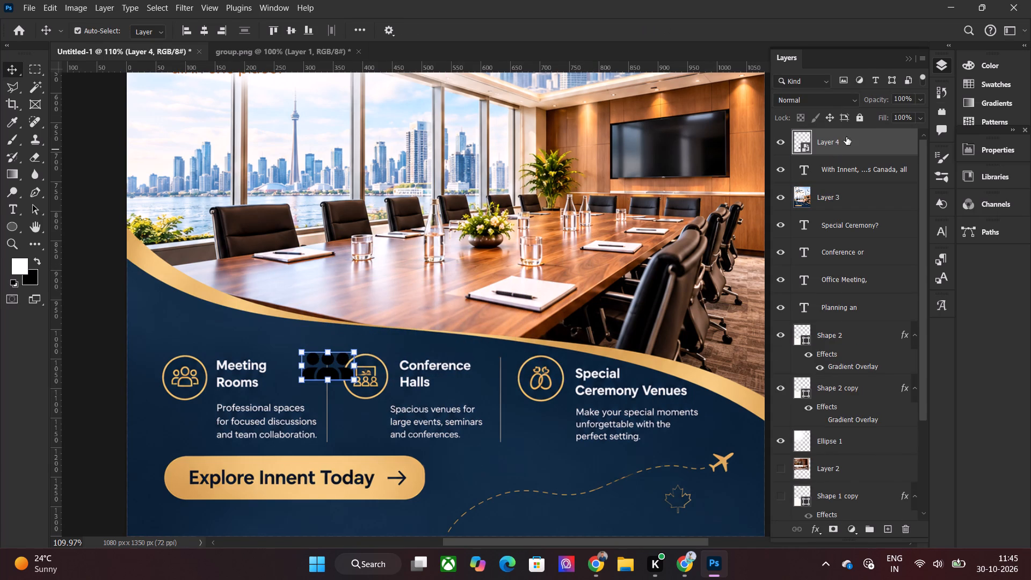
{"action": "right_click", "coordinate": [846, 137]}
{"action": "left_click", "coordinate": [891, 264]}
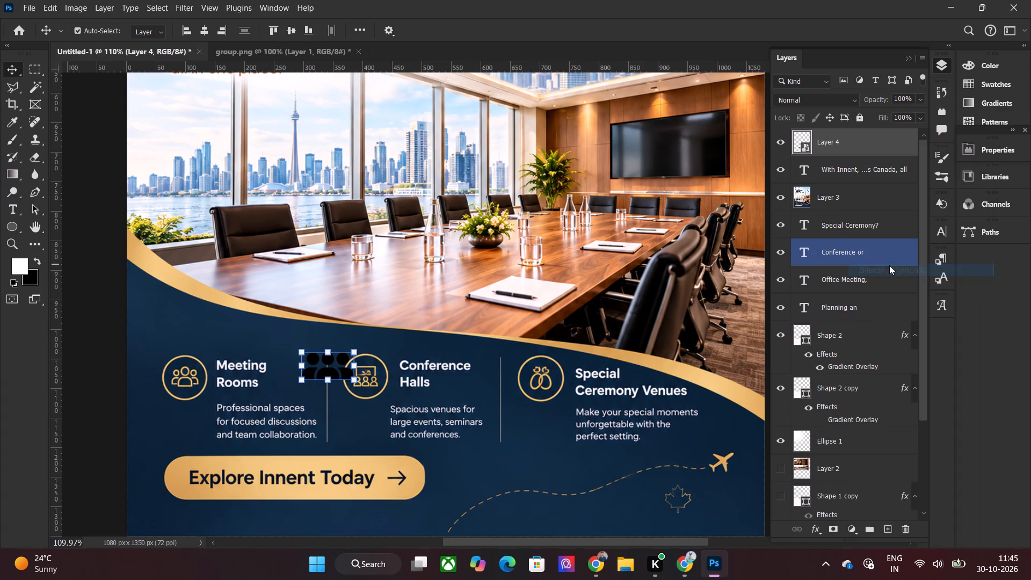
{"action": "left_click_drag", "start_coordinate": [199, 124], "coordinate": [758, 108]}
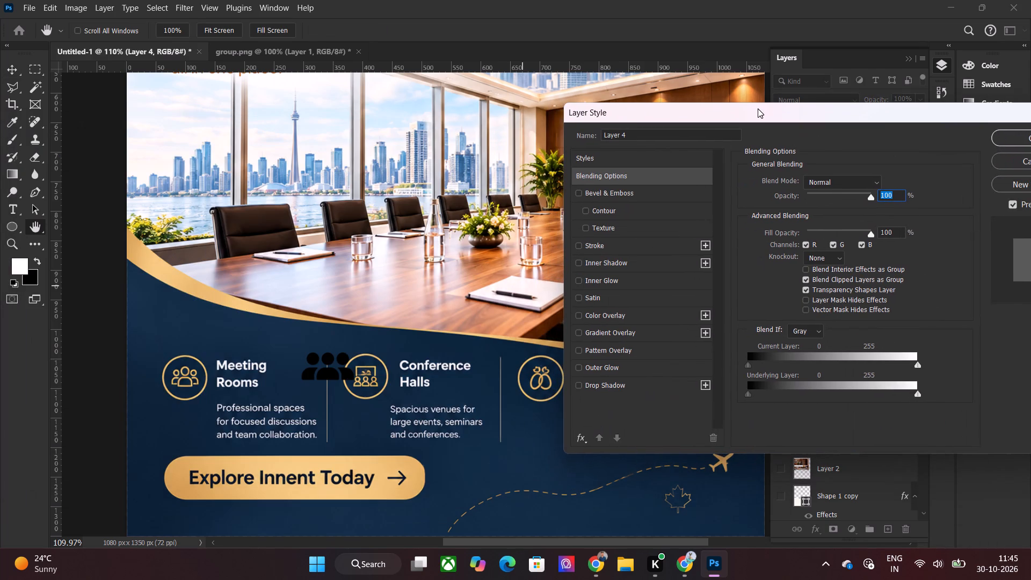
{"action": "left_click_drag", "start_coordinate": [758, 108], "coordinate": [758, 108]}
{"action": "left_click", "coordinate": [615, 317]}
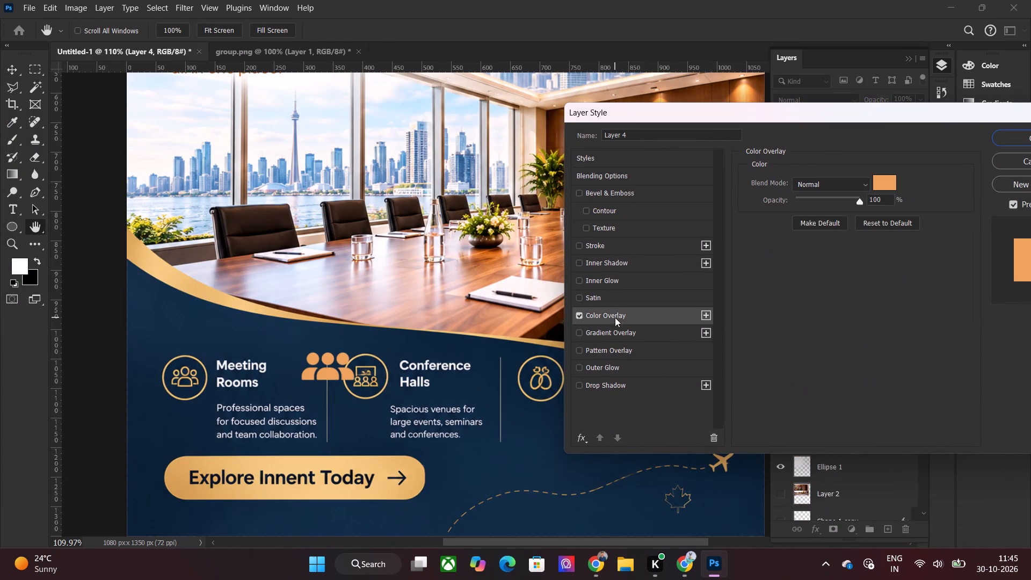
{"action": "left_click", "coordinate": [887, 189]}
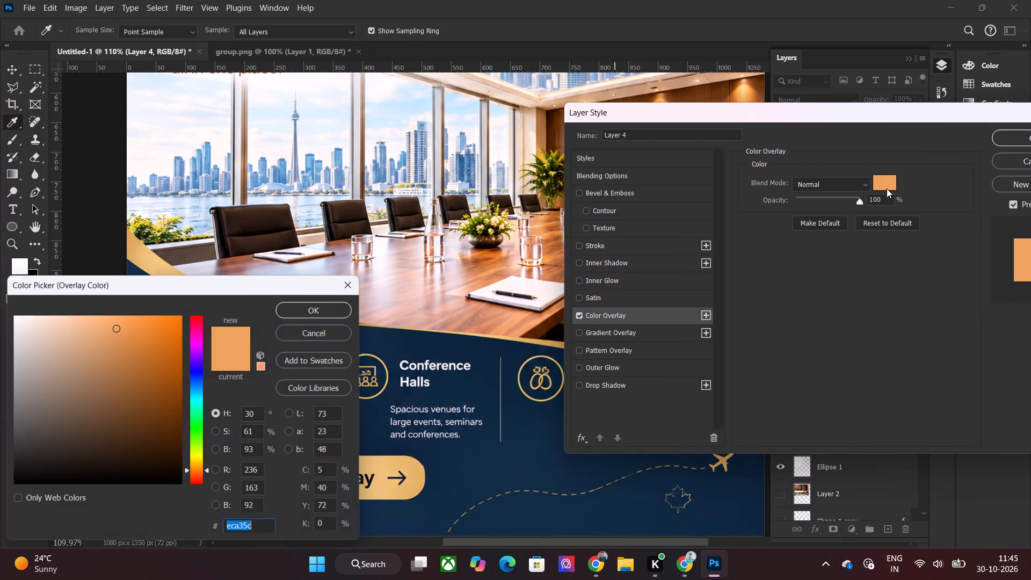
{"action": "left_click_drag", "start_coordinate": [156, 379], "coordinate": [0, 269]}
{"action": "left_click", "coordinate": [310, 315]}
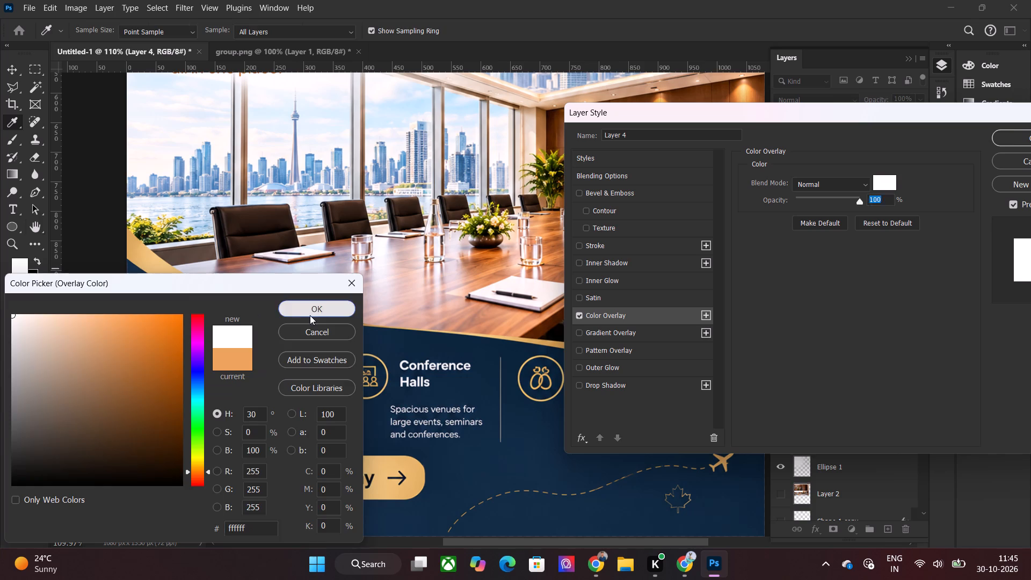
{"action": "left_click", "coordinate": [1003, 146]}
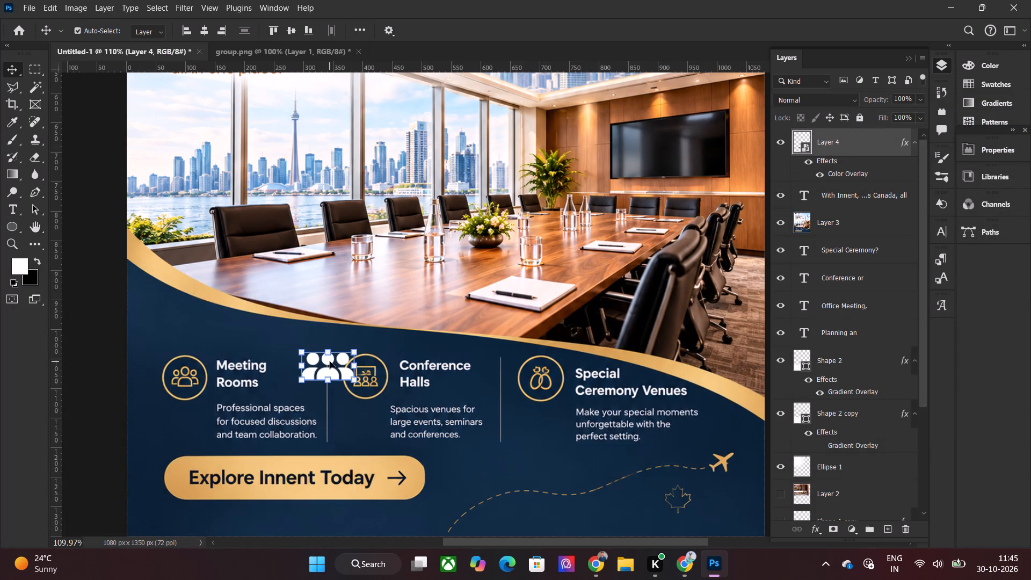
Move the white group icon over the round badge beside the Meeting Rooms heading.
{"action": "left_click_drag", "start_coordinate": [330, 361], "coordinate": [183, 371]}
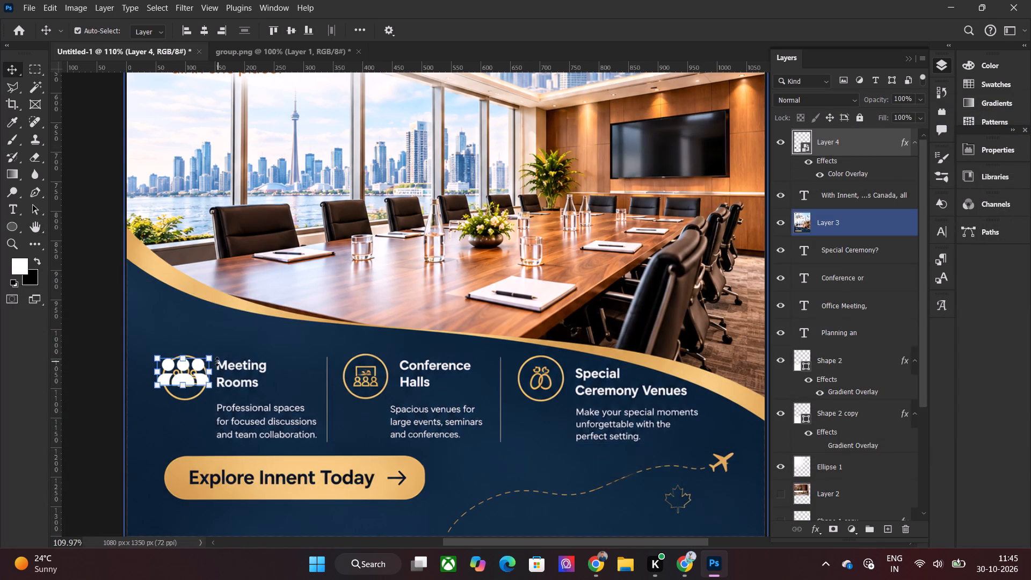
Scale the white group icon down to about 88% so it fits within the Meeting Rooms badge.
{"action": "left_click_drag", "start_coordinate": [214, 356], "coordinate": [200, 366]}
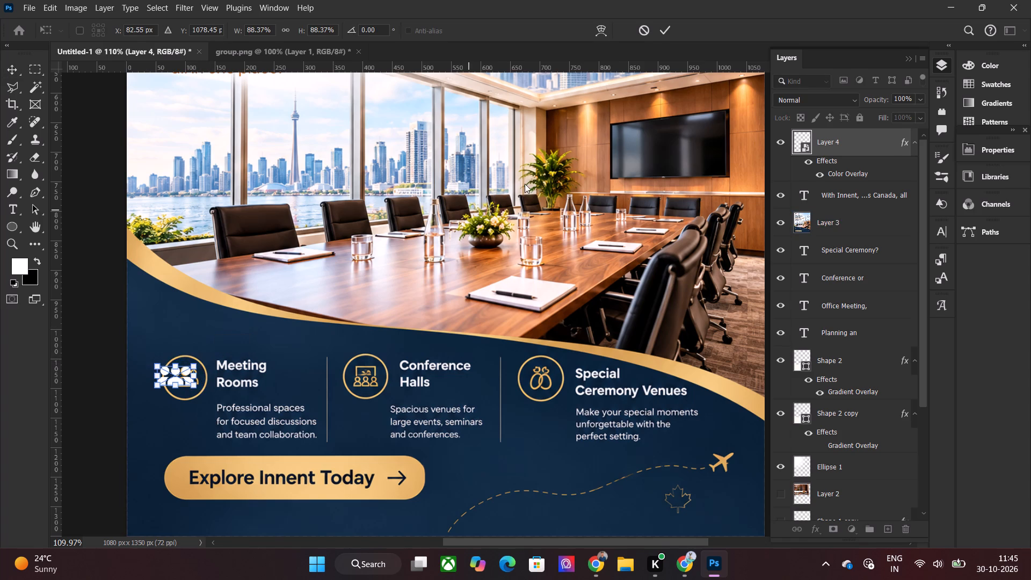
{"action": "left_click", "coordinate": [665, 24]}
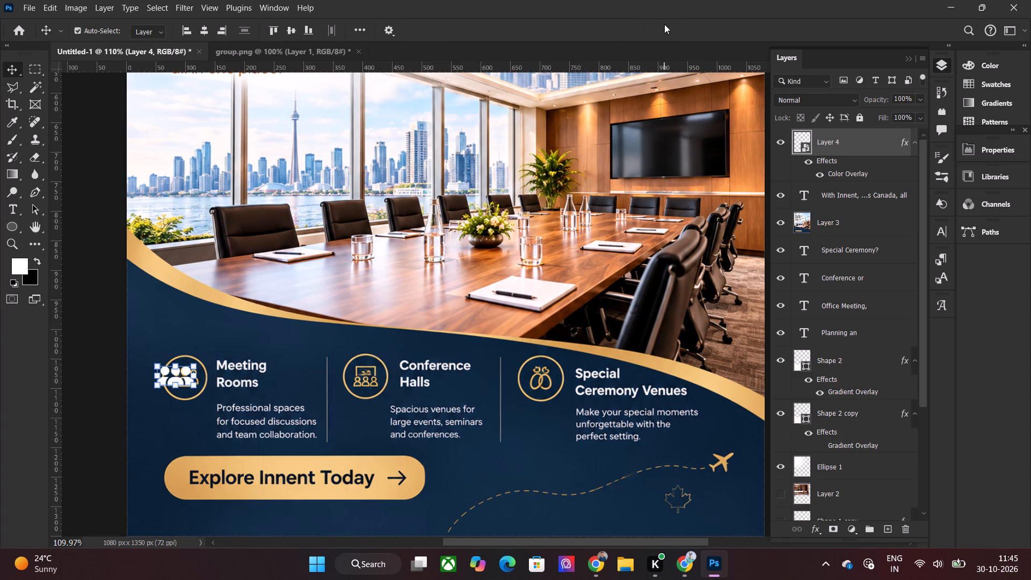
Nudge the group icon until it is centred inside the gold circle beside Meeting Rooms, then deselect it.
{"action": "key", "text": "Right"}
{"action": "key", "text": "Right"}
{"action": "key", "text": "Right"}
{"action": "key", "text": "Right"}
{"action": "key", "text": "Right"}
{"action": "key", "text": "Right"}
{"action": "key", "text": "Right"}
{"action": "key", "text": "Right"}
{"action": "key", "text": "Right"}
{"action": "key", "text": "Right"}
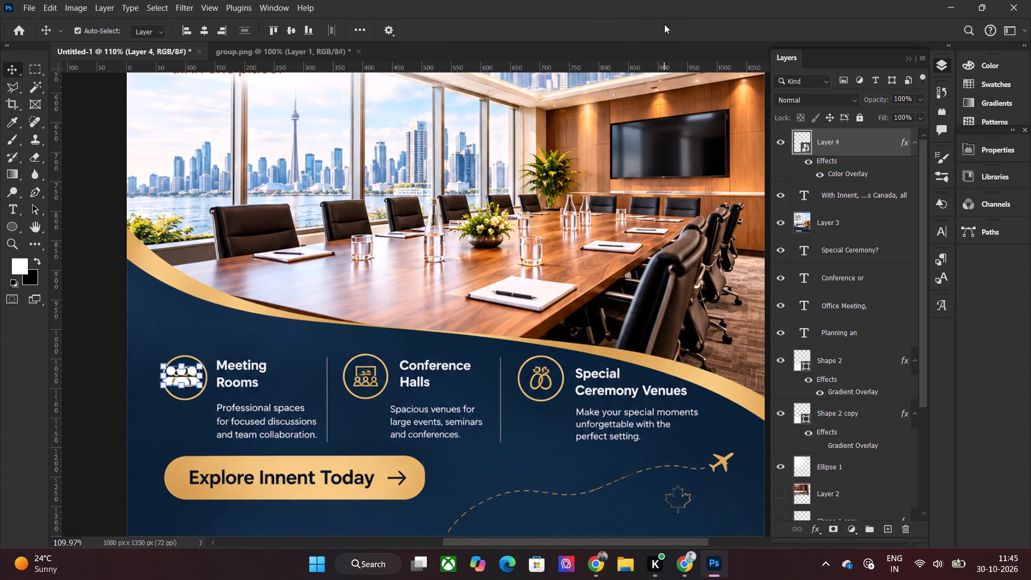
{"action": "key", "text": "Right"}
{"action": "key", "text": "Right"}
{"action": "key", "text": "Right"}
{"action": "key", "text": "Right"}
{"action": "key", "text": "Right"}
{"action": "key", "text": "Down"}
{"action": "key", "text": "Down"}
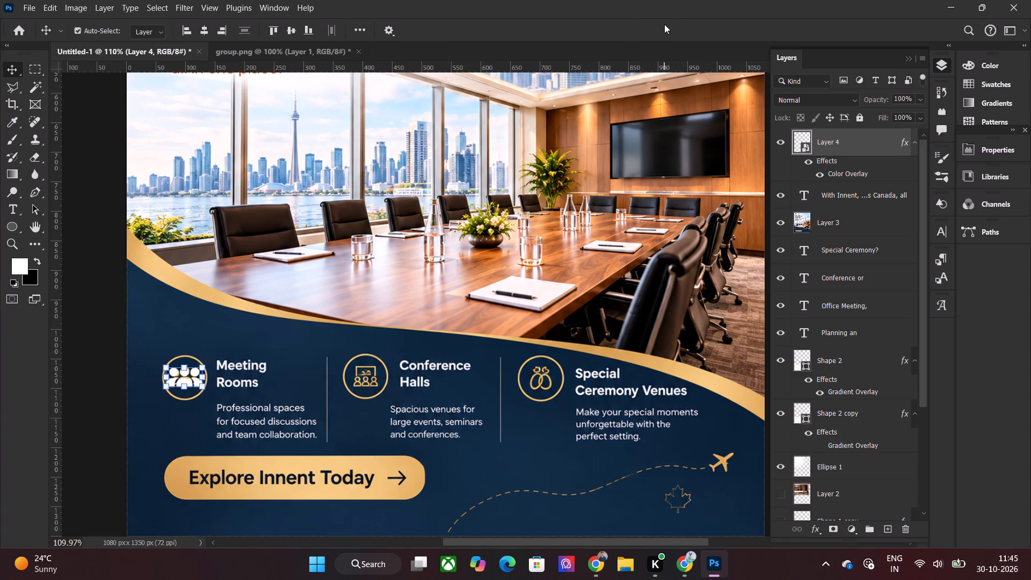
{"action": "key", "text": "Up"}
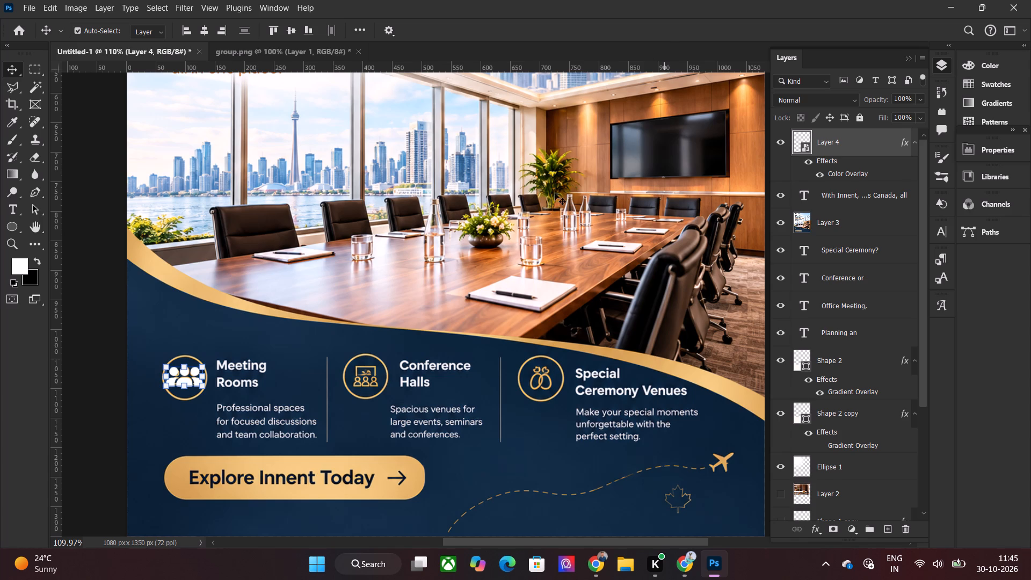
{"action": "left_click", "coordinate": [107, 295]}
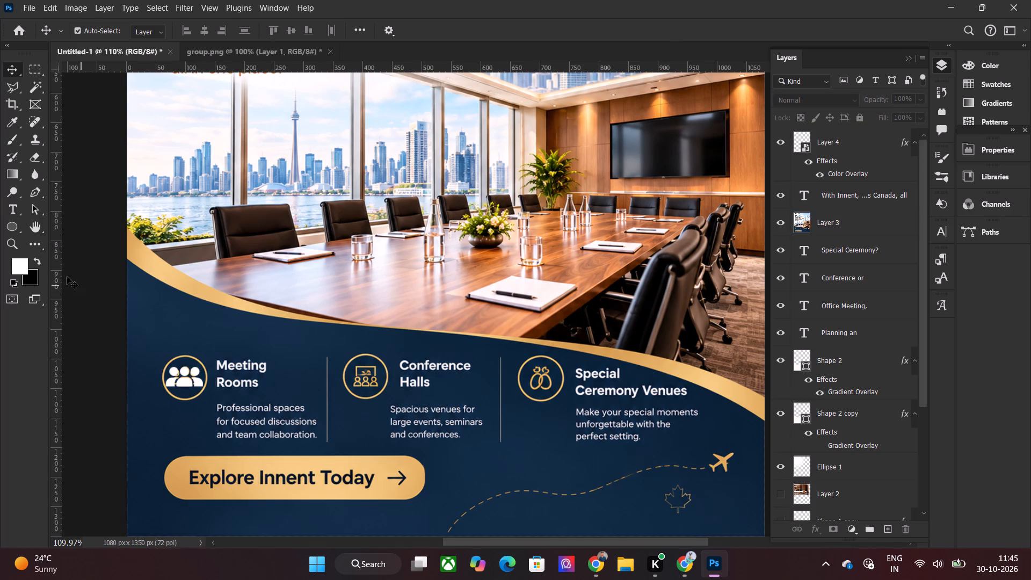
Set the Ellipse tool to draw shapes with no fill and a white 2 px stroke.
{"action": "left_click", "coordinate": [18, 228]}
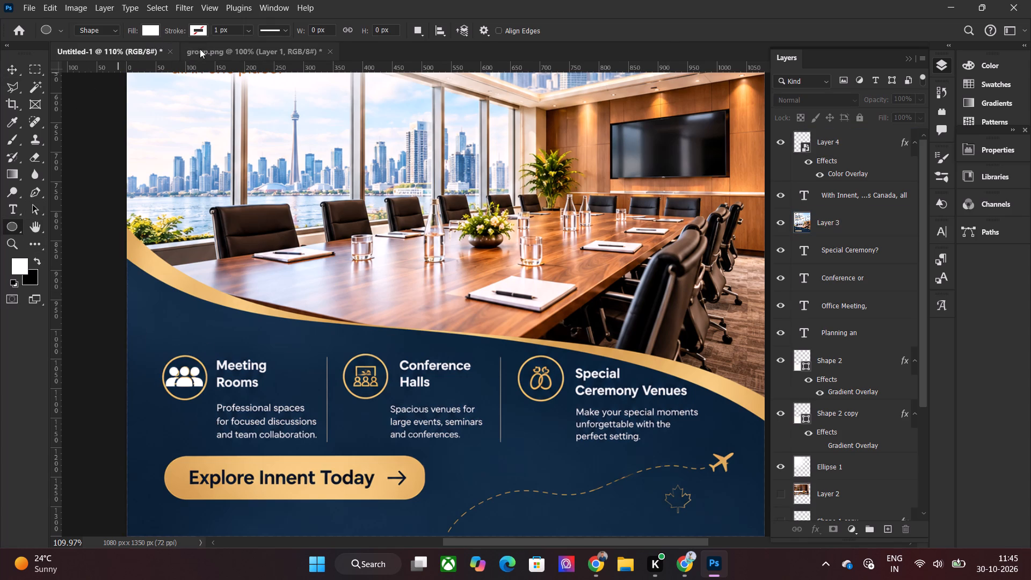
{"action": "left_click", "coordinate": [148, 29]}
{"action": "left_click", "coordinate": [77, 58]}
{"action": "left_click", "coordinate": [187, 28]}
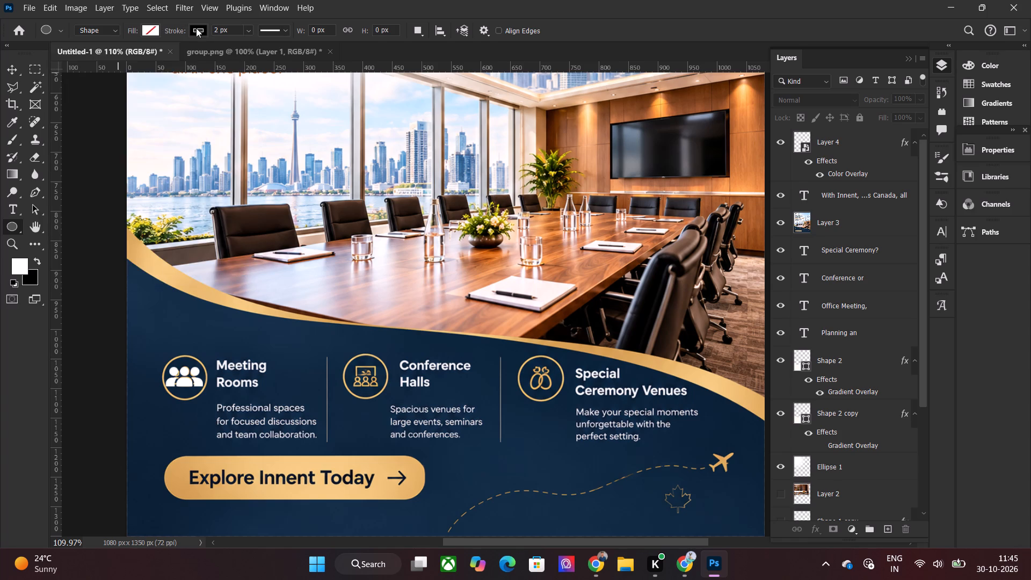
{"action": "left_click", "coordinate": [197, 26]}
{"action": "left_click", "coordinate": [114, 99]}
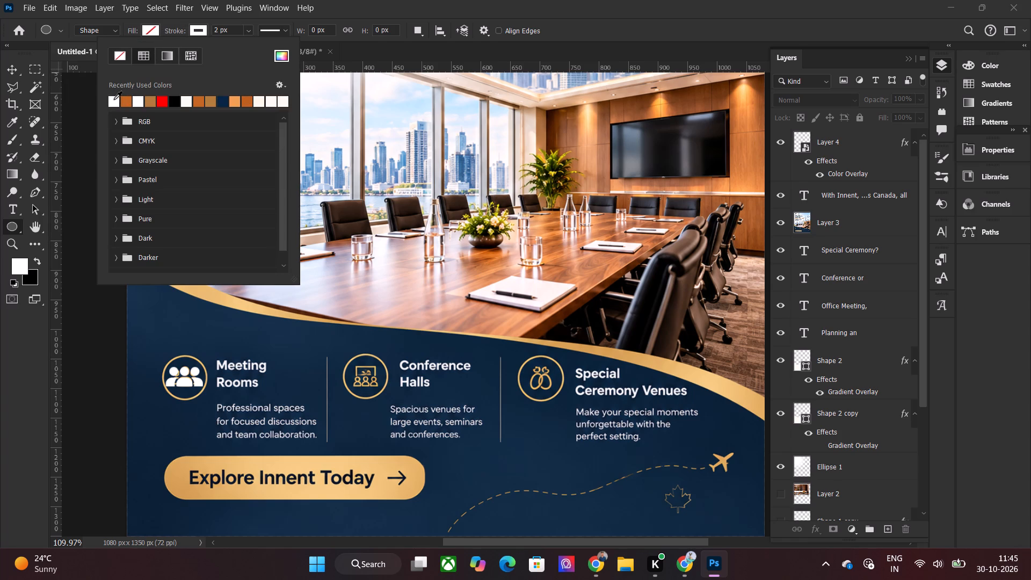
Hide the reference poster image, Layer 3.
{"action": "left_click", "coordinate": [8, 67]}
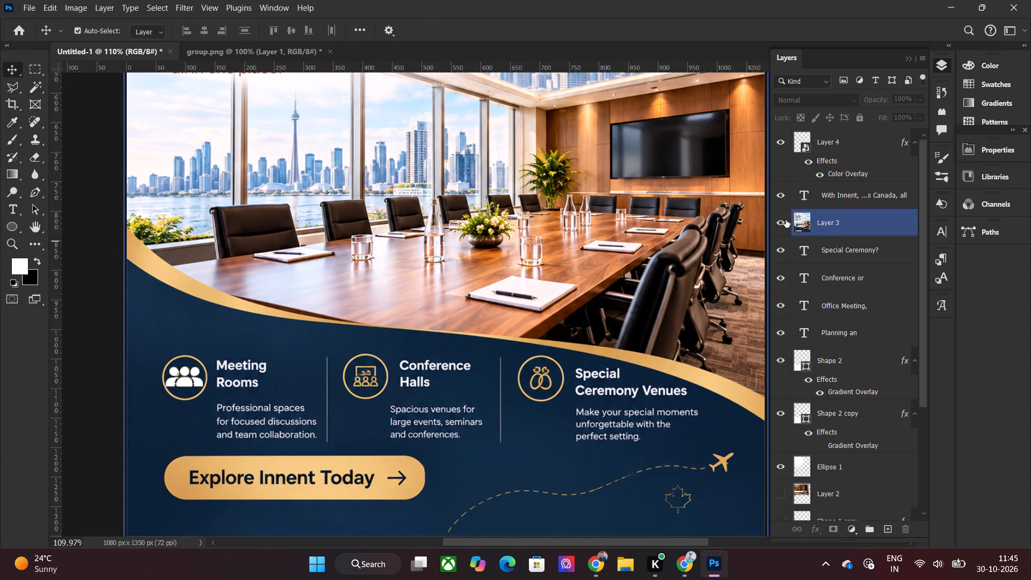
{"action": "left_click", "coordinate": [782, 221]}
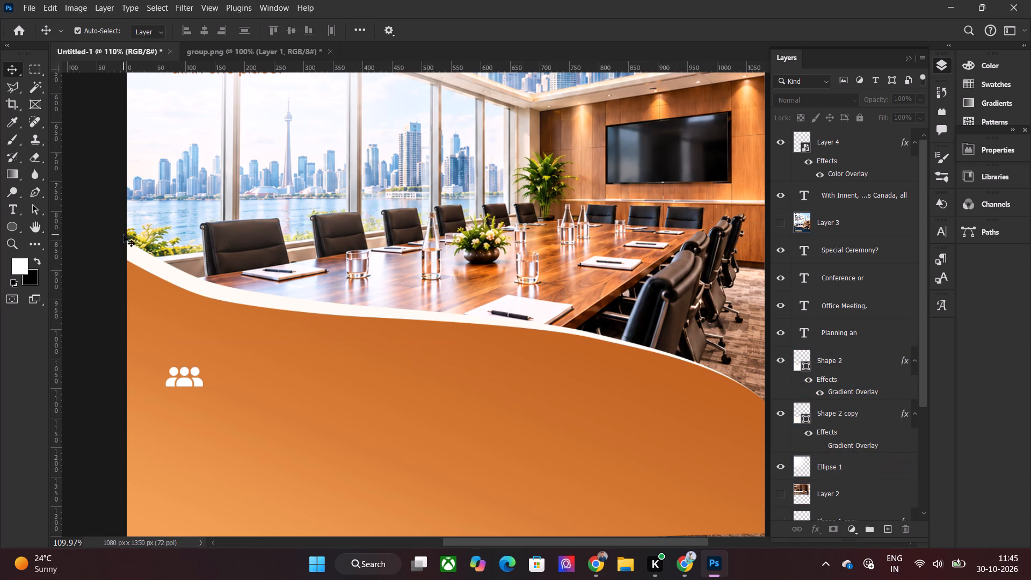
Draw a white-outlined circle about 95 px across over the group icon.
{"action": "left_click", "coordinate": [10, 228]}
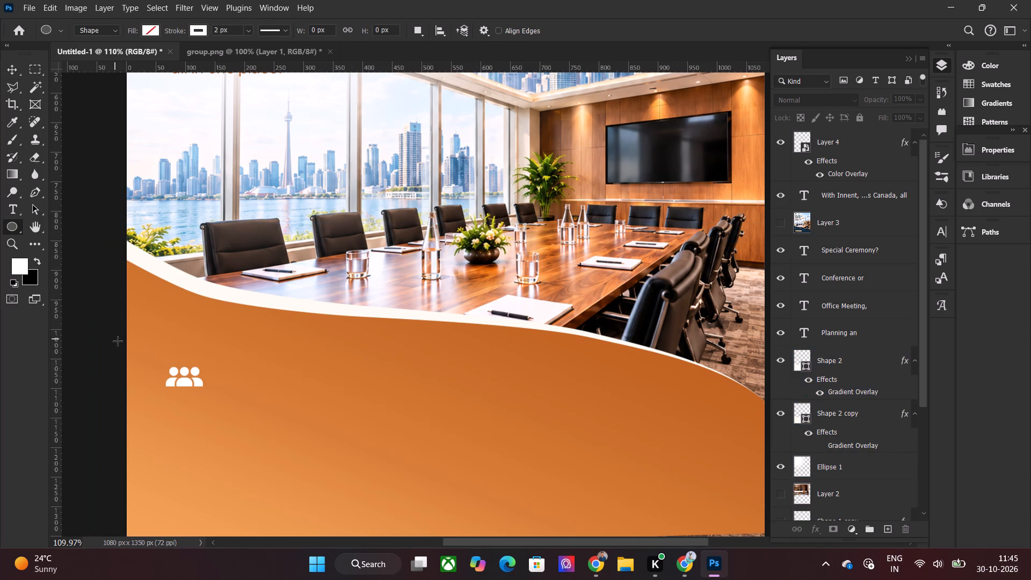
{"action": "left_click_drag", "start_coordinate": [149, 354], "coordinate": [221, 411]}
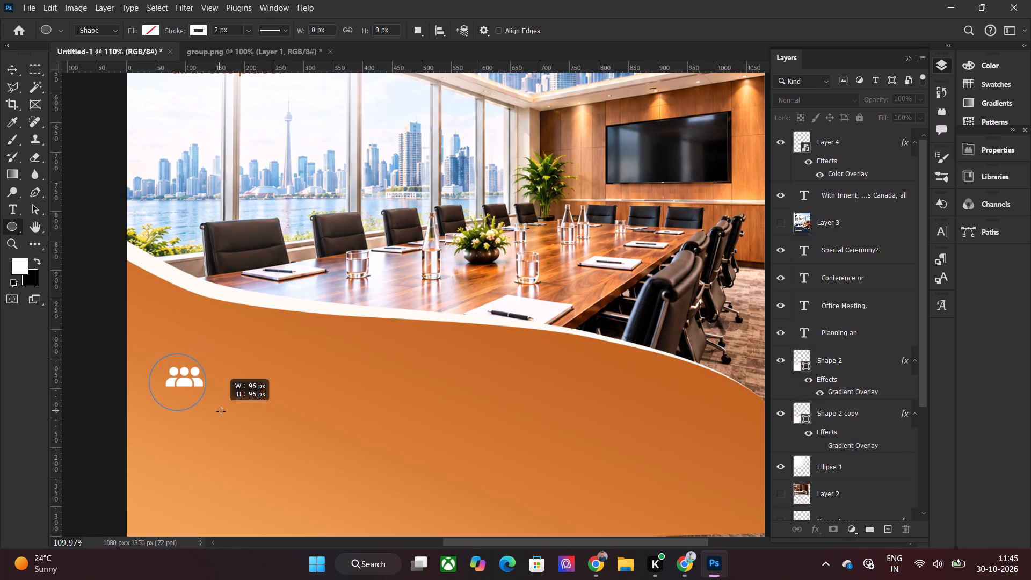
{"action": "left_click_drag", "start_coordinate": [221, 411], "coordinate": [218, 410]}
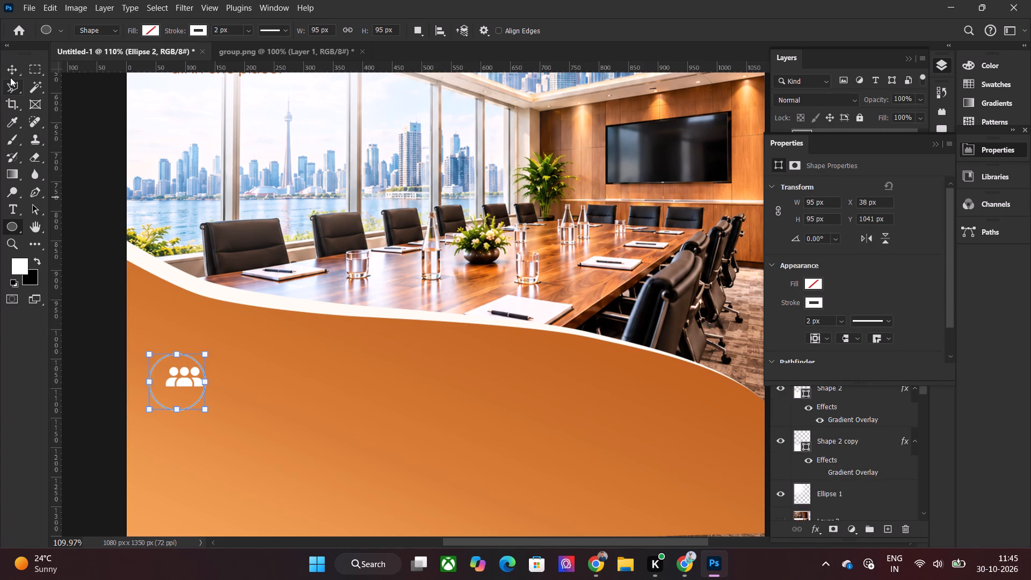
Move the circle so it surrounds the group icon evenly, at about X 50 px, Y 1033 px.
{"action": "left_click", "coordinate": [10, 77]}
{"action": "key", "text": "Up"}
{"action": "key", "text": "Up"}
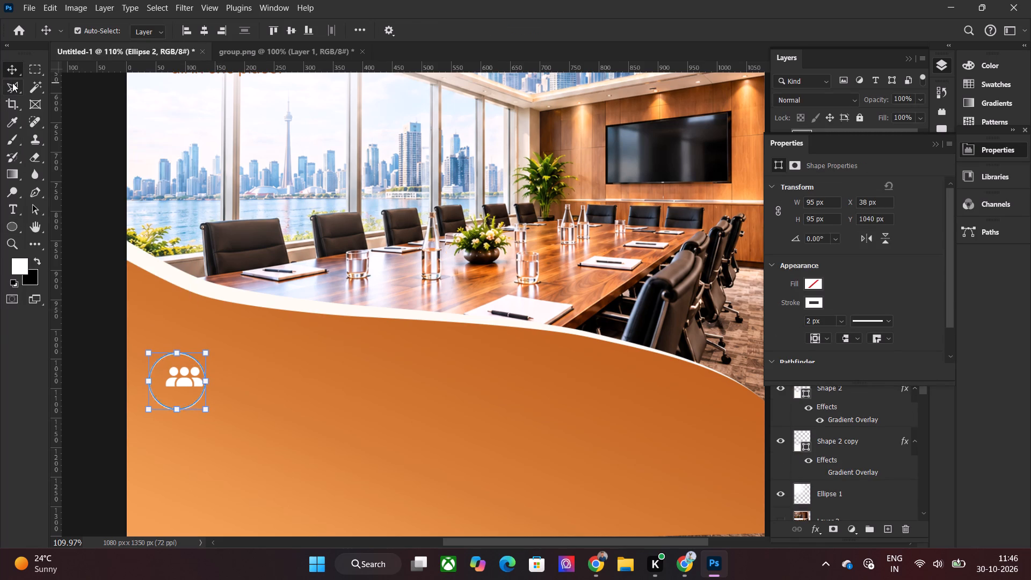
{"action": "key", "text": "Up"}
{"action": "key", "text": "Up"}
{"action": "key", "text": "Right"}
{"action": "key", "text": "Right"}
{"action": "key", "text": "Right"}
{"action": "key", "text": "Right"}
{"action": "key", "text": "Right"}
{"action": "key", "text": "Right"}
{"action": "key", "text": "Right"}
{"action": "key", "text": "Right"}
{"action": "key", "text": "Right"}
{"action": "key", "text": "Right"}
{"action": "key", "text": "Right"}
{"action": "key", "text": "Right"}
{"action": "key", "text": "Right"}
{"action": "key", "text": "Right"}
{"action": "key", "text": "Right"}
{"action": "key", "text": "Right"}
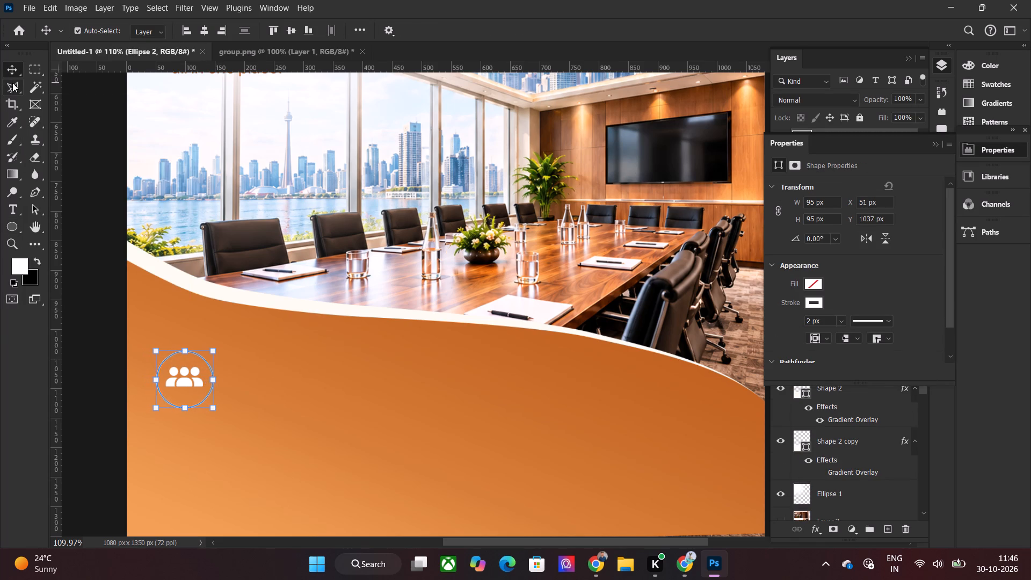
{"action": "key", "text": "Right"}
{"action": "key", "text": "Right"}
{"action": "key", "text": "Up"}
{"action": "key", "text": "Up"}
{"action": "key", "text": "Up"}
{"action": "key", "text": "Left"}
{"action": "key", "text": "Left"}
{"action": "key", "text": "Up"}
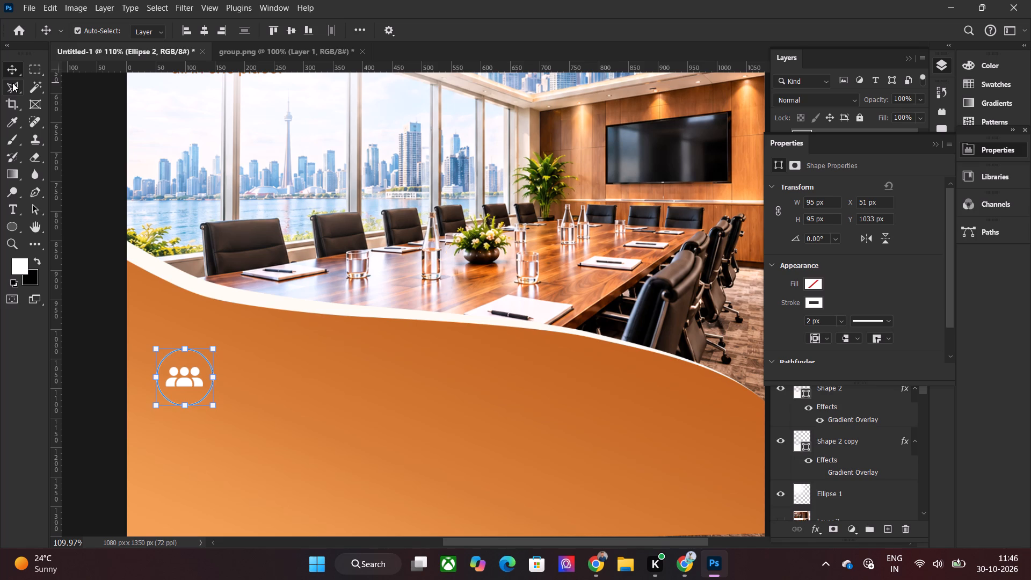
{"action": "key", "text": "Left"}
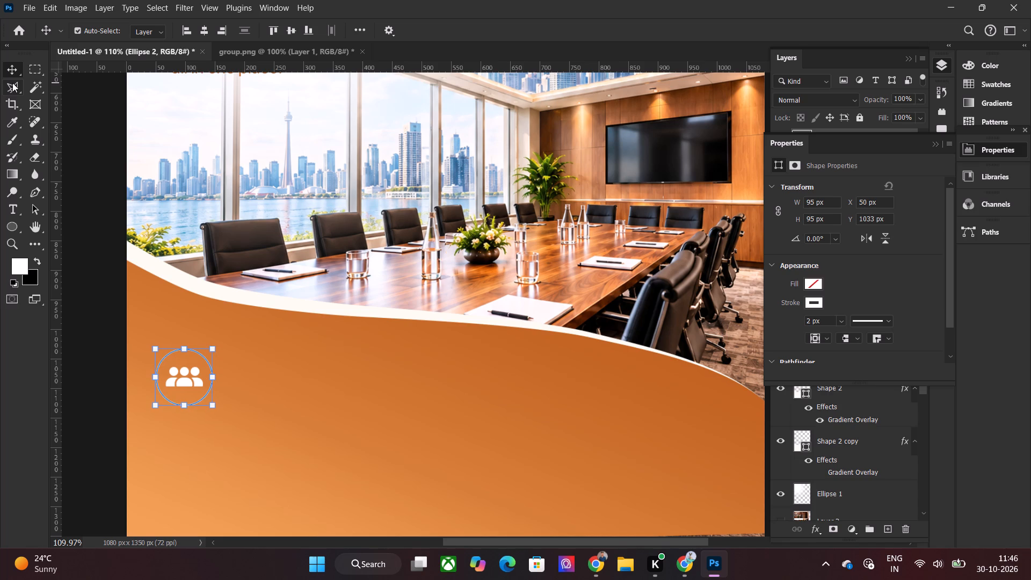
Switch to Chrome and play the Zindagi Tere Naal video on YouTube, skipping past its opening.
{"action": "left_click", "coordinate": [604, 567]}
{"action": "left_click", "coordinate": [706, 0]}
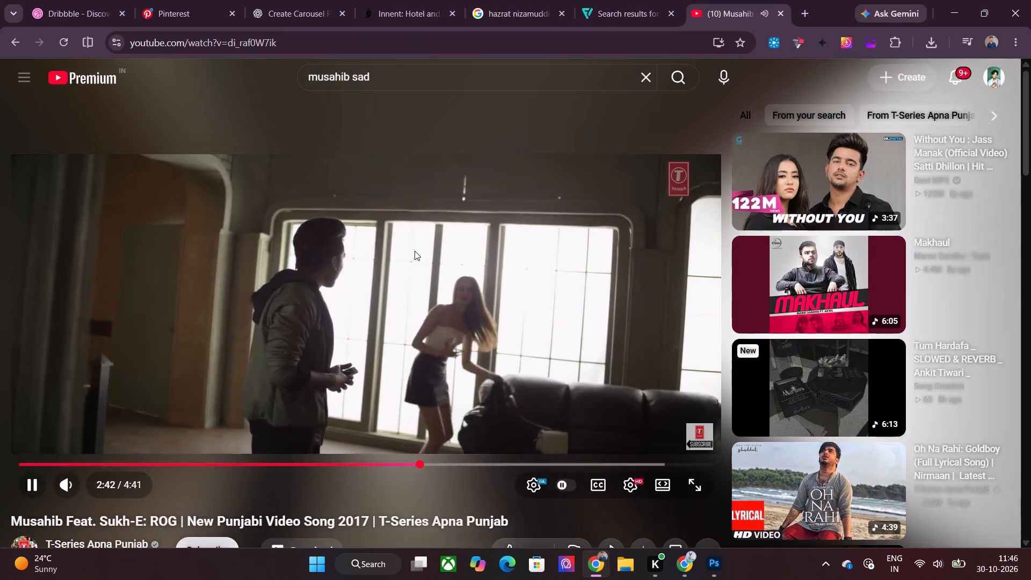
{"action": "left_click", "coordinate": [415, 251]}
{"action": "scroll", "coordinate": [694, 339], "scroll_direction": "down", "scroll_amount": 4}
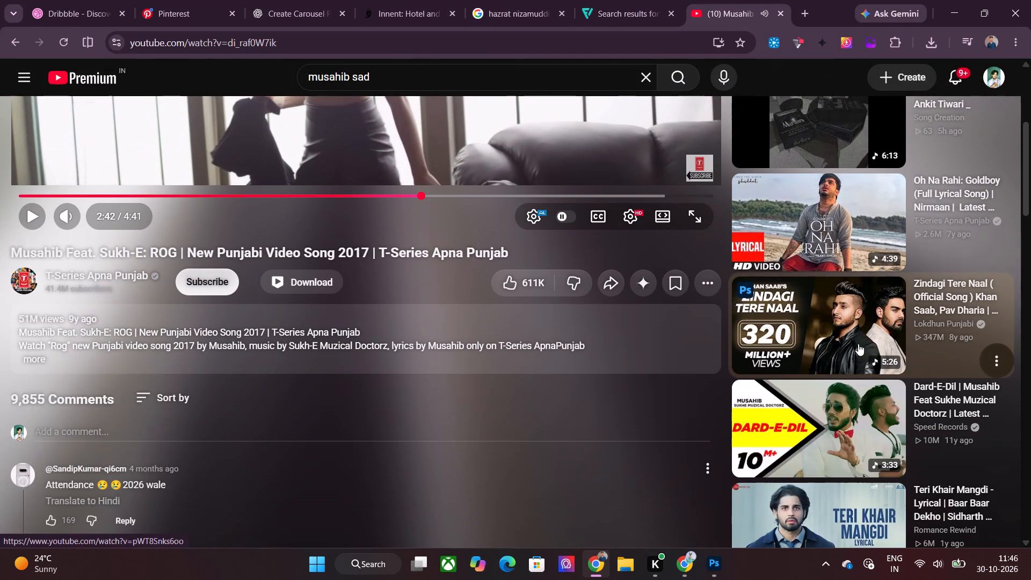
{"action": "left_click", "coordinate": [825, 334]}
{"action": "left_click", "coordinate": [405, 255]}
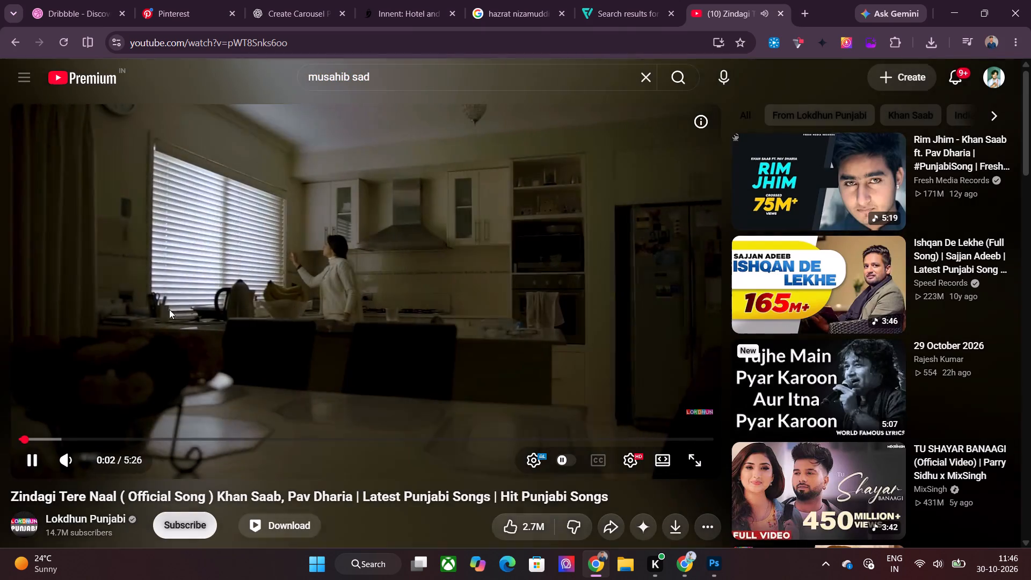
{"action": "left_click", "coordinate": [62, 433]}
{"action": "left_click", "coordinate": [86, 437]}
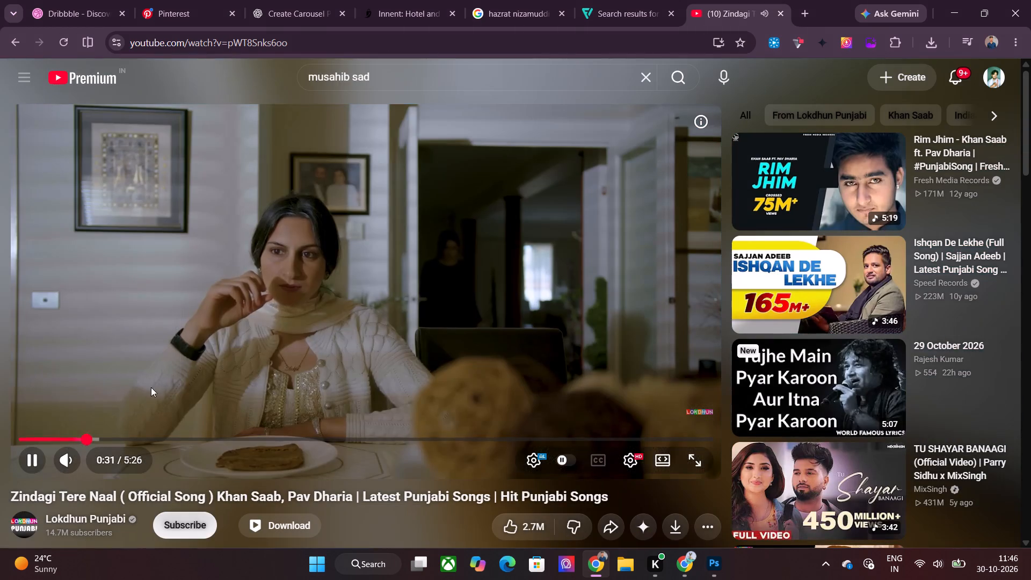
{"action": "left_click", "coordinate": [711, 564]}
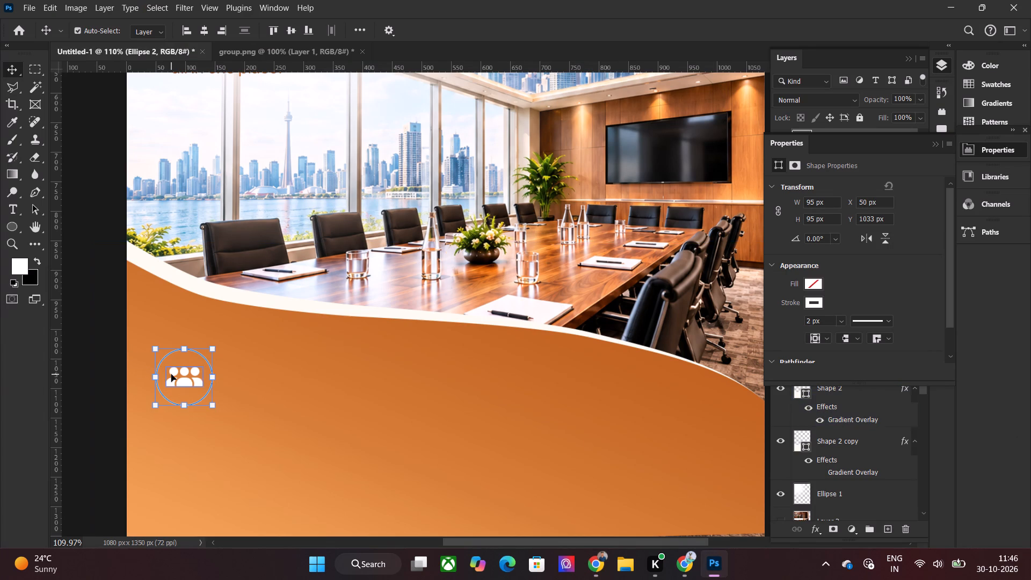
Scale the white circle down to about 73%, roughly 70 px across.
{"action": "scroll", "coordinate": [166, 375], "scroll_direction": "up", "scroll_amount": 9, "text": "alt"}
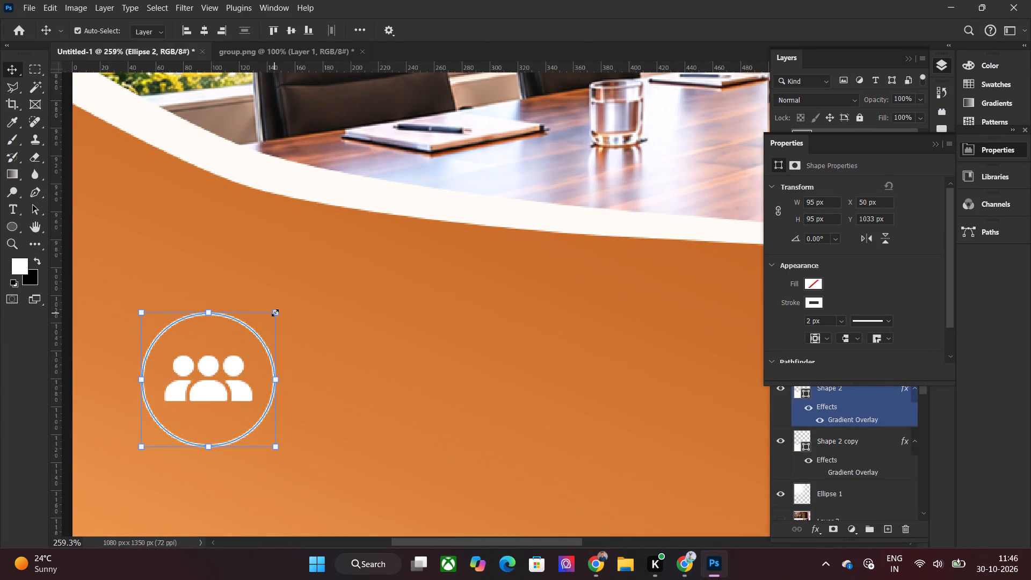
{"action": "left_click_drag", "start_coordinate": [275, 313], "coordinate": [251, 361], "text": "shift"}
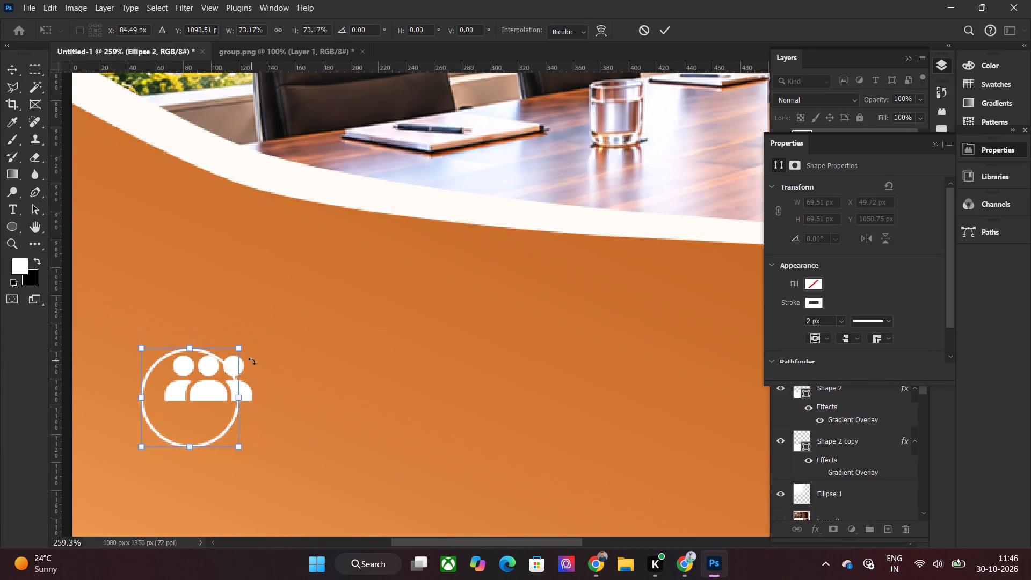
Shift the scaled-down circle up and across so the group icon sits within it, centred at about X 96.5 px, Y 1084.5 px.
{"action": "key", "text": "Up"}
{"action": "key", "text": "Up"}
{"action": "key", "text": "Up"}
{"action": "key", "text": "Up"}
{"action": "key", "text": "Up"}
{"action": "key", "text": "Up"}
{"action": "key", "text": "Up"}
{"action": "key", "text": "Up"}
{"action": "key", "text": "Up"}
{"action": "key", "text": "Up"}
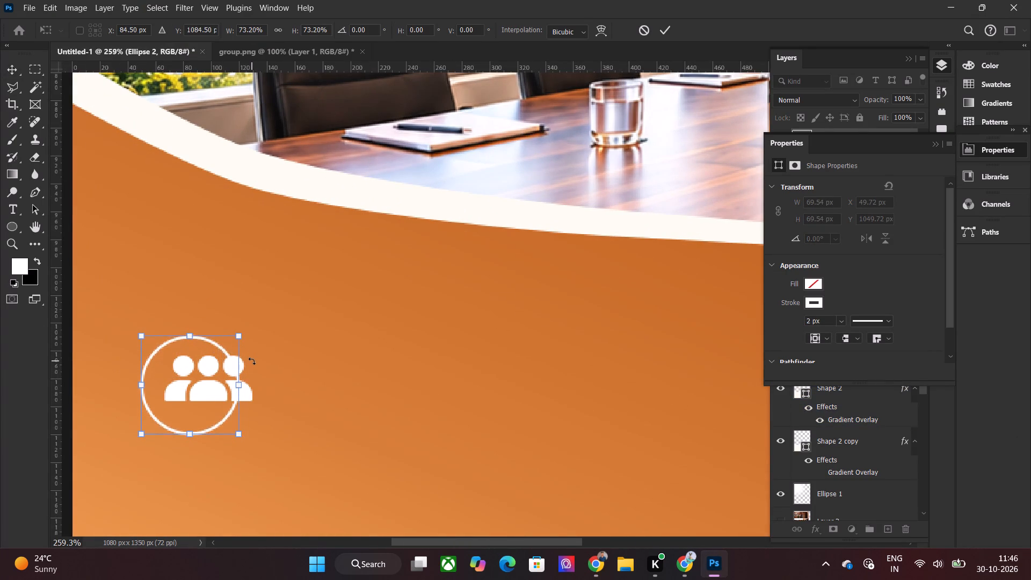
{"action": "key", "text": "Up"}
{"action": "key", "text": "Up"}
{"action": "key", "text": "Right"}
{"action": "key", "text": "Right"}
{"action": "key", "text": "Right"}
{"action": "key", "text": "Right"}
{"action": "key", "text": "Right"}
{"action": "key", "text": "Right"}
{"action": "key", "text": "Right"}
{"action": "key", "text": "Right"}
{"action": "key", "text": "Right"}
{"action": "key", "text": "Right"}
{"action": "key", "text": "Right"}
{"action": "key", "text": "Right"}
{"action": "key", "text": "Right"}
{"action": "key", "text": "Right"}
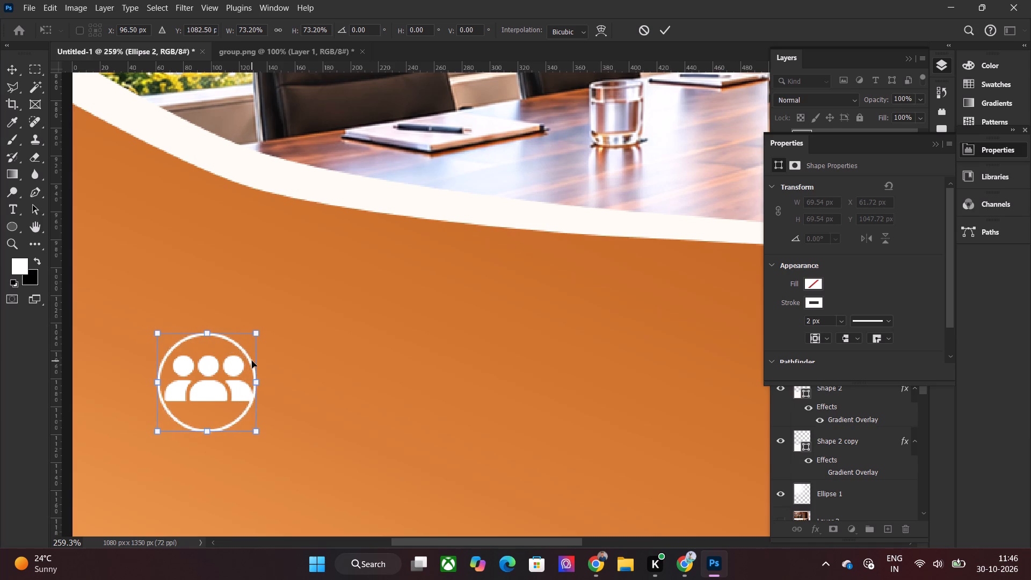
{"action": "key", "text": "Right"}
{"action": "key", "text": "Down"}
{"action": "key", "text": "Down"}
{"action": "key", "text": "Left"}
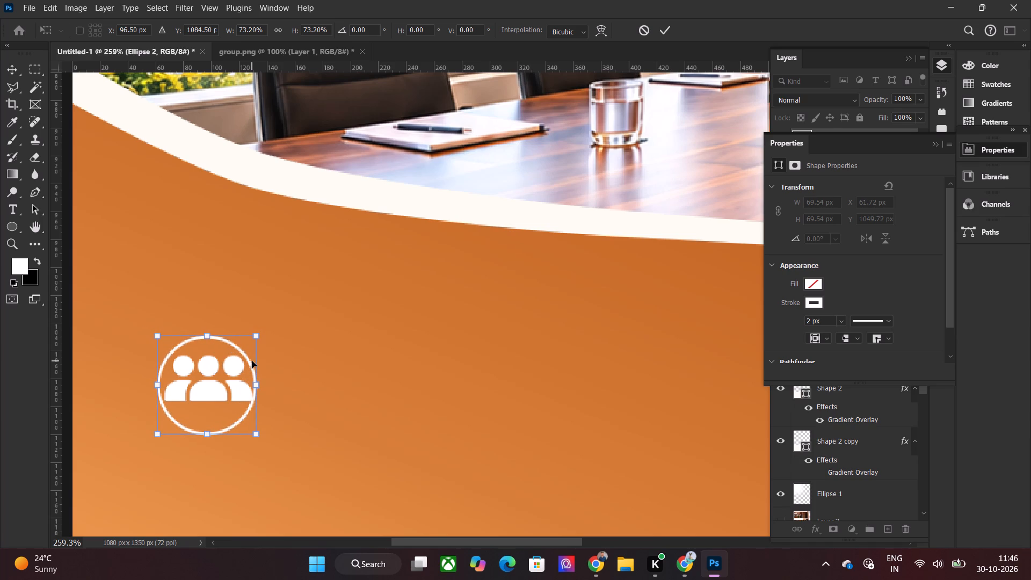
Enlarge the circle to about 75 px across and apply the transform.
{"action": "left_click_drag", "start_coordinate": [253, 337], "coordinate": [266, 335], "text": "shift"}
{"action": "left_click", "coordinate": [667, 29]}
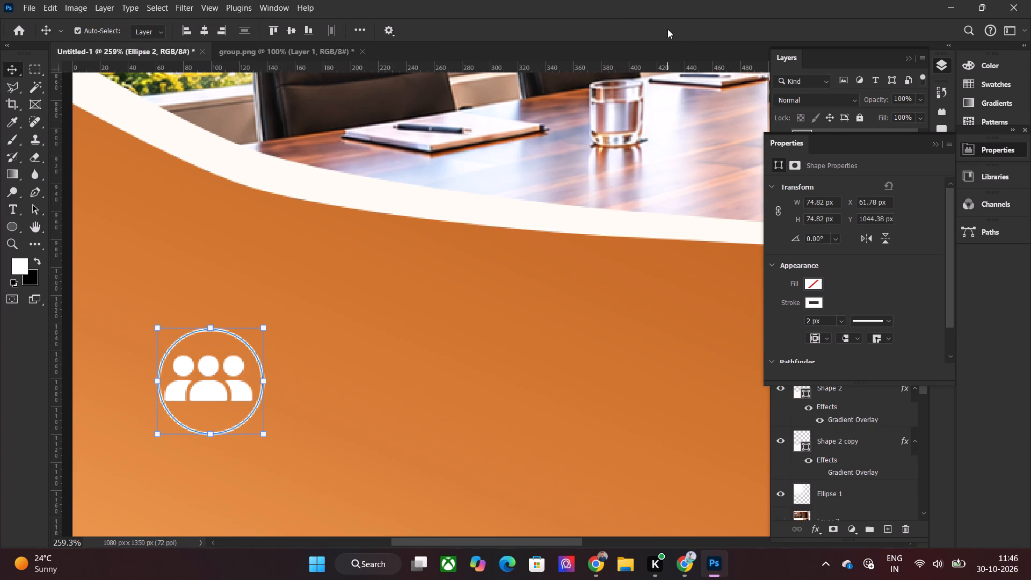
Fine-tune the circle's position around the group icon to about X 60 px, Y 1044 px.
{"action": "key", "text": "Down"}
{"action": "key", "text": "Down"}
{"action": "key", "text": "Down"}
{"action": "key", "text": "Down"}
{"action": "key", "text": "Left"}
{"action": "key", "text": "Left"}
{"action": "key", "text": "Left"}
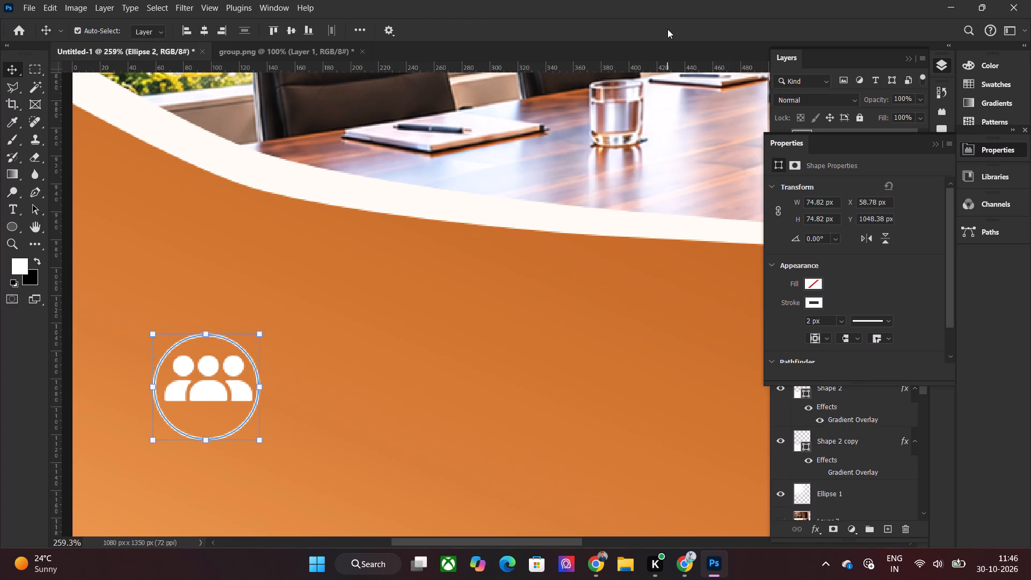
{"action": "key", "text": "Right"}
{"action": "key", "text": "Up"}
{"action": "key", "text": "Up"}
{"action": "key", "text": "Up"}
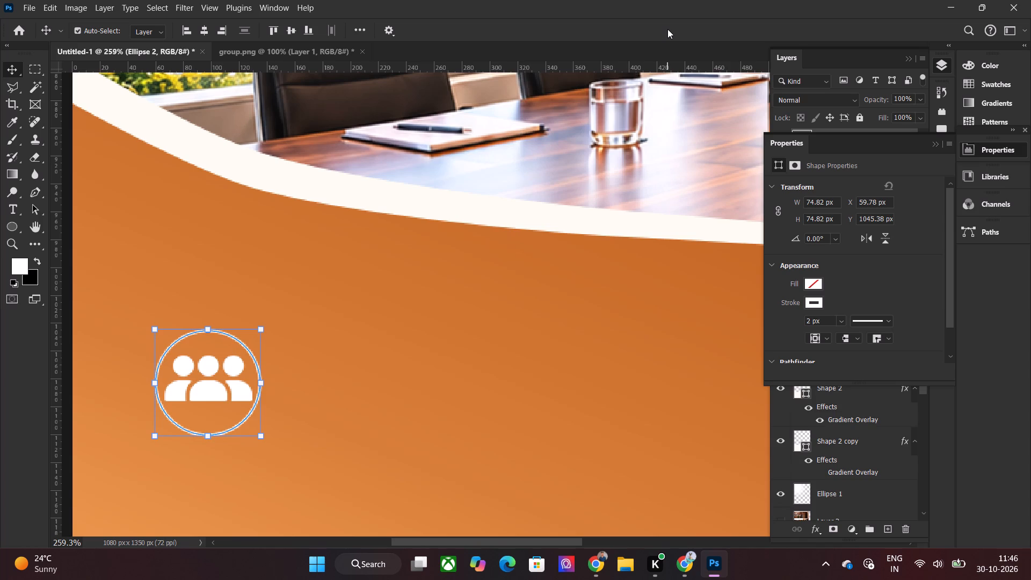
{"action": "key", "text": "Up"}
{"action": "key", "text": "Down"}
{"action": "key", "text": "Up"}
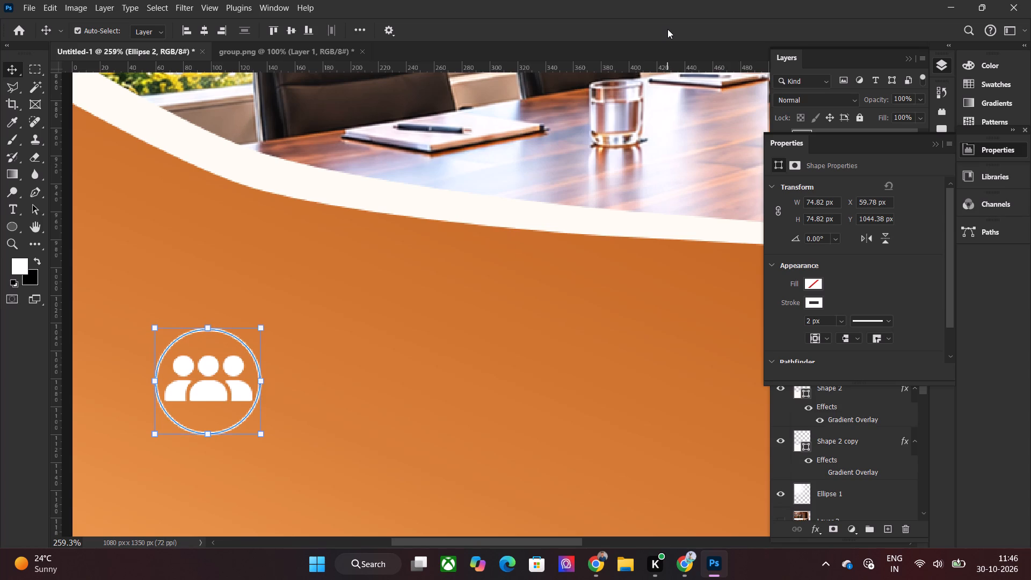
{"action": "left_click", "coordinate": [434, 223]}
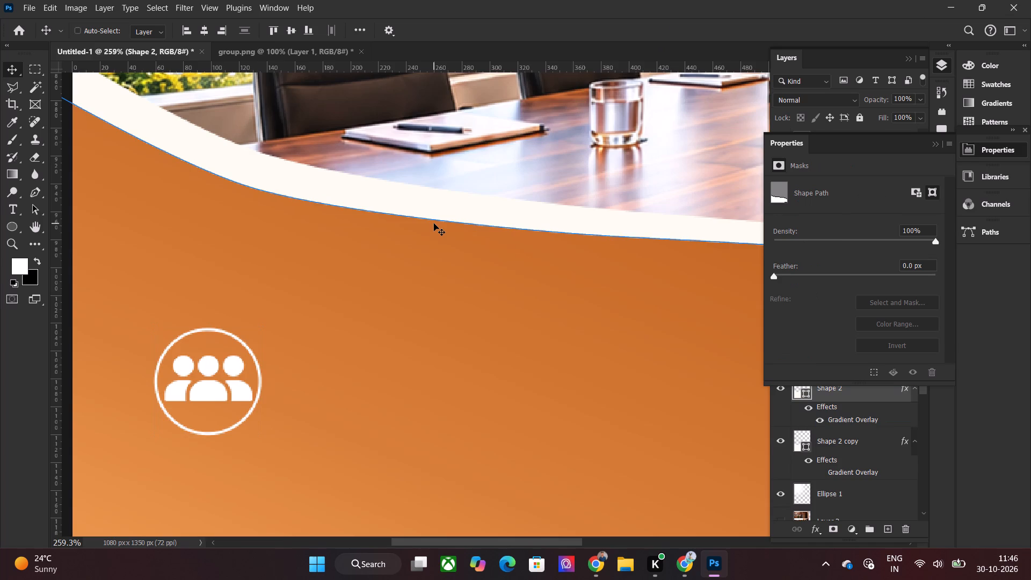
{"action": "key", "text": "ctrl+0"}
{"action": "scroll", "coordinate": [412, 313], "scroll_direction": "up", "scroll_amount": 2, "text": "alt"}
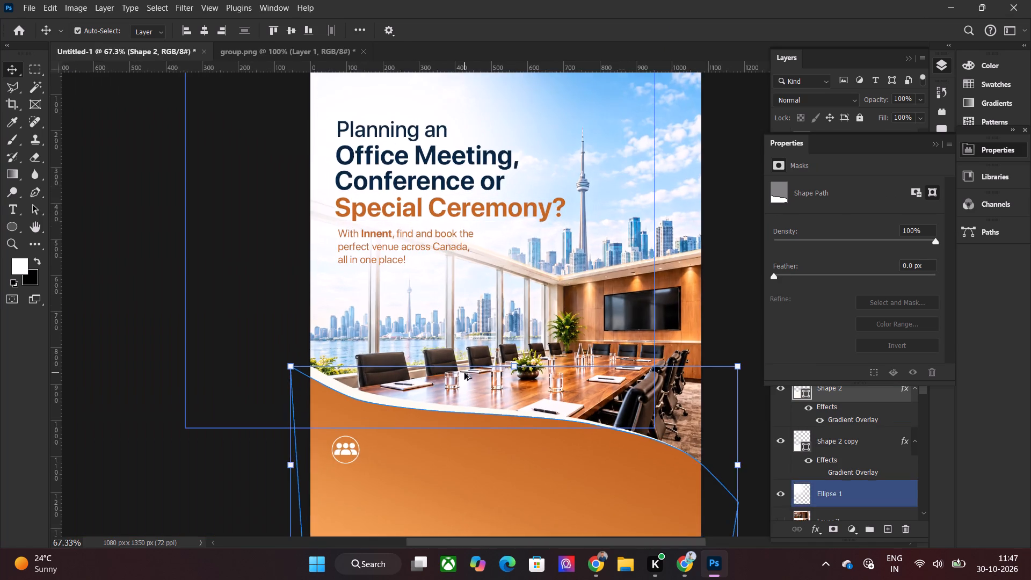
Make the reference poster on Layer 3 visible over the lower section of the design.
{"action": "scroll", "coordinate": [464, 373], "scroll_direction": "up", "scroll_amount": 3, "text": "alt"}
{"action": "scroll", "coordinate": [366, 397], "scroll_direction": "down", "scroll_amount": 9}
{"action": "scroll", "coordinate": [346, 431], "scroll_direction": "up", "scroll_amount": 3, "text": "alt"}
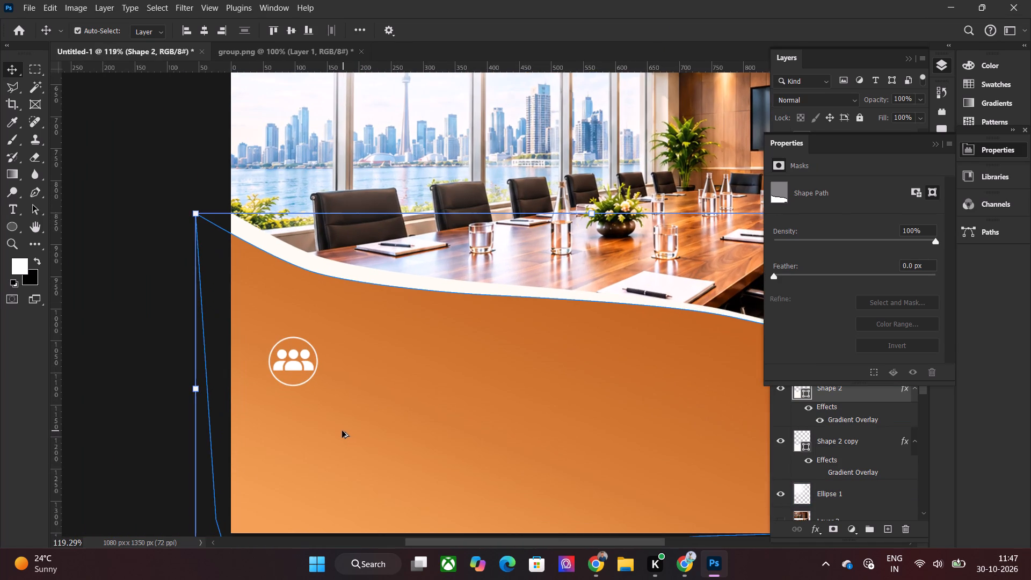
{"action": "scroll", "coordinate": [329, 425], "scroll_direction": "up", "scroll_amount": 2, "text": "alt"}
{"action": "scroll", "coordinate": [326, 425], "scroll_direction": "down", "scroll_amount": 4, "text": "alt"}
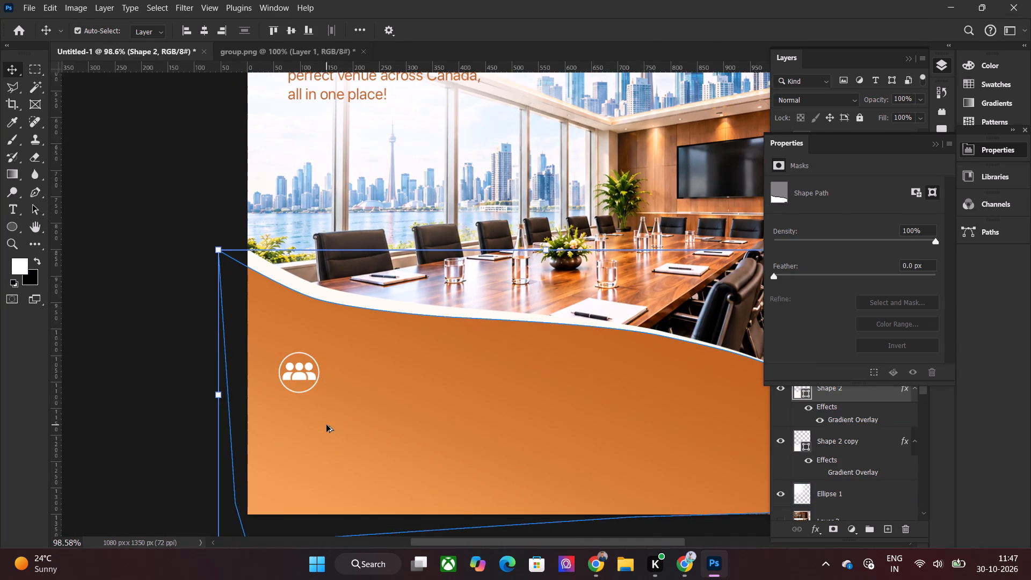
{"action": "left_click", "coordinate": [983, 156]}
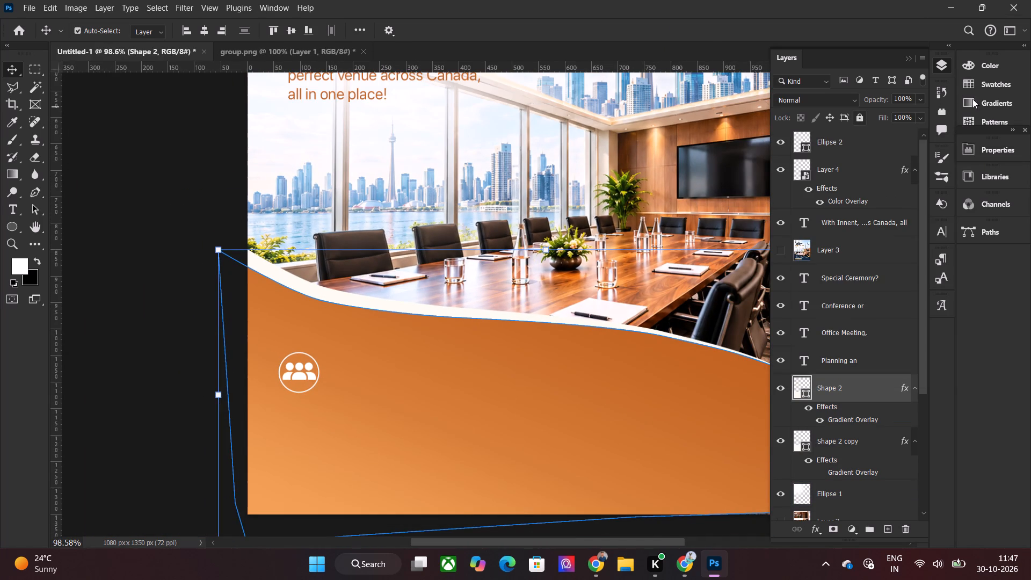
{"action": "left_click", "coordinate": [784, 256]}
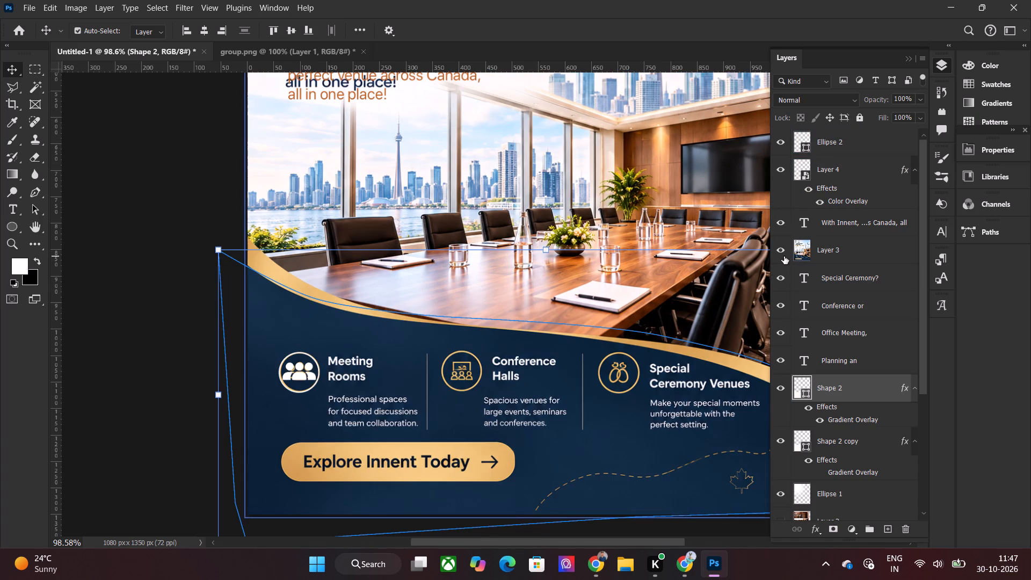
Duplicate the white circle around the group icon and place the copy level with it, around the Conference Halls icon.
{"action": "scroll", "coordinate": [344, 427], "scroll_direction": "up", "scroll_amount": 4, "text": "alt"}
{"action": "left_click", "coordinate": [296, 323]}
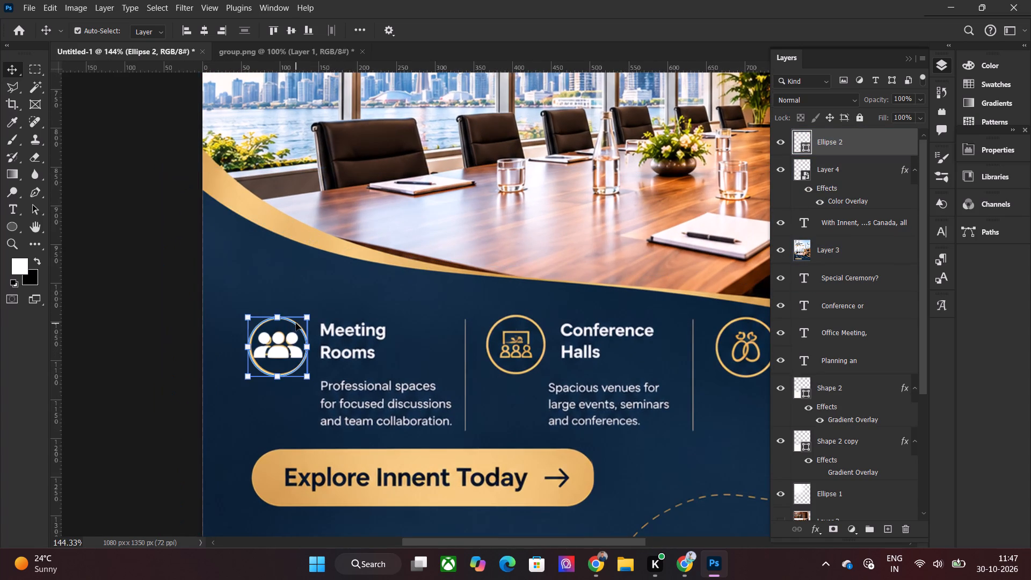
{"action": "key", "text": "ctrl+j"}
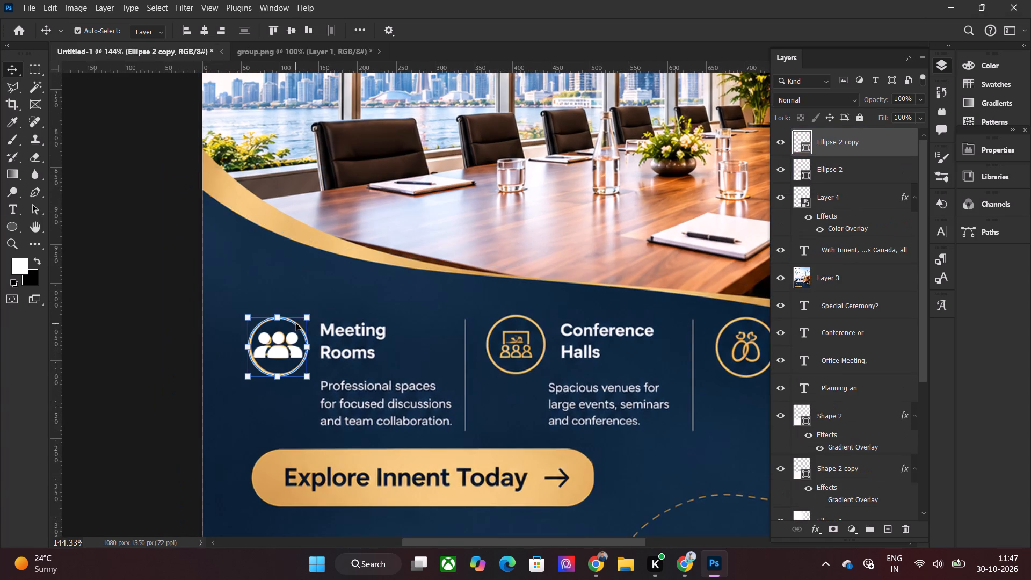
{"action": "left_click_drag", "start_coordinate": [296, 323], "coordinate": [511, 323]}
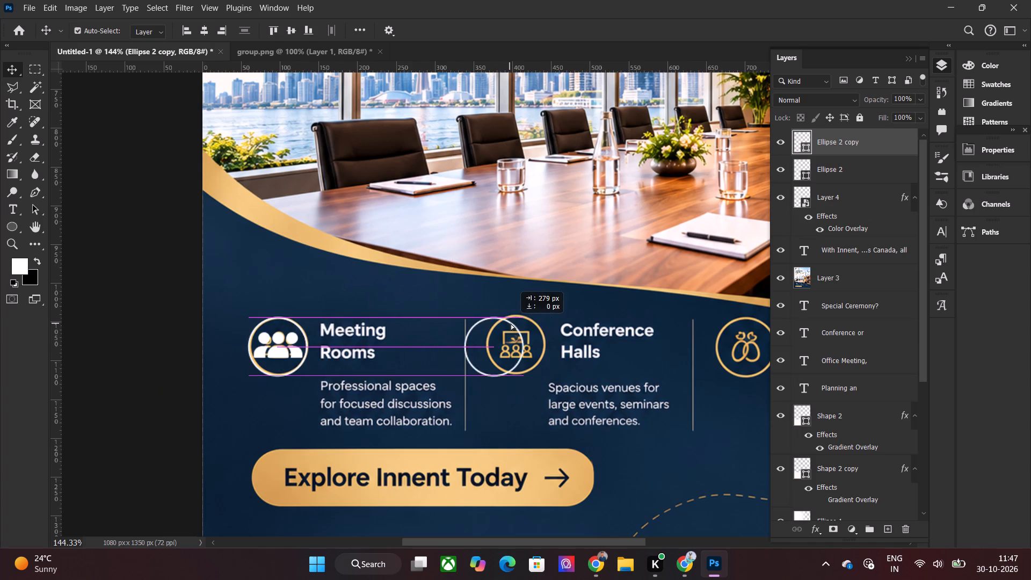
{"action": "left_click_drag", "start_coordinate": [511, 323], "coordinate": [532, 323]}
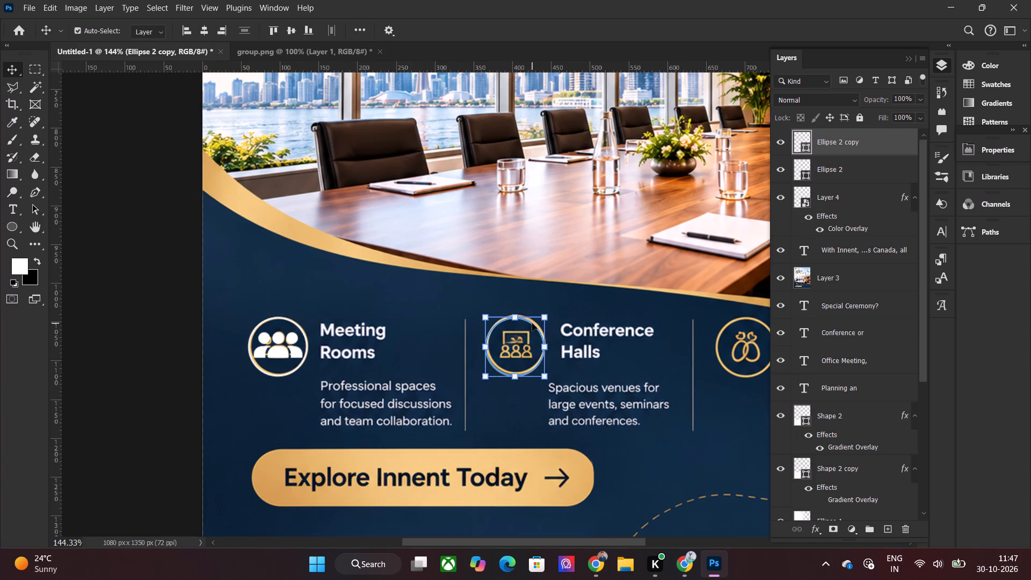
{"action": "key", "text": "Right"}
{"action": "key", "text": "Right"}
{"action": "key", "text": "Left"}
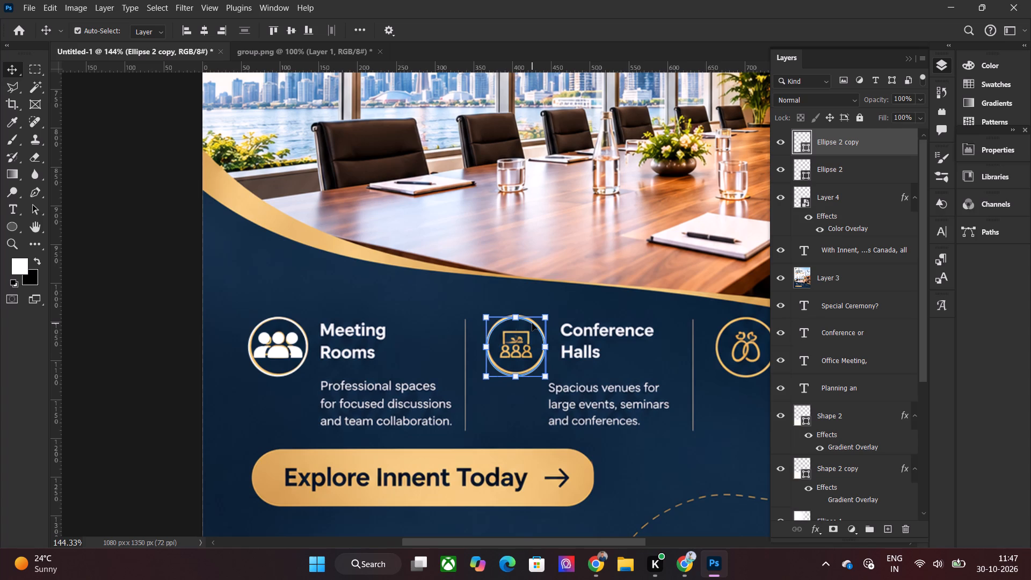
Duplicate the Conference Halls circle and move the copy horizontally until it surrounds the Special Ceremony Venues icon.
{"action": "key", "text": "ctrl+j"}
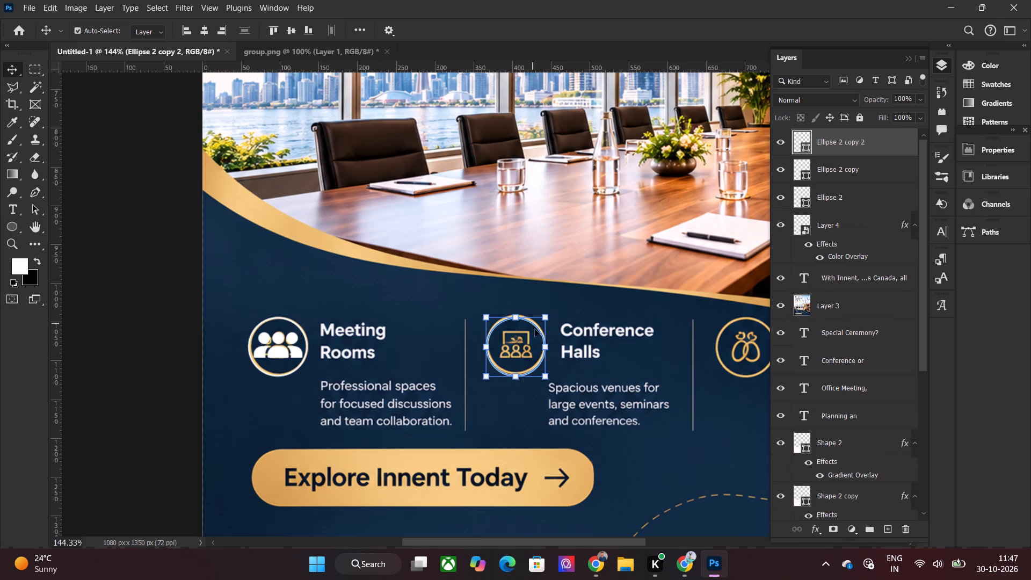
{"action": "left_click_drag", "start_coordinate": [475, 540], "coordinate": [522, 548]}
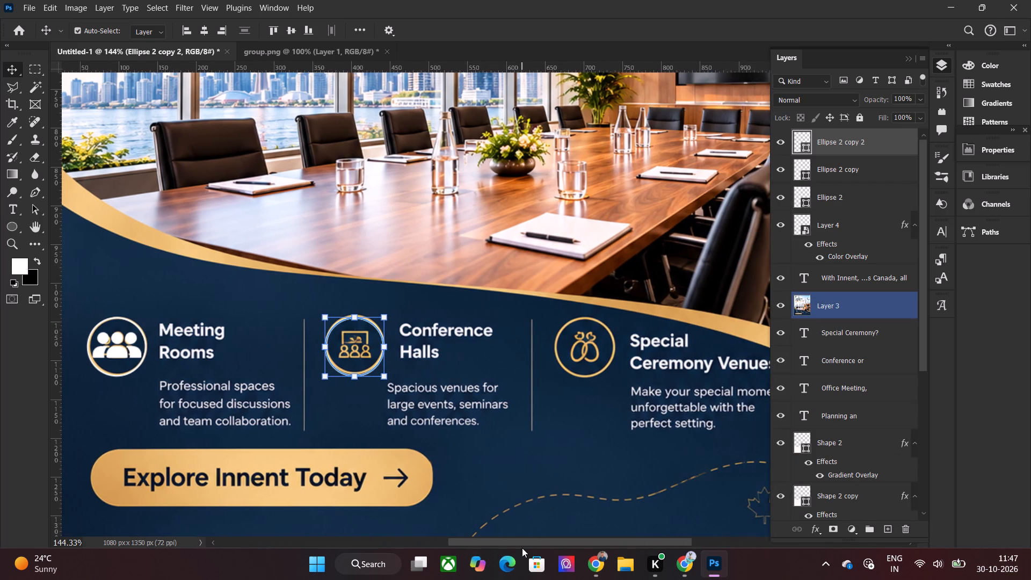
{"action": "key", "text": "shift+Right"}
{"action": "key", "text": "shift+Right"}
{"action": "key", "text": "shift+Right"}
{"action": "key", "text": "shift+Right"}
{"action": "key", "text": "shift+Right"}
{"action": "key", "text": "shift+Right"}
{"action": "key", "text": "shift+Right"}
{"action": "key", "text": "shift+Right"}
{"action": "key", "text": "shift+Right"}
{"action": "key", "text": "shift+Right"}
{"action": "key", "text": "shift+Right"}
{"action": "key", "text": "shift+Right"}
{"action": "key", "text": "shift+Right"}
{"action": "key", "text": "shift+Right"}
{"action": "key", "text": "shift+Right"}
{"action": "key", "text": "shift+Right"}
{"action": "key", "text": "shift+Right"}
{"action": "key", "text": "shift+Right"}
{"action": "key", "text": "shift+Right"}
{"action": "key", "text": "shift+Right"}
{"action": "key", "text": "shift+Right"}
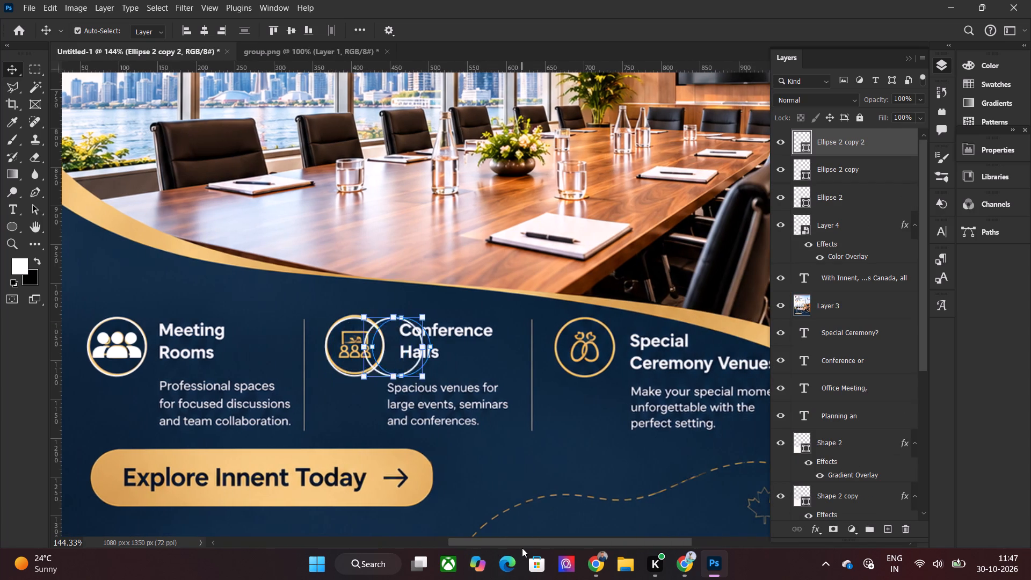
{"action": "key", "text": "Left"}
{"action": "key", "text": "Left"}
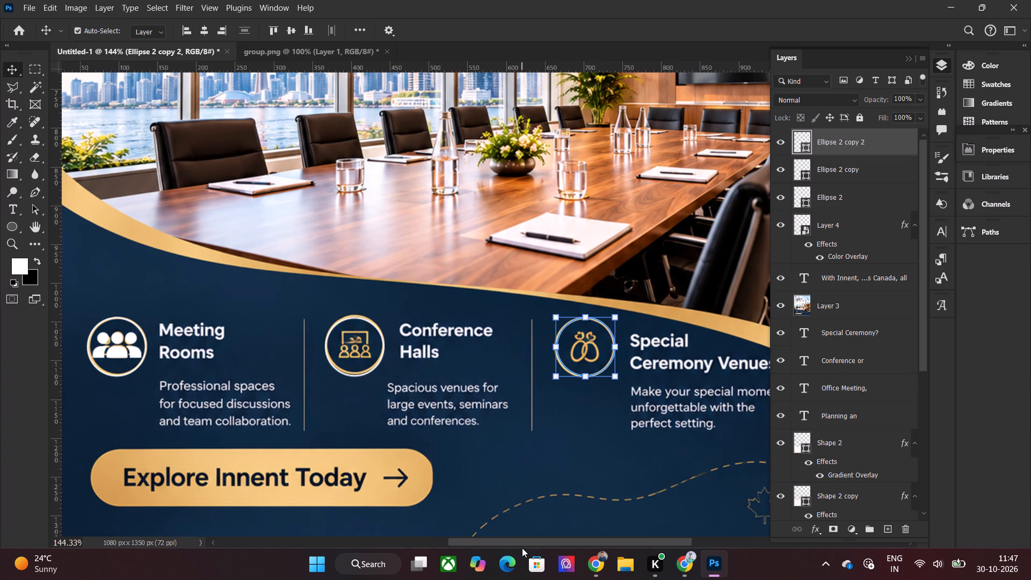
{"action": "key", "text": "Left"}
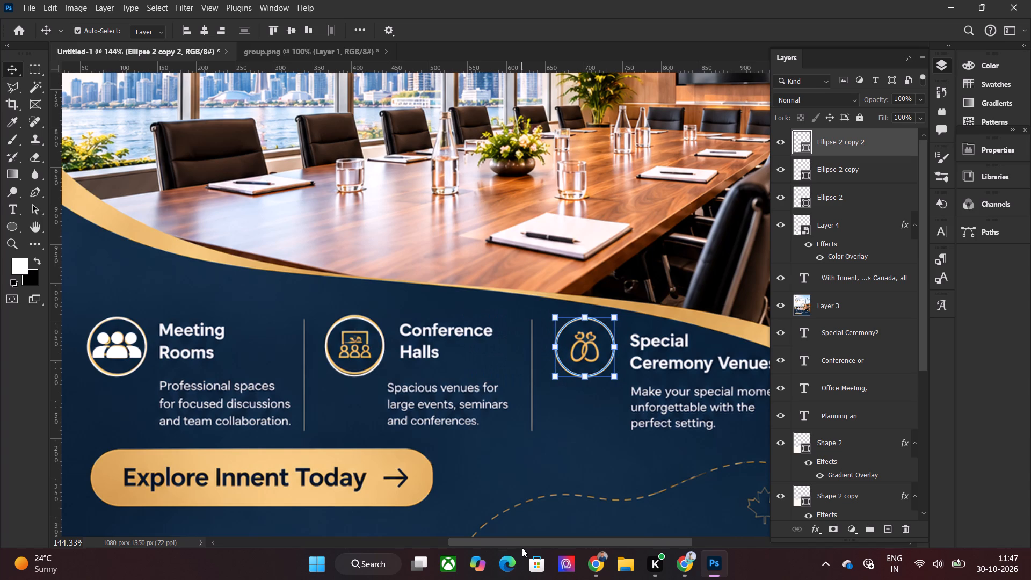
{"action": "left_click", "coordinate": [452, 146]}
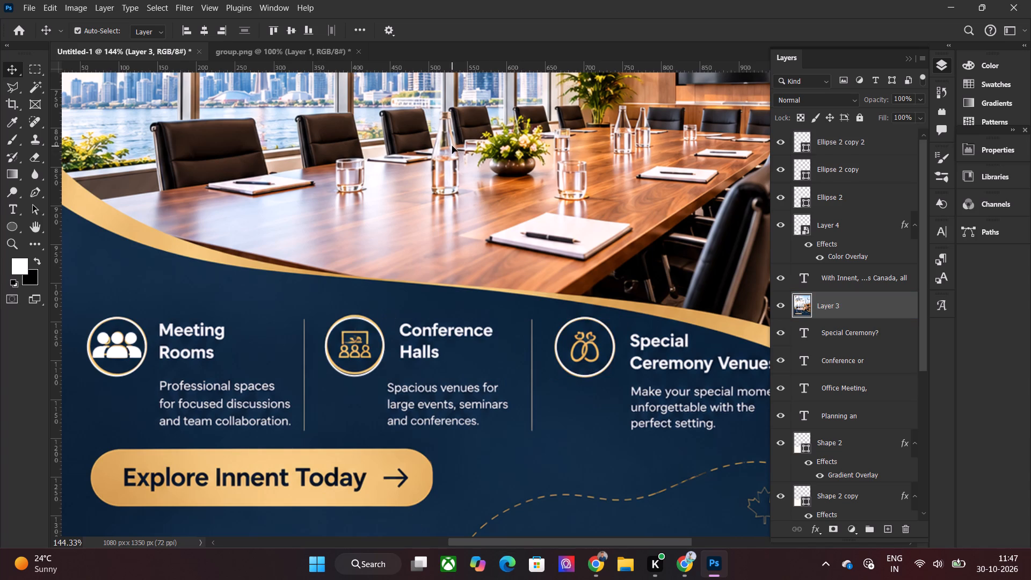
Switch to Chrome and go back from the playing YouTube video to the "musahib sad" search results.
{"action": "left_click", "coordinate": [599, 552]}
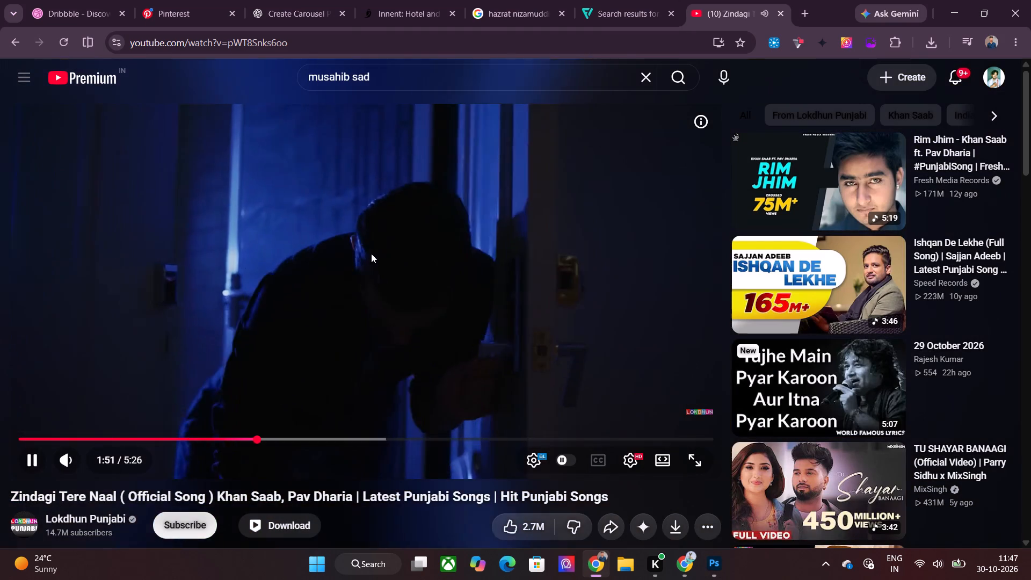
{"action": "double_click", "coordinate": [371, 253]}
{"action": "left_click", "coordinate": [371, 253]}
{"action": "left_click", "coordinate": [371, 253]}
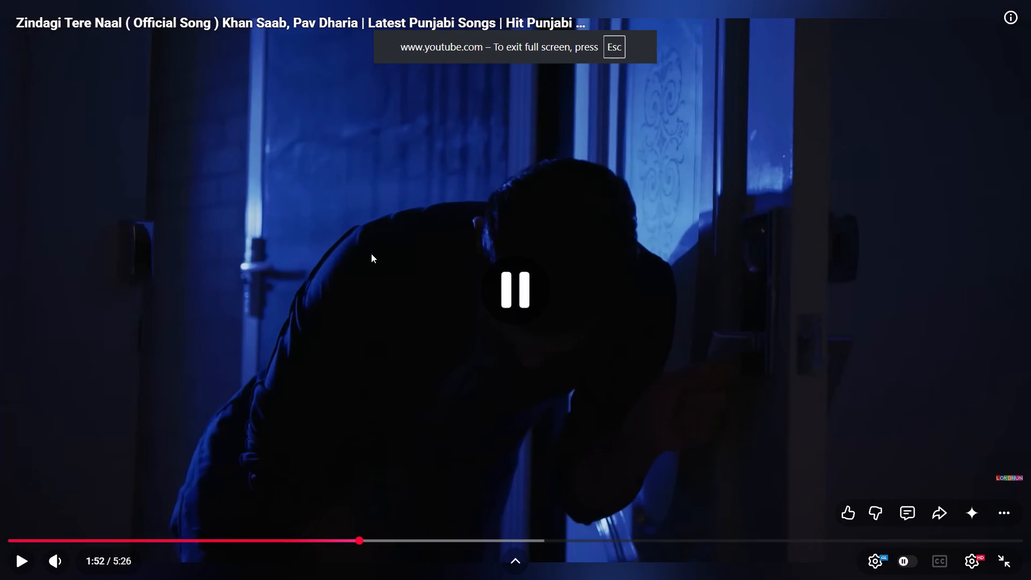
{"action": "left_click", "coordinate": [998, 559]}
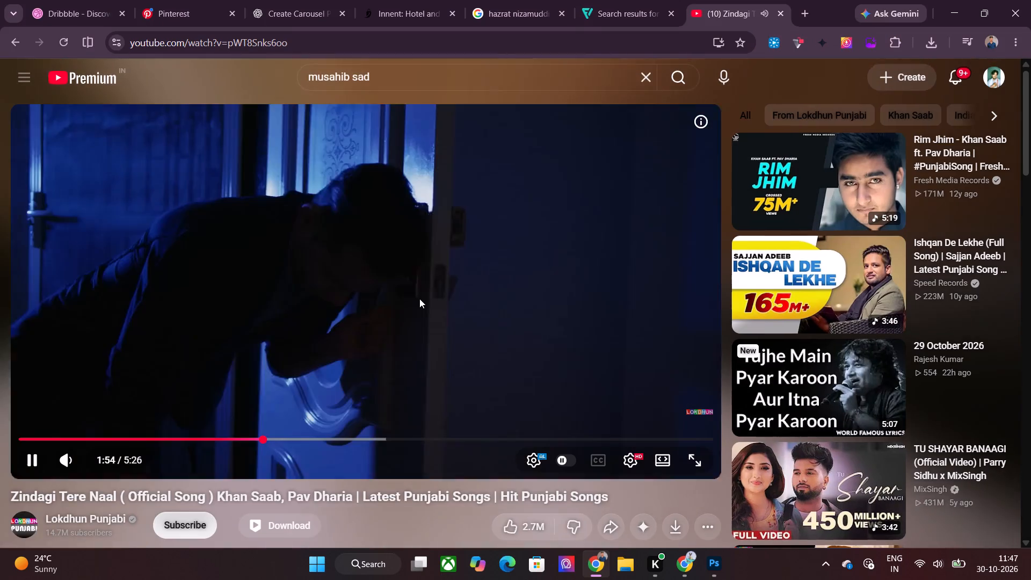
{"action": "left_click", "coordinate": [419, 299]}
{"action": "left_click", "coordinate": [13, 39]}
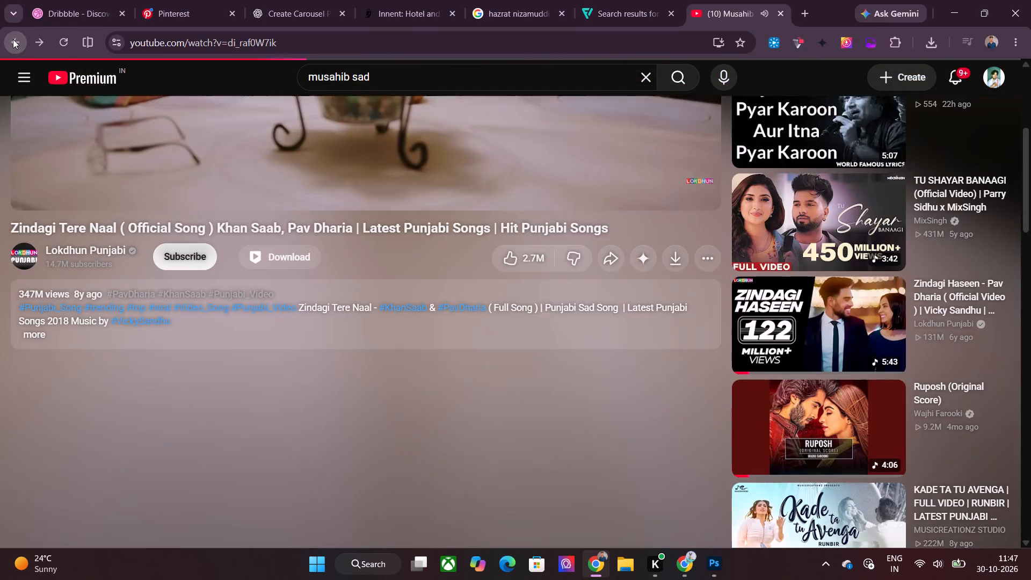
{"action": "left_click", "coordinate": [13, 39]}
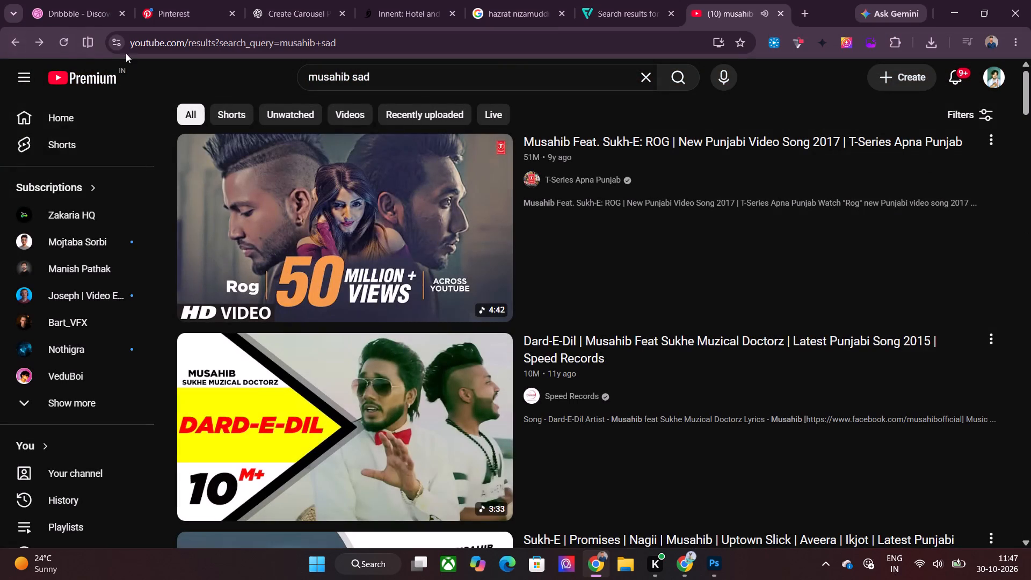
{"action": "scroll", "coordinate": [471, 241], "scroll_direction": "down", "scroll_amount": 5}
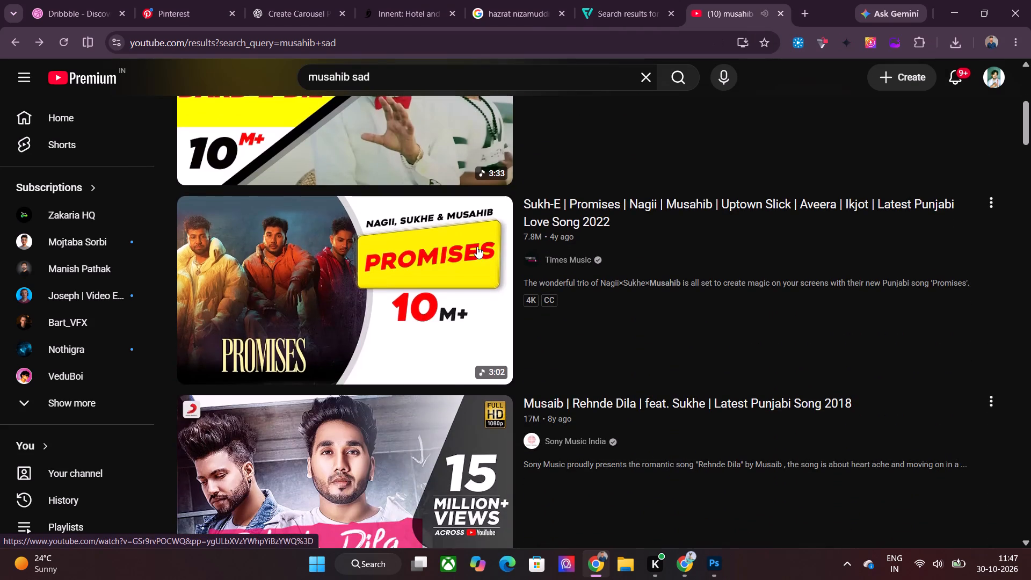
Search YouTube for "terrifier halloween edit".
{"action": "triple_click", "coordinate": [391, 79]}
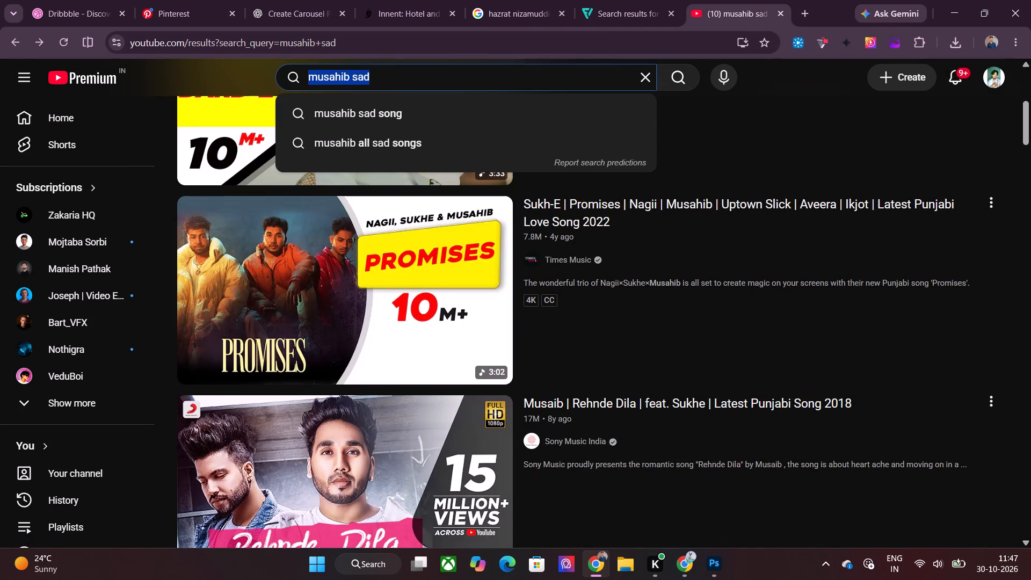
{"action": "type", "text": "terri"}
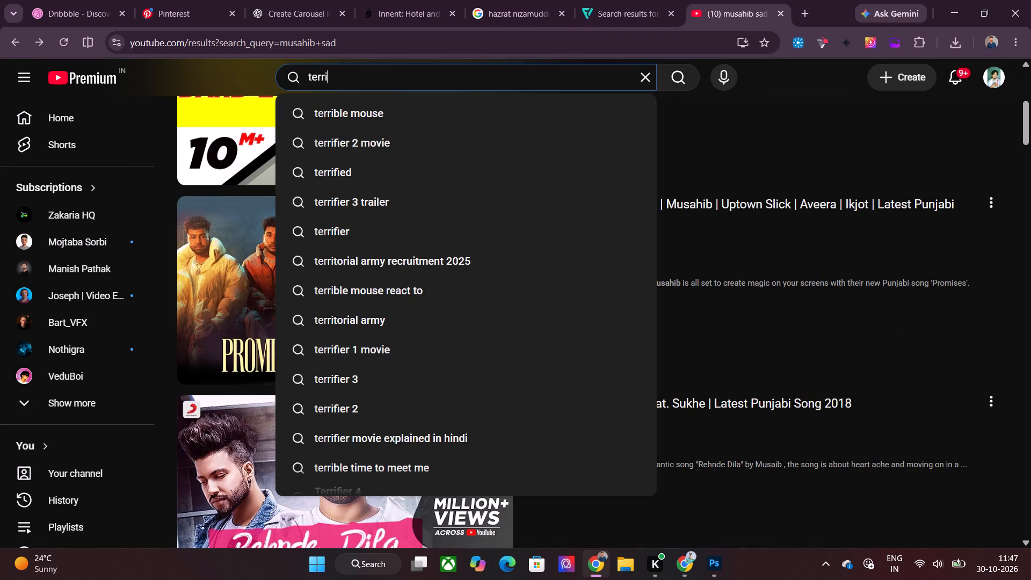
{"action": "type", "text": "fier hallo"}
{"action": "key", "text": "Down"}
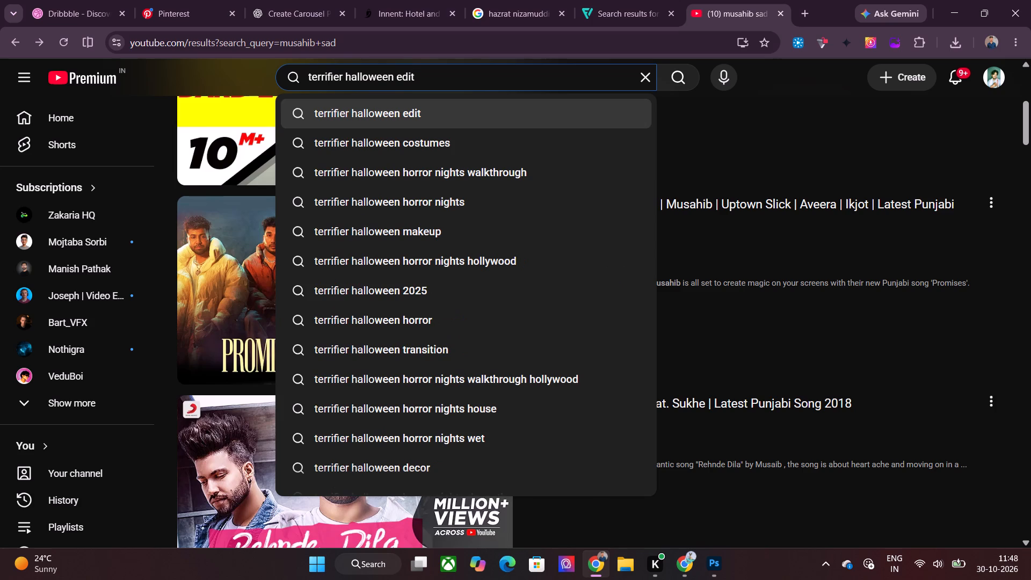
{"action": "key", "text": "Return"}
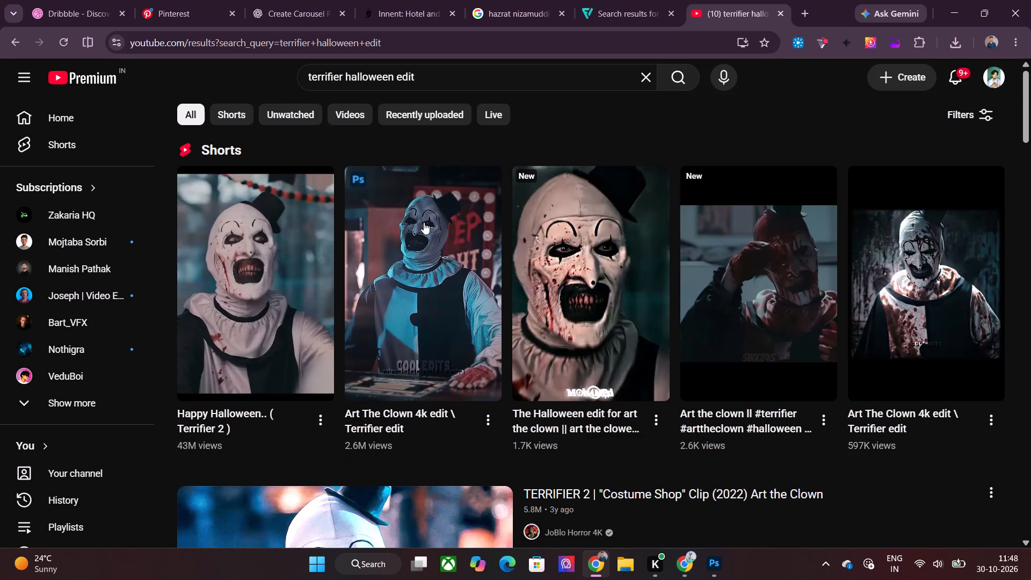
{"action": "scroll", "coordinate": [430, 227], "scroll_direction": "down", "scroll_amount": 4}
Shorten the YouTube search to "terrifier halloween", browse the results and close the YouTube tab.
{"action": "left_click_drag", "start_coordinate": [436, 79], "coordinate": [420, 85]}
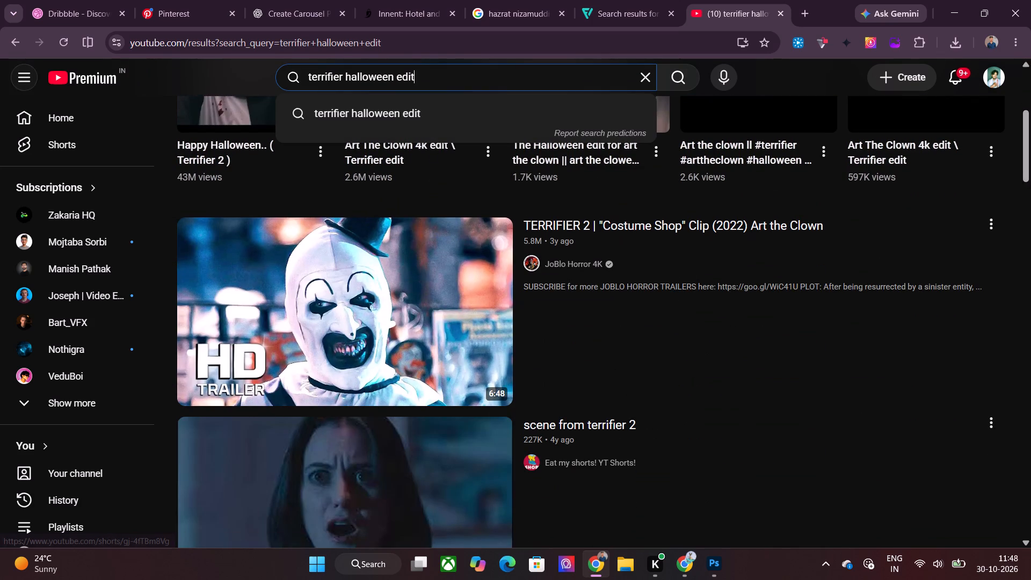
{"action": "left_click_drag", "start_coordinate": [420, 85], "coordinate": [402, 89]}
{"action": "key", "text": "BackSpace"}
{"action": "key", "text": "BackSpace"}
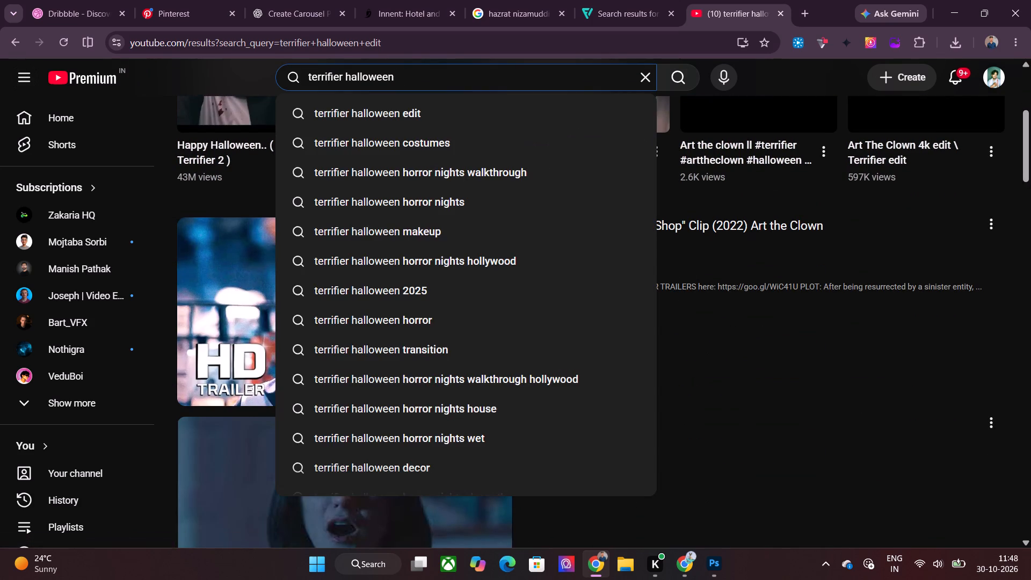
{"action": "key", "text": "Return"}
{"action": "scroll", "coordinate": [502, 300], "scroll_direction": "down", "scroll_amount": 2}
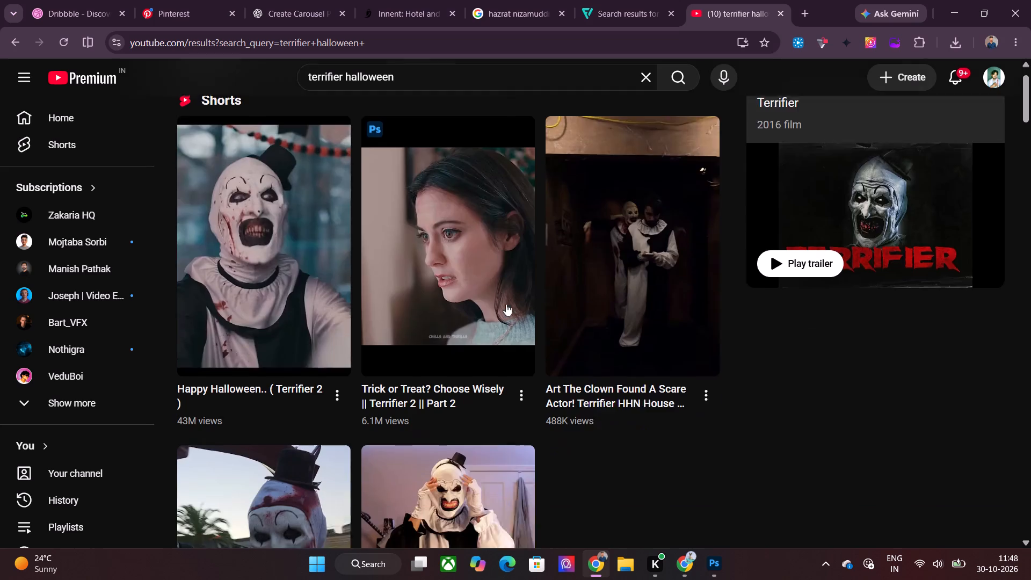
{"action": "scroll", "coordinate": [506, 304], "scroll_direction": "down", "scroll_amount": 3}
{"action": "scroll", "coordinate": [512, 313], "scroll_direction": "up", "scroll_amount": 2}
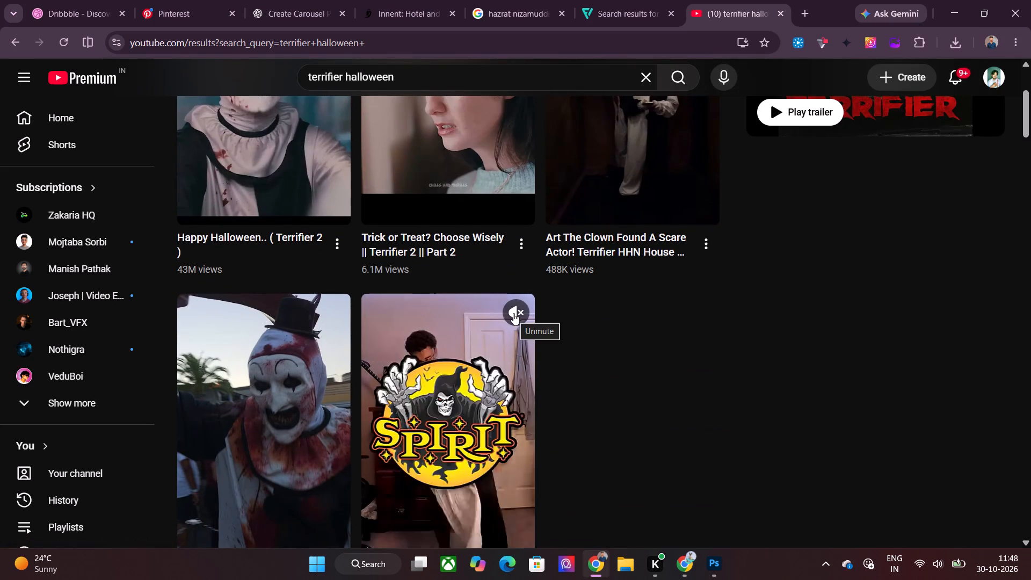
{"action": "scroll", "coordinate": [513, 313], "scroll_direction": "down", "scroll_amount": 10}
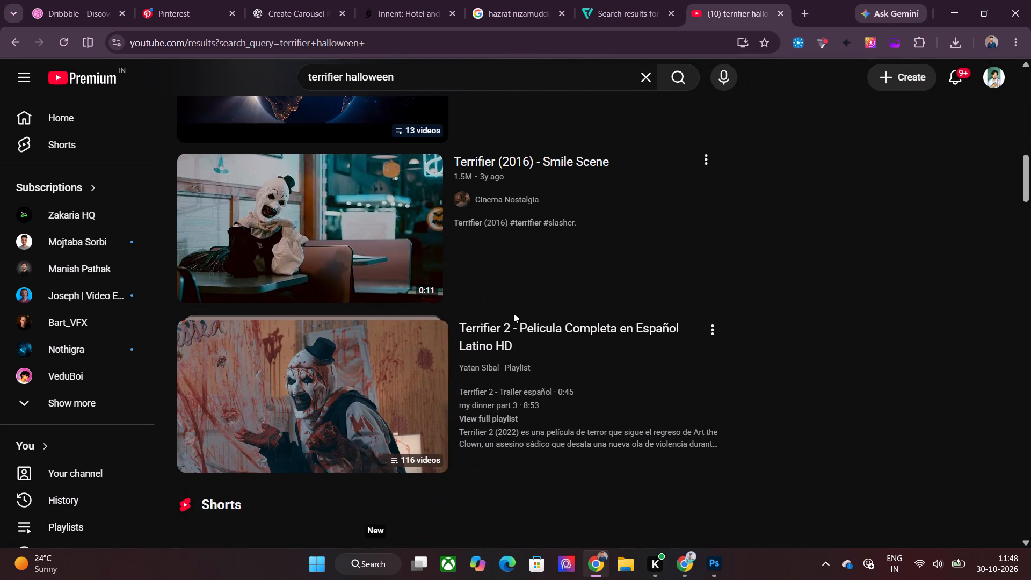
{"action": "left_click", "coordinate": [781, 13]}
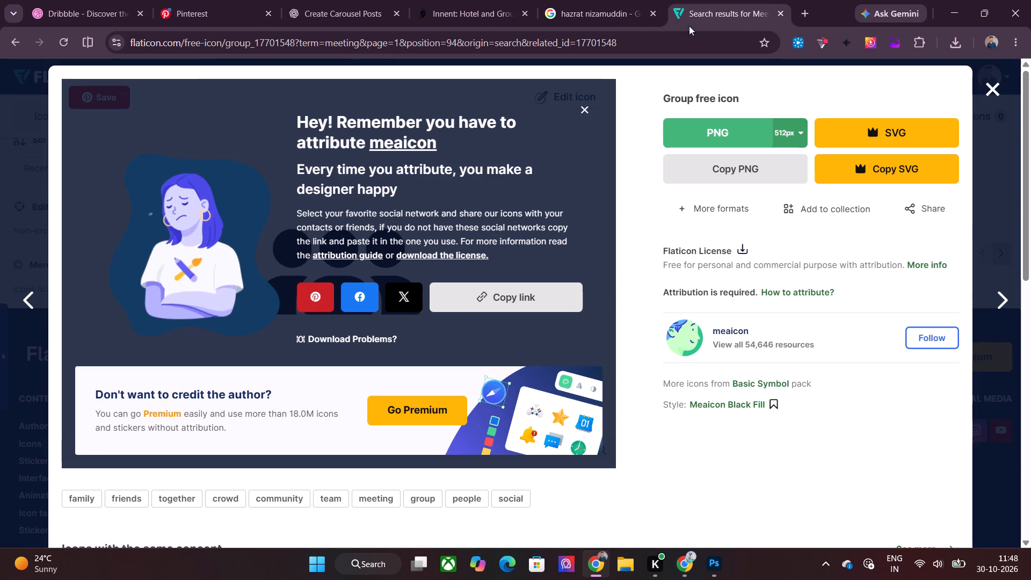
Close the group icon's detail view in Chrome and search Flaticon for "conference hall".
{"action": "left_click", "coordinate": [719, 560]}
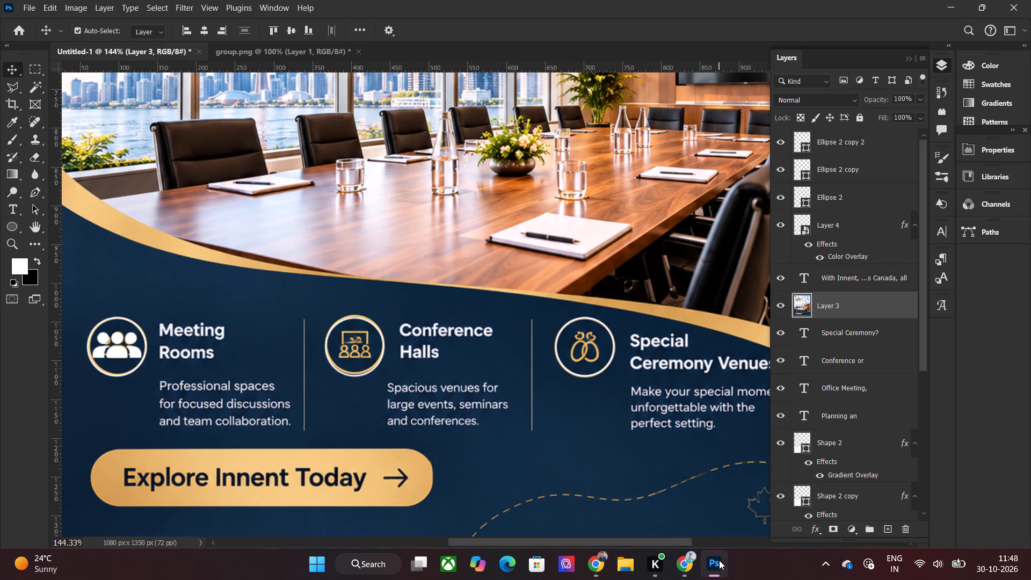
{"action": "left_click", "coordinate": [719, 560]}
{"action": "left_click", "coordinate": [991, 90]}
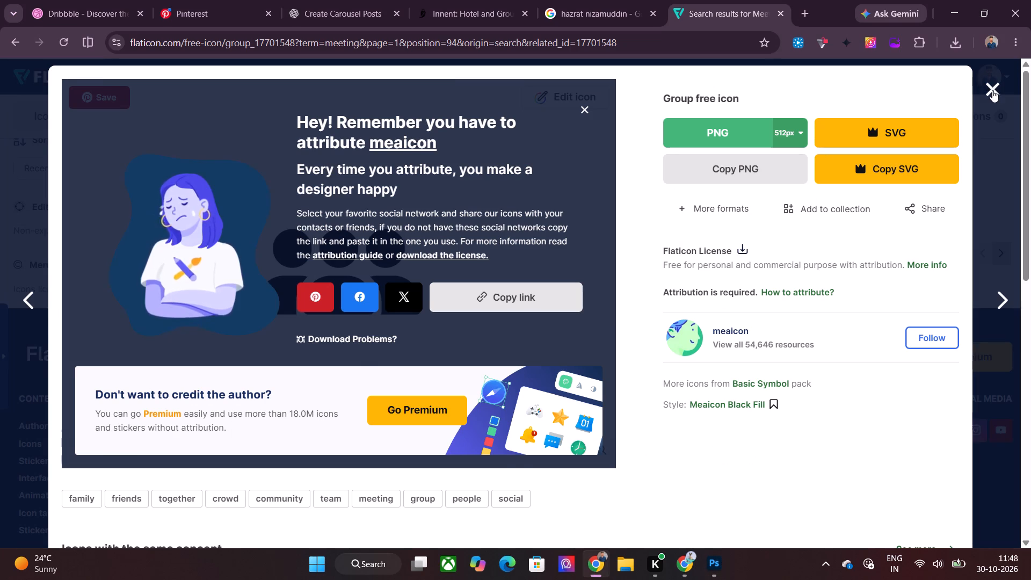
{"action": "double_click", "coordinate": [611, 110]}
{"action": "type", "text": "conference hall"}
{"action": "key", "text": "Return"}
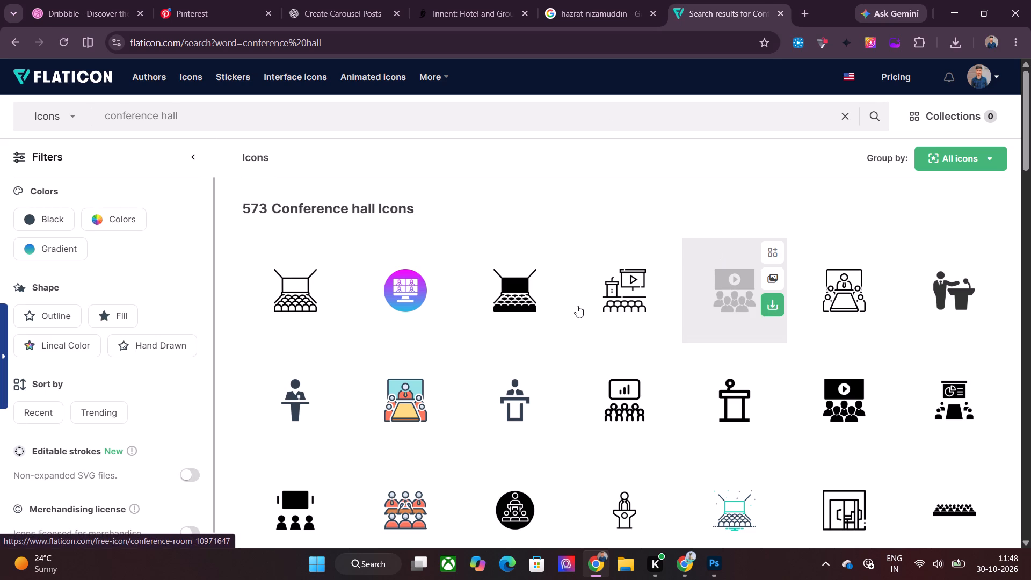
Choose the black Seminar icon with a podium speaker and speech bubble, and save its PNG as seminar in the 30-10-26 folder.
{"action": "scroll", "coordinate": [577, 306], "scroll_direction": "down", "scroll_amount": 3}
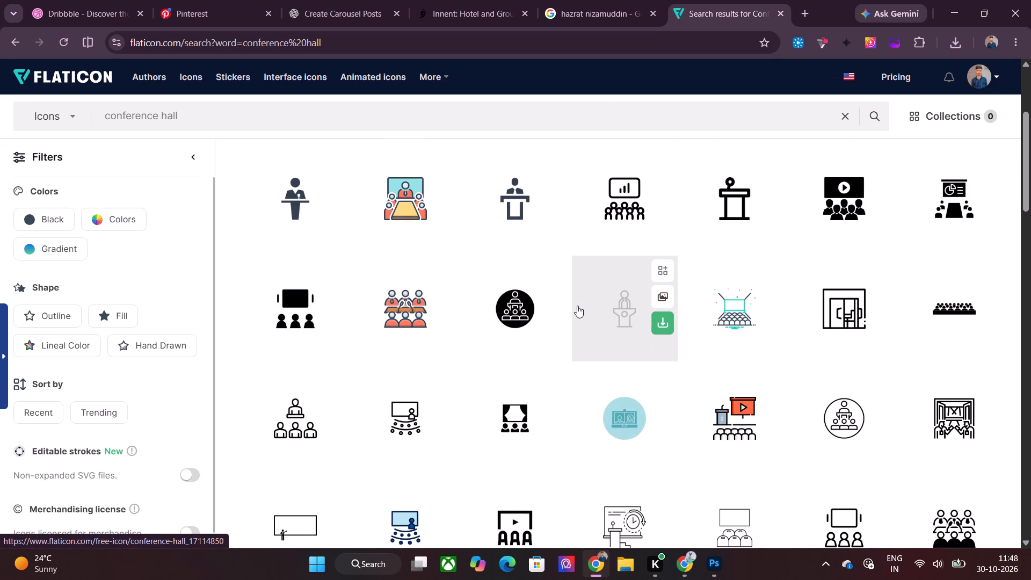
{"action": "scroll", "coordinate": [577, 306], "scroll_direction": "down", "scroll_amount": 4}
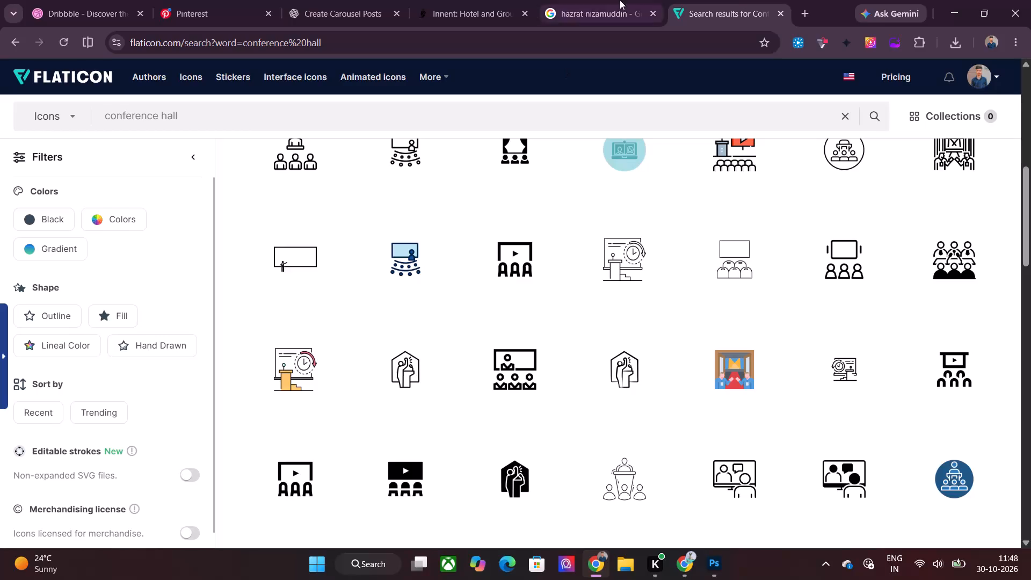
{"action": "scroll", "coordinate": [839, 323], "scroll_direction": "down", "scroll_amount": 4}
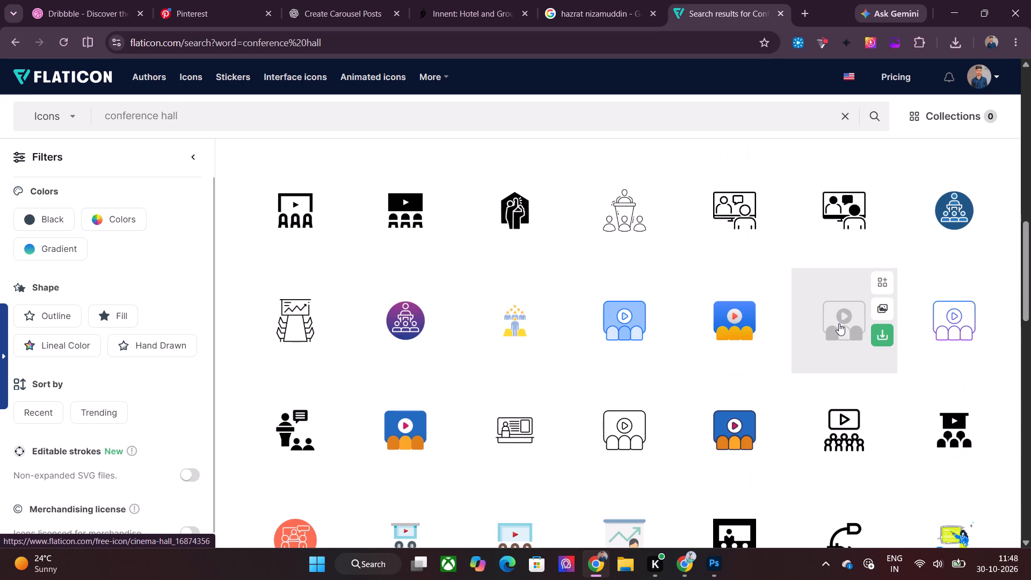
{"action": "scroll", "coordinate": [839, 323], "scroll_direction": "down", "scroll_amount": 4}
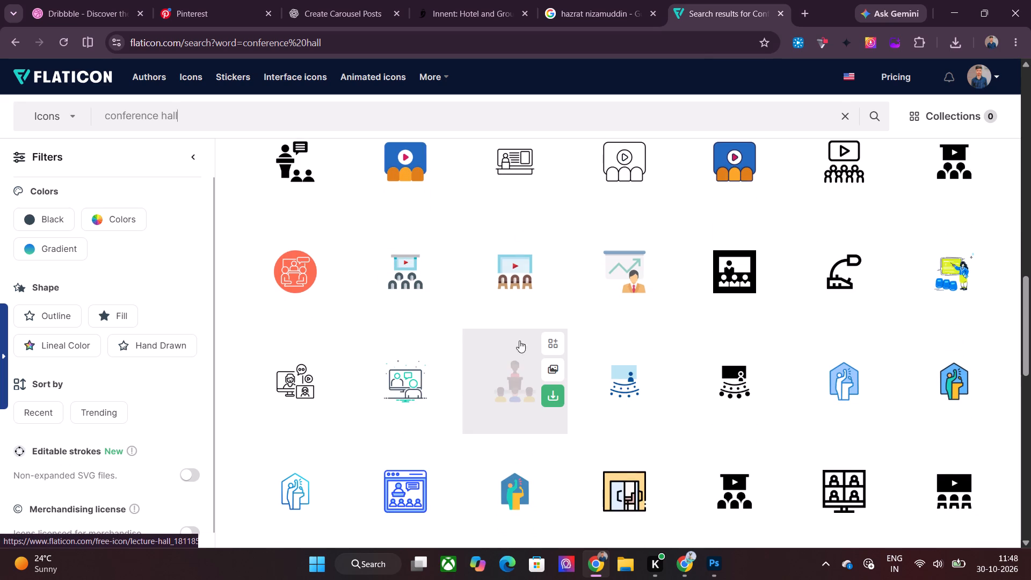
{"action": "scroll", "coordinate": [469, 337], "scroll_direction": "up", "scroll_amount": 5}
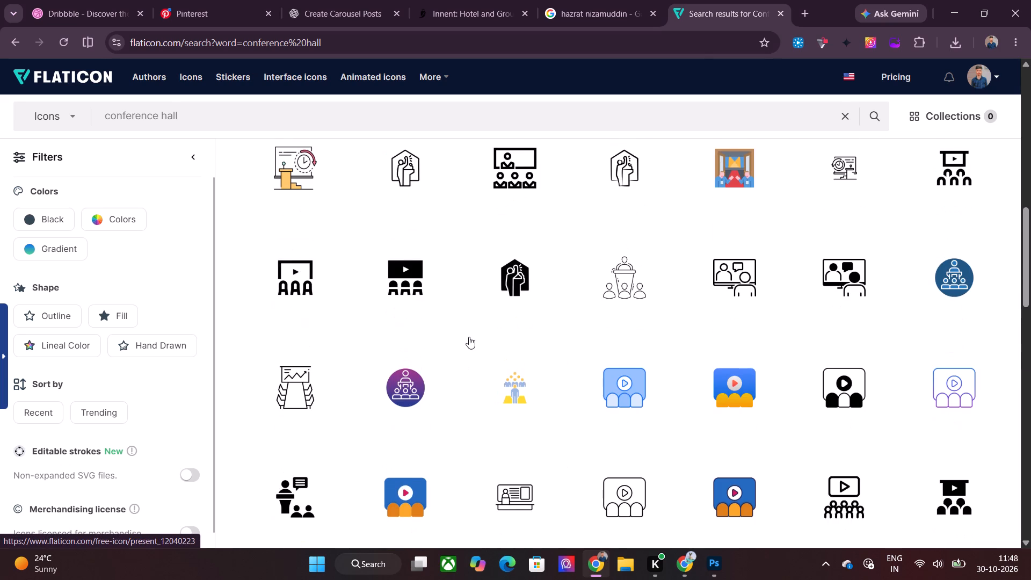
{"action": "scroll", "coordinate": [277, 399], "scroll_direction": "down", "scroll_amount": 1}
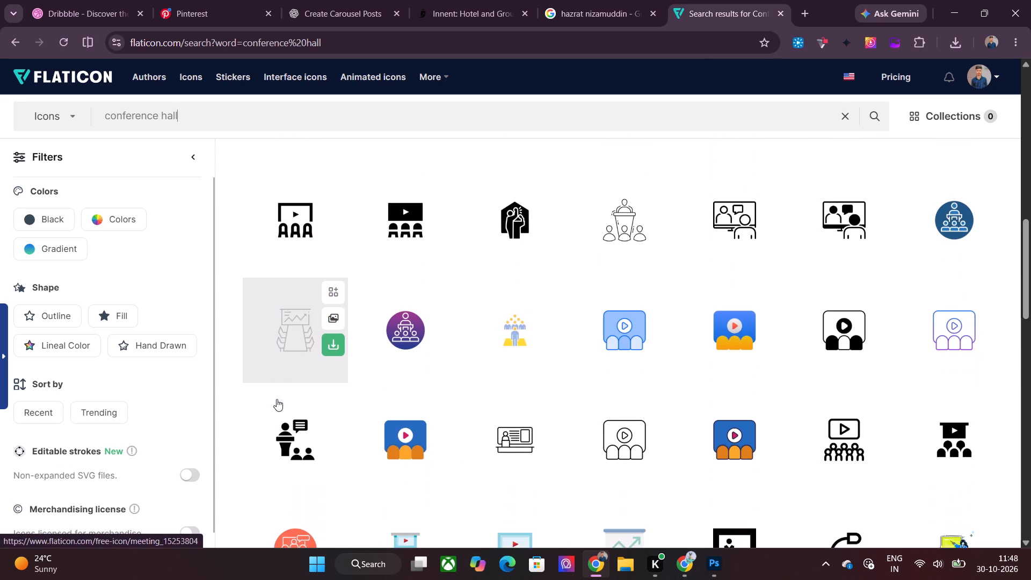
{"action": "left_click", "coordinate": [284, 417]}
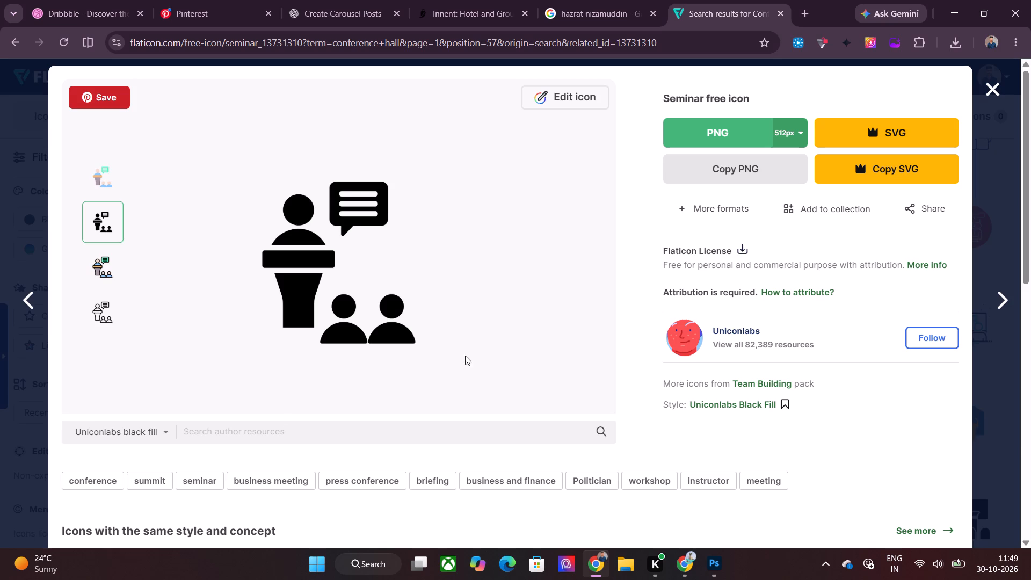
{"action": "left_click", "coordinate": [749, 121]}
{"action": "left_click", "coordinate": [774, 325]}
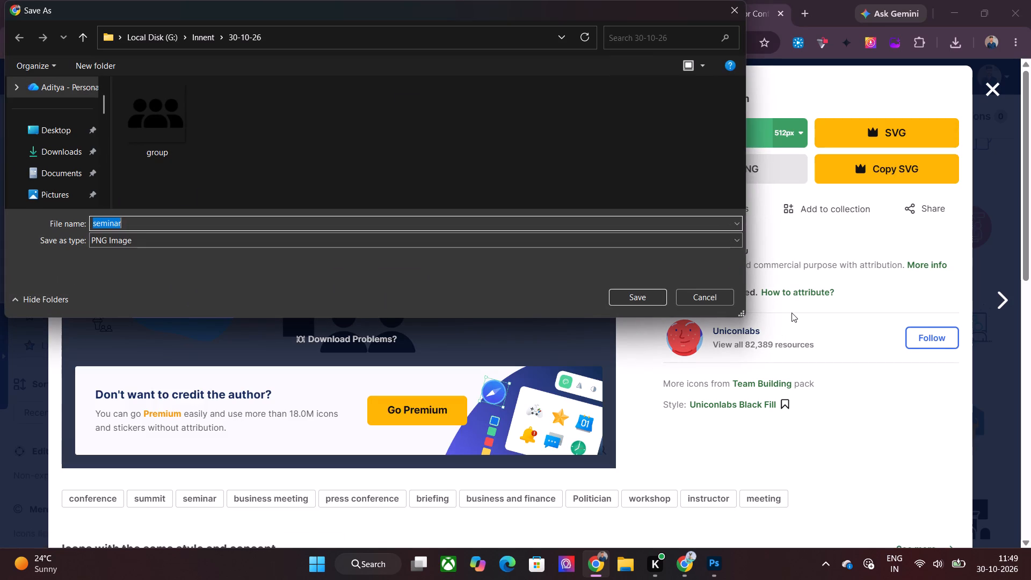
{"action": "left_click", "coordinate": [638, 300]}
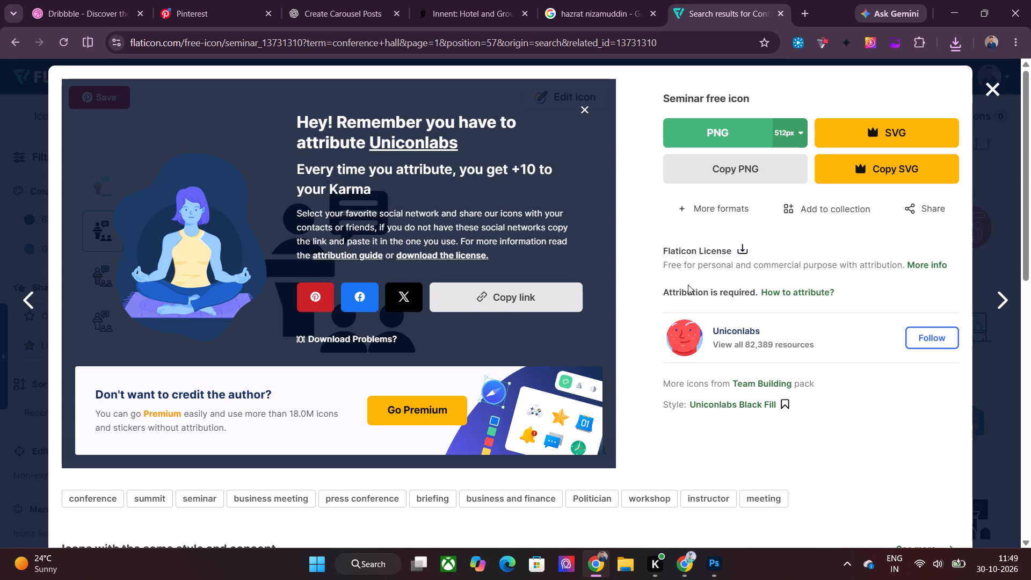
Open seminar.png in Photoshop, copy its icon layer and paste it into the Untitled-1 poster.
{"action": "left_click", "coordinate": [711, 553]}
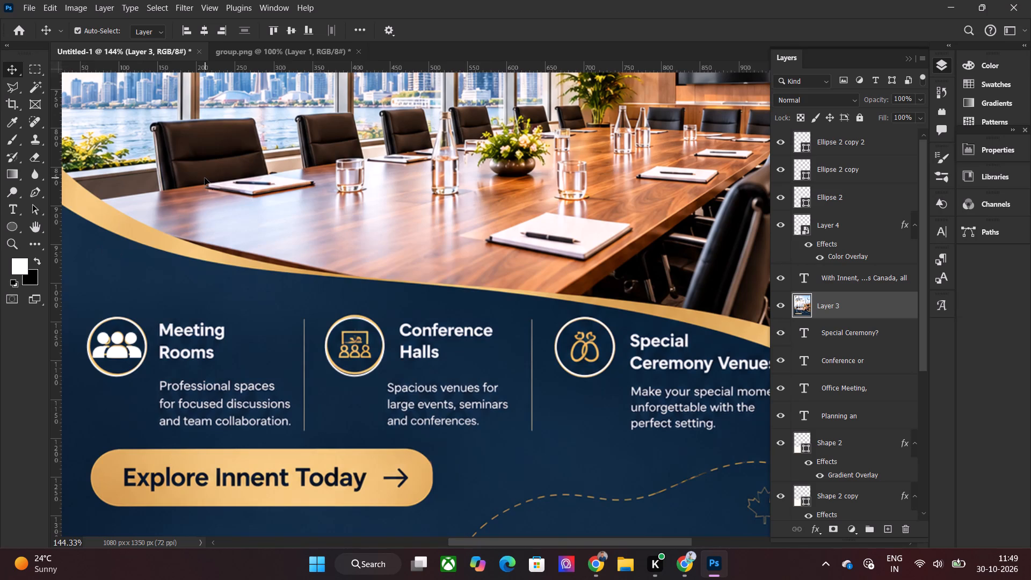
{"action": "key", "text": "ctrl+o"}
{"action": "triple_click", "coordinate": [221, 126]}
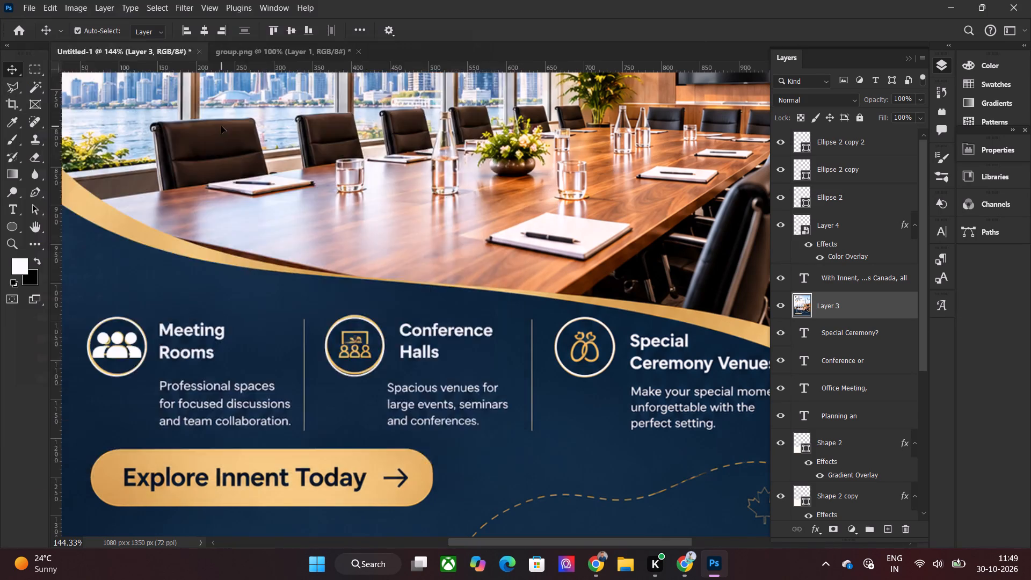
{"action": "left_click", "coordinate": [840, 148]}
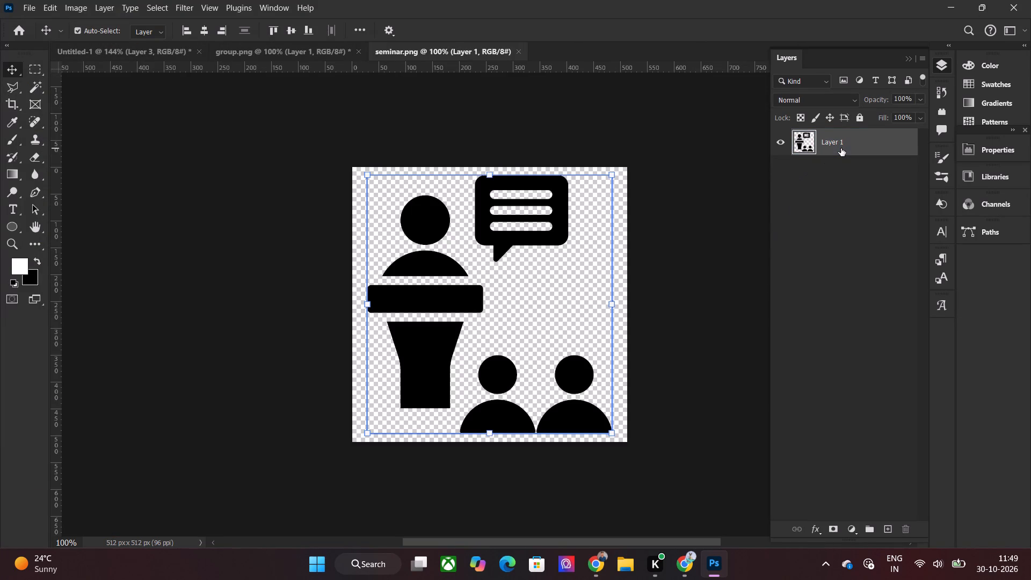
{"action": "key", "text": "ctrl+c"}
{"action": "left_click", "coordinate": [279, 45]}
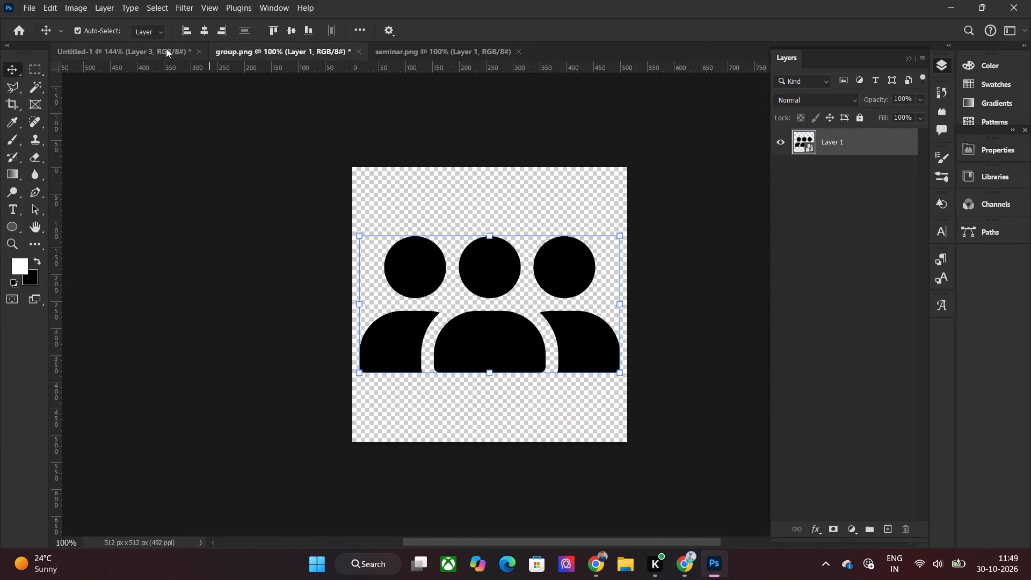
{"action": "left_click", "coordinate": [156, 48]}
{"action": "key", "text": "ctrl+v"}
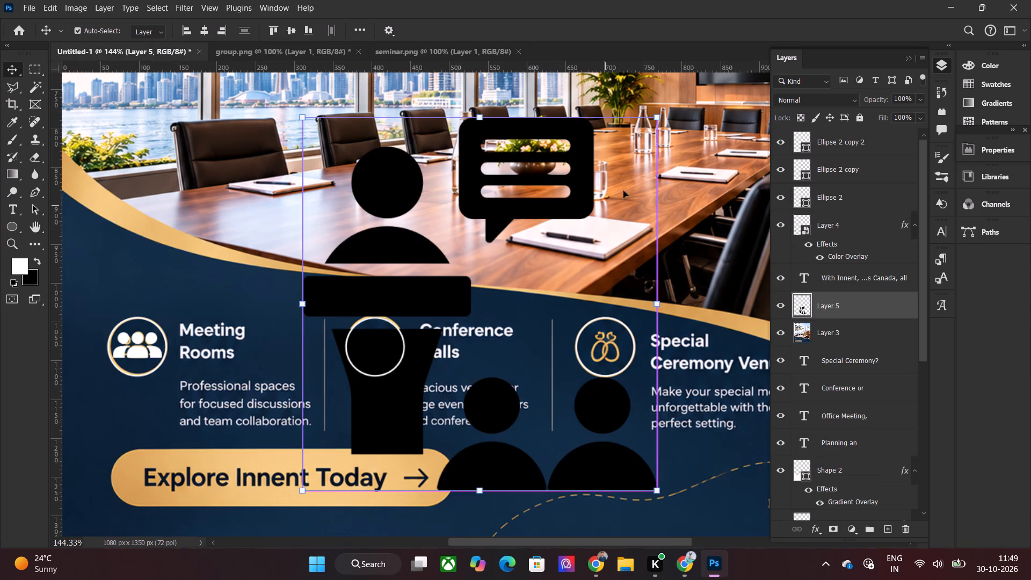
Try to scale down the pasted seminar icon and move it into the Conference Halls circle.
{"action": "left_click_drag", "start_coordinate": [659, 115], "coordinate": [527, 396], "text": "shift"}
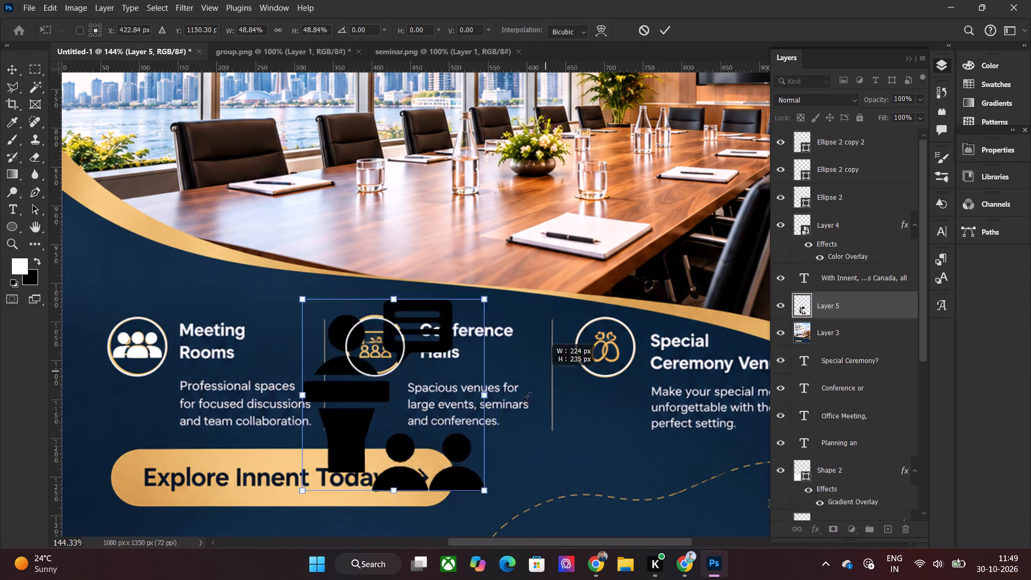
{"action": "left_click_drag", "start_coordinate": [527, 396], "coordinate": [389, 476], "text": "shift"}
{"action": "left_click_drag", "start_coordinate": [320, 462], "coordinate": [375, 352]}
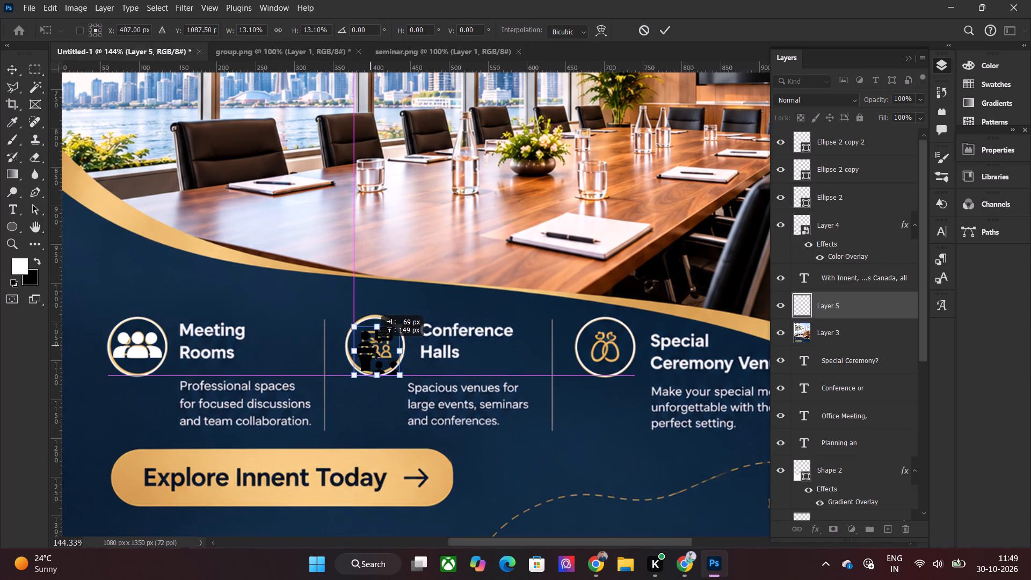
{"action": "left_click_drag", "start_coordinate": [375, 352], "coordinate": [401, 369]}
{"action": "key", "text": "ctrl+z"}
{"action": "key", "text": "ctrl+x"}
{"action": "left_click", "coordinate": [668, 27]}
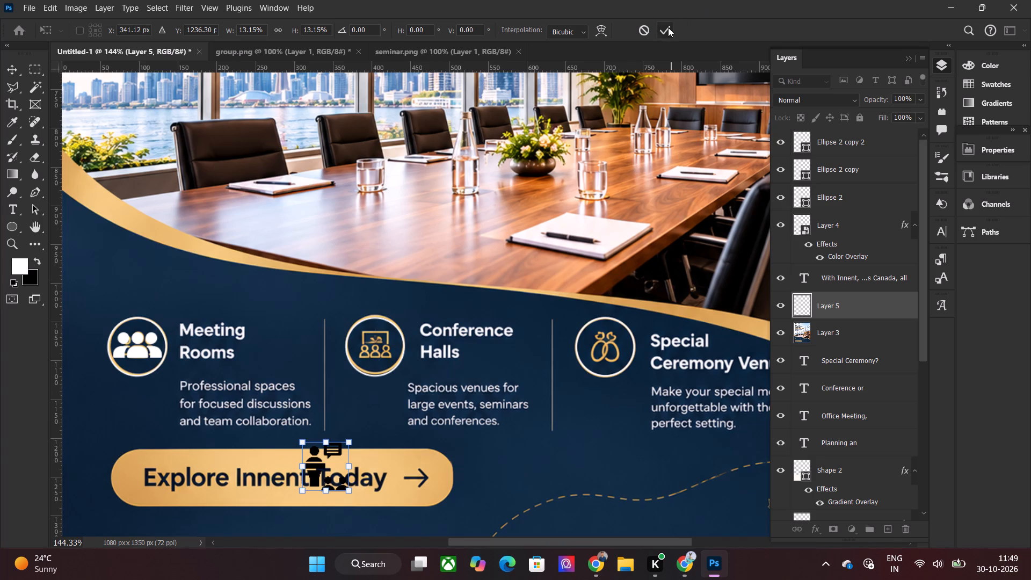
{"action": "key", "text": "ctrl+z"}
Convert the pasted seminar icon layer to a smart object.
{"action": "right_click", "coordinate": [834, 302]}
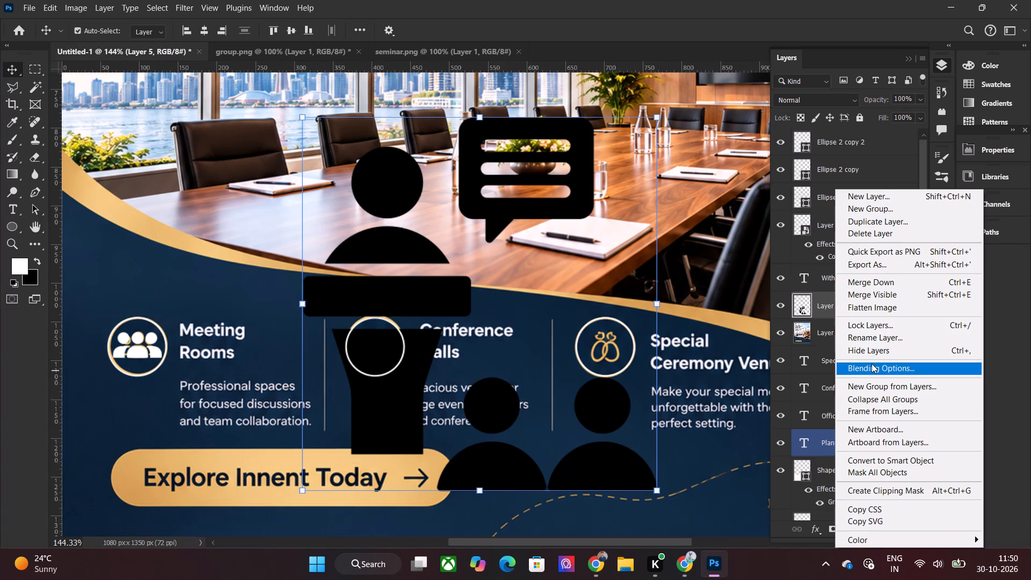
{"action": "left_click", "coordinate": [883, 457]}
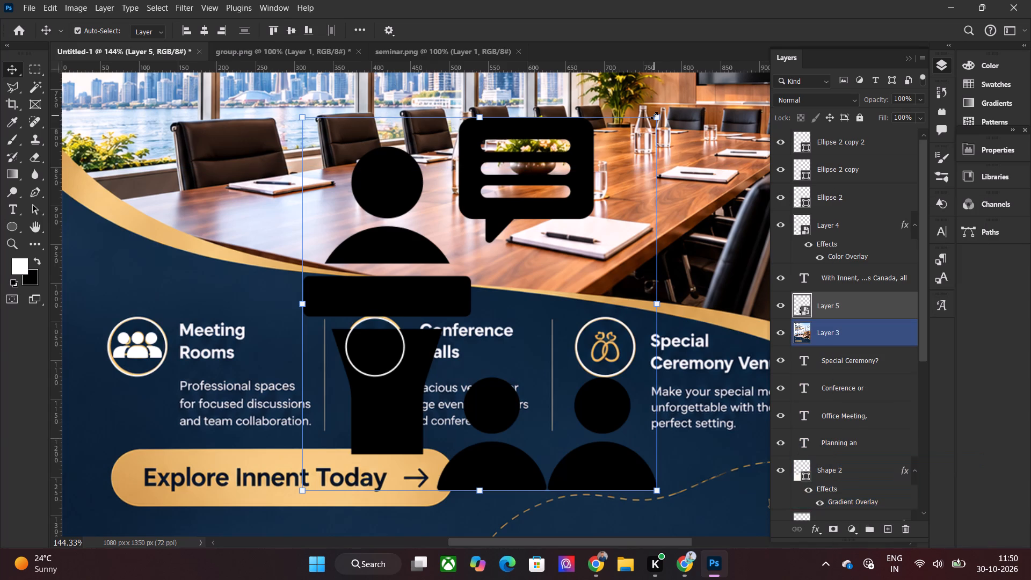
Scale the seminar icon down to about 10.4% and place it inside the Conference Halls circle.
{"action": "left_click_drag", "start_coordinate": [654, 115], "coordinate": [397, 461], "text": "shift"}
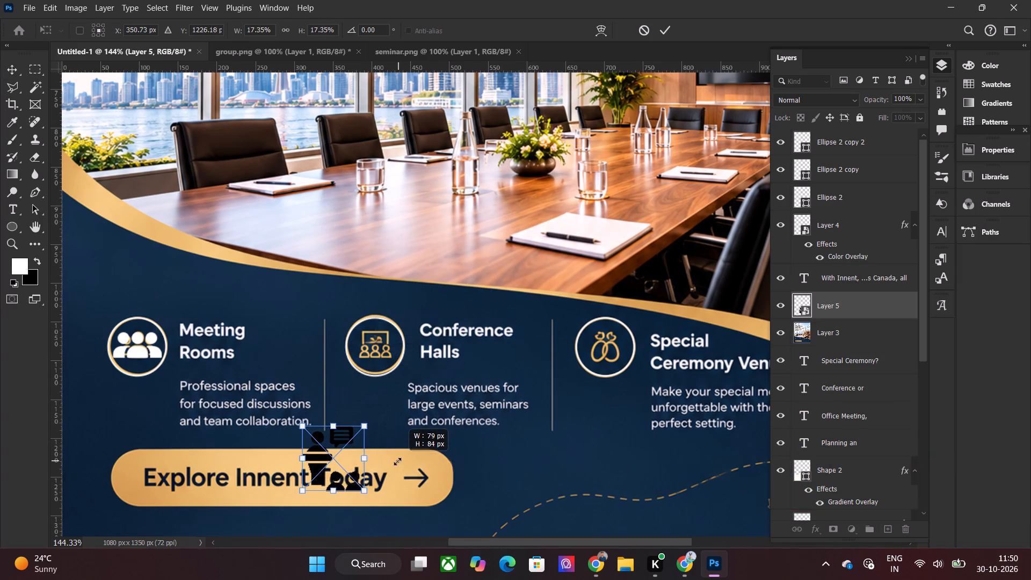
{"action": "left_click_drag", "start_coordinate": [397, 461], "coordinate": [390, 467], "text": "shift"}
{"action": "left_click_drag", "start_coordinate": [315, 462], "coordinate": [320, 462]}
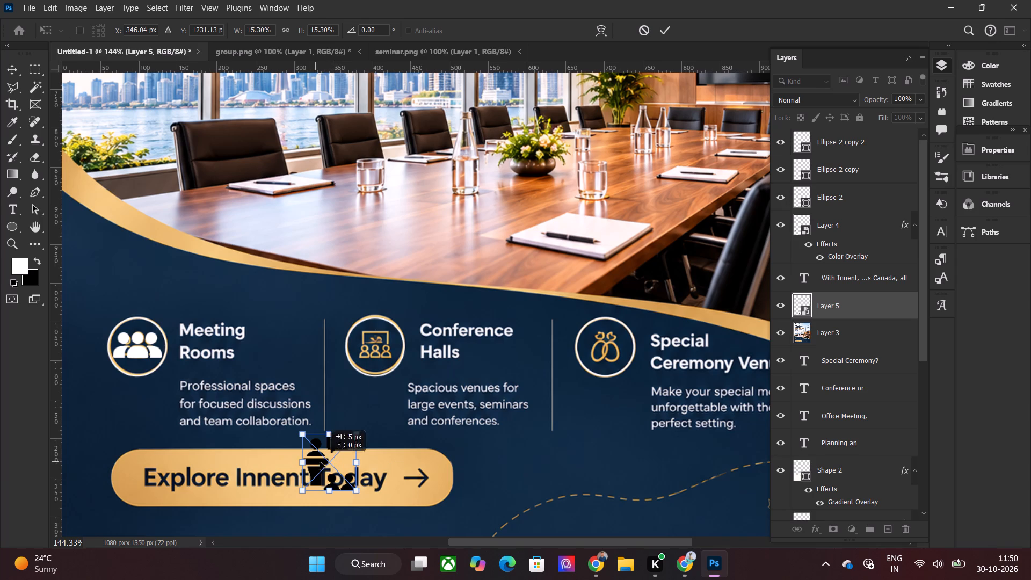
{"action": "left_click_drag", "start_coordinate": [320, 462], "coordinate": [367, 344]}
{"action": "left_click_drag", "start_coordinate": [408, 315], "coordinate": [404, 318], "text": "shift"}
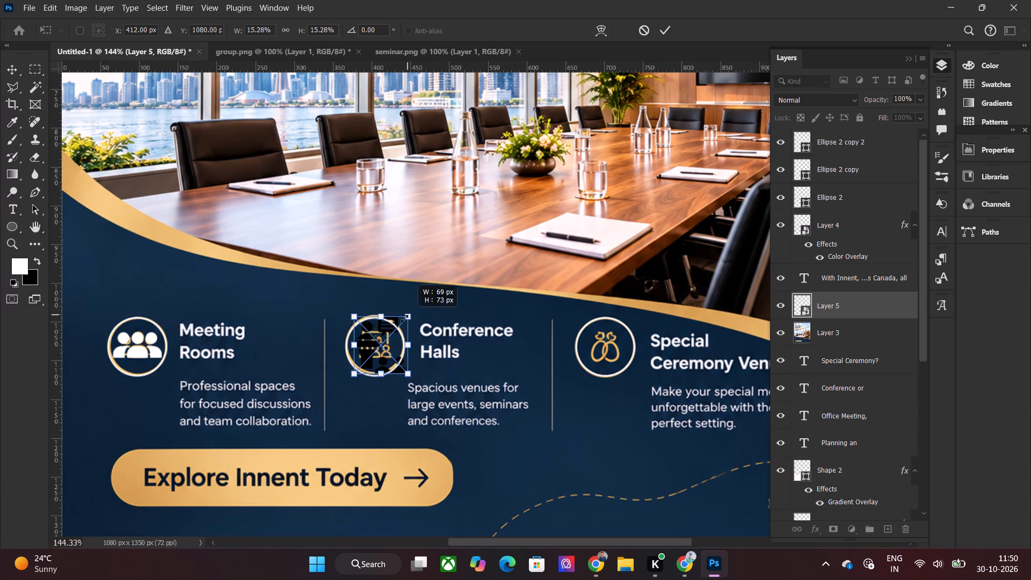
{"action": "left_click_drag", "start_coordinate": [404, 318], "coordinate": [388, 331], "text": "shift"}
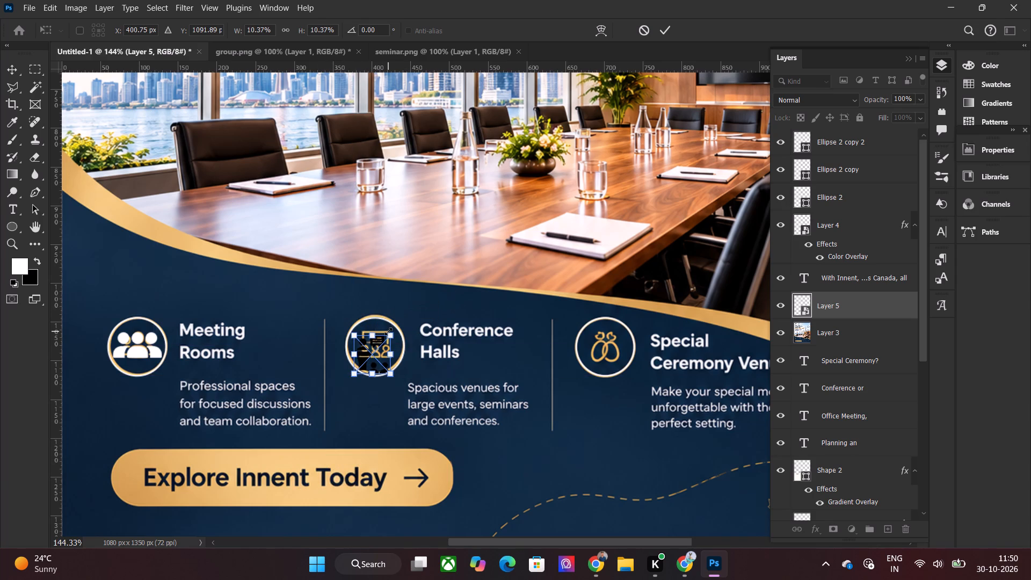
Nudge the seminar icon up and right to centre it in the Conference Halls circle at about X 404, Y 1081 px.
{"action": "key", "text": "Right"}
{"action": "key", "text": "Up"}
{"action": "key", "text": "Up"}
{"action": "key", "text": "Up"}
{"action": "key", "text": "Up"}
{"action": "key", "text": "Up"}
{"action": "key", "text": "Up"}
{"action": "key", "text": "Up"}
{"action": "key", "text": "Up"}
{"action": "key", "text": "Up"}
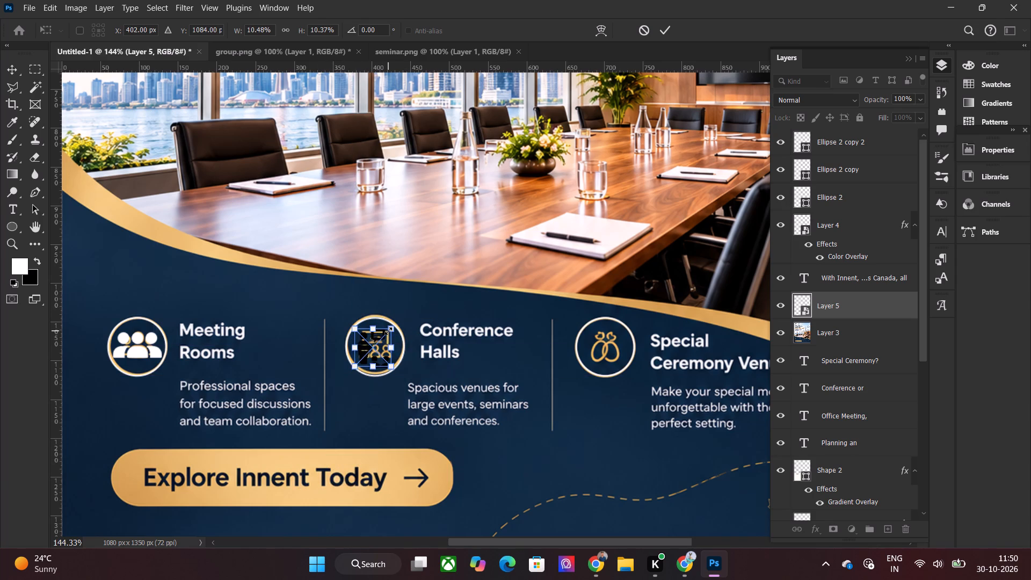
{"action": "key", "text": "Right"}
{"action": "key", "text": "Up"}
{"action": "key", "text": "Up"}
{"action": "key", "text": "Right"}
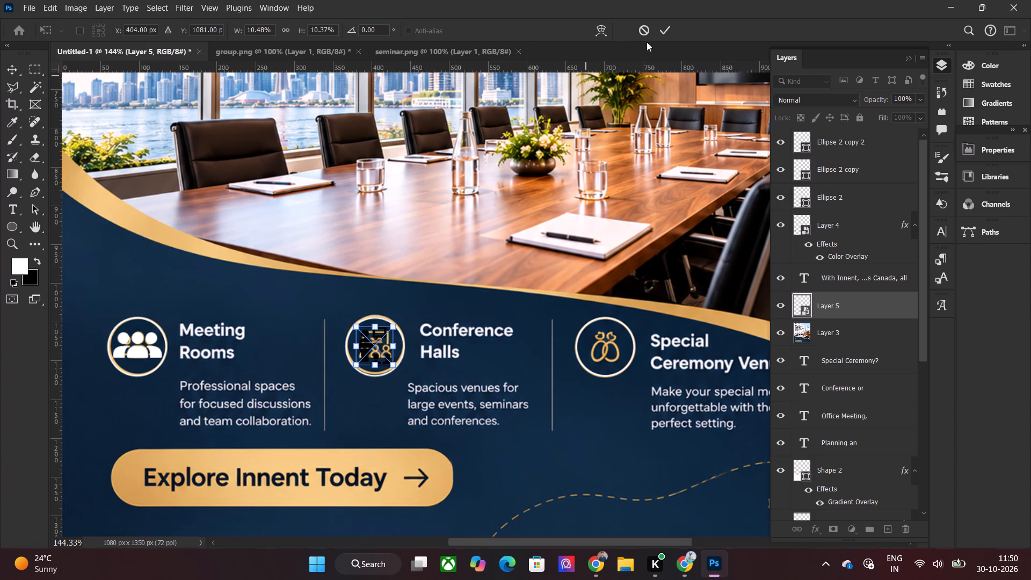
{"action": "left_click", "coordinate": [664, 28]}
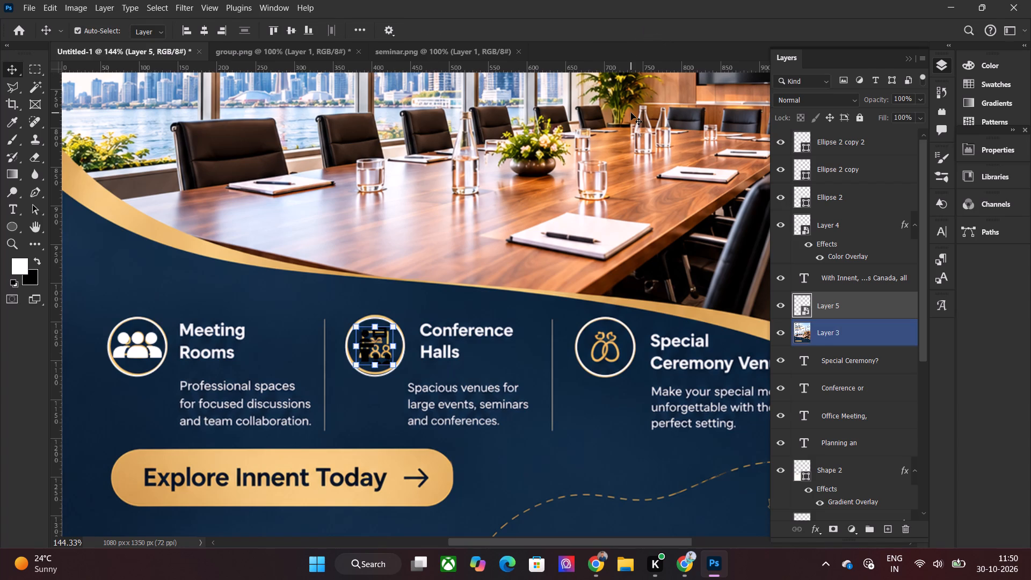
Apply a white Color Overlay in Normal blend mode at 100% opacity to the seminar icon layer.
{"action": "right_click", "coordinate": [856, 303]}
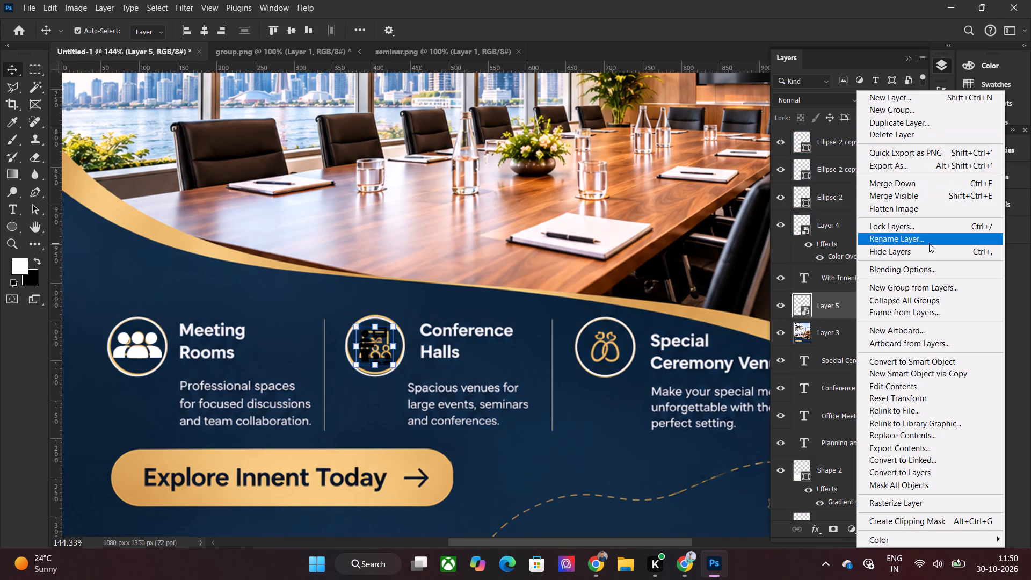
{"action": "left_click", "coordinate": [921, 267]}
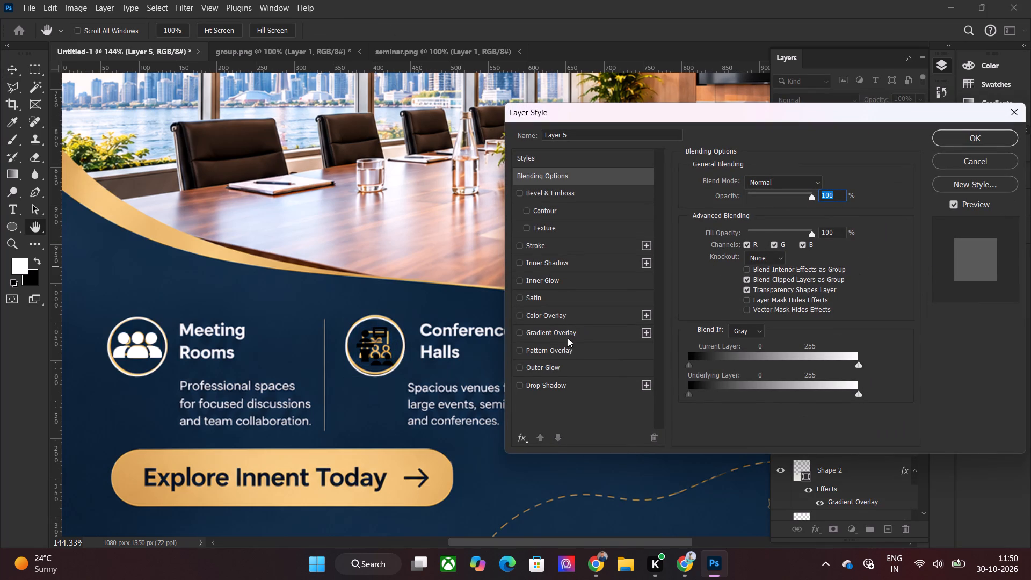
{"action": "left_click", "coordinate": [578, 312]}
{"action": "left_click", "coordinate": [969, 134]}
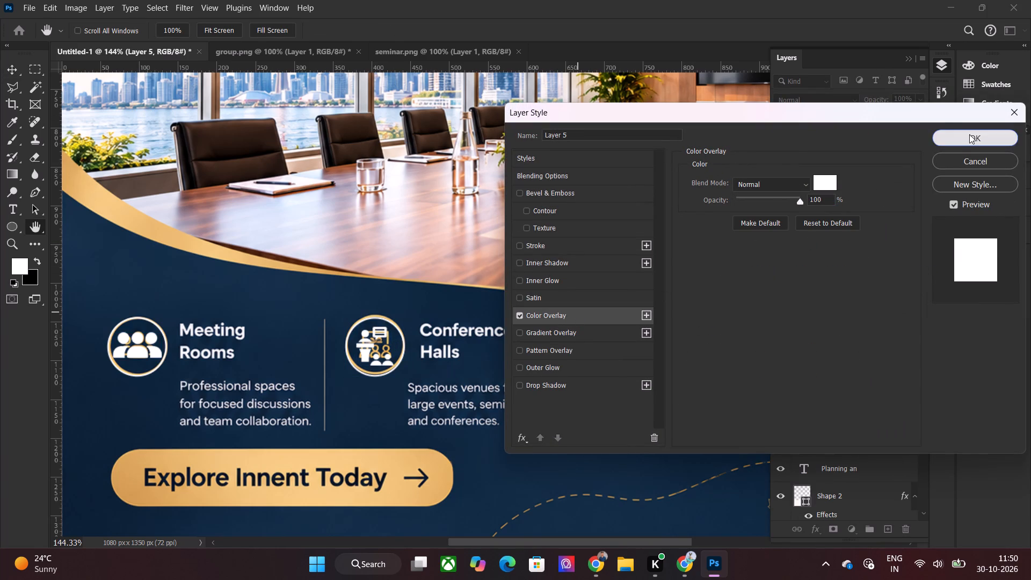
{"action": "left_click", "coordinate": [427, 338]}
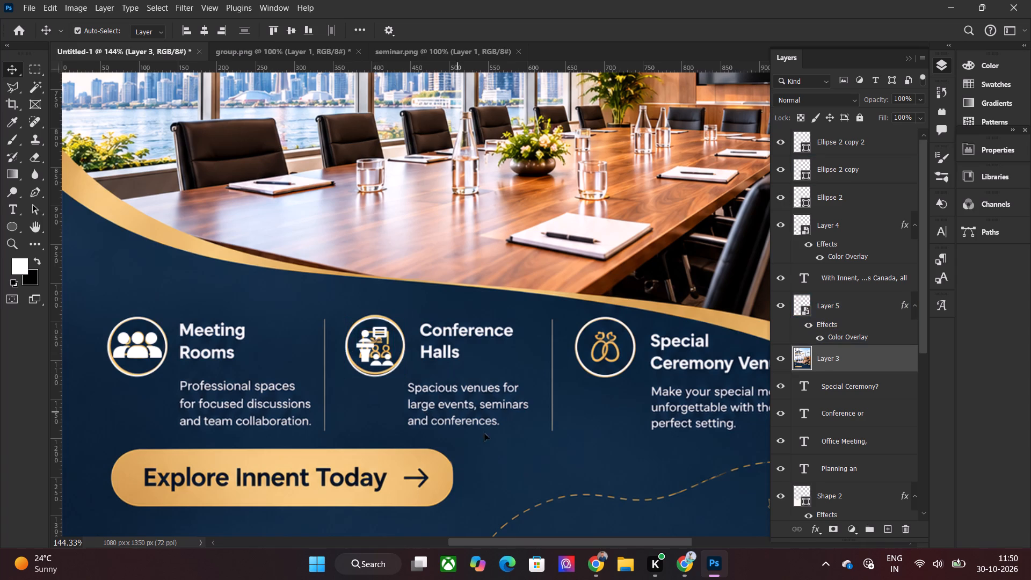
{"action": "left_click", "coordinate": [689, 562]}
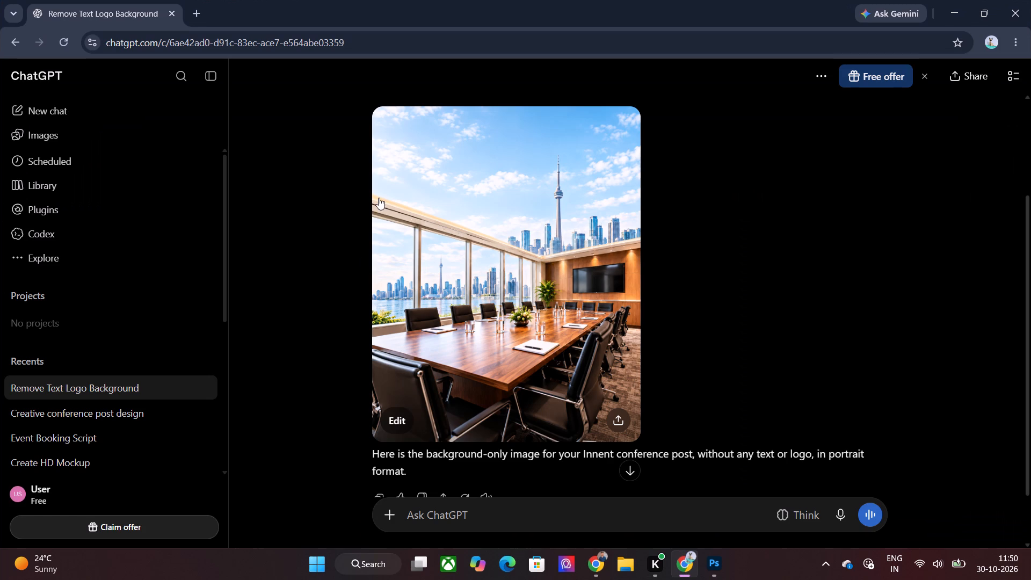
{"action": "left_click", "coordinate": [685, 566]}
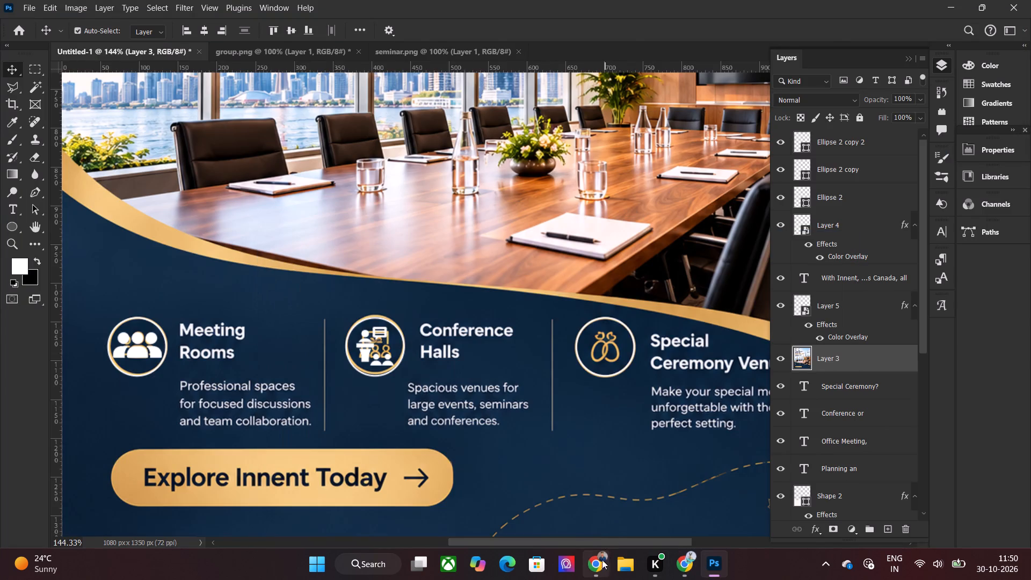
Switch to Chrome and search Flaticon icons for "ceremony".
{"action": "left_click", "coordinate": [601, 562]}
{"action": "left_click", "coordinate": [999, 97]}
{"action": "triple_click", "coordinate": [358, 116]}
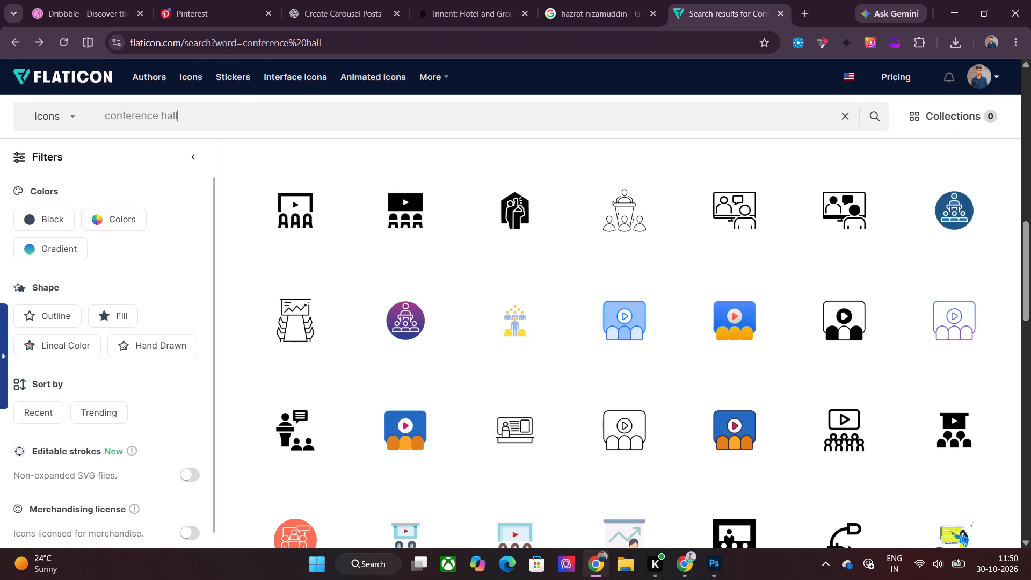
{"action": "type", "text": "ceremony"}
{"action": "key", "text": "Return"}
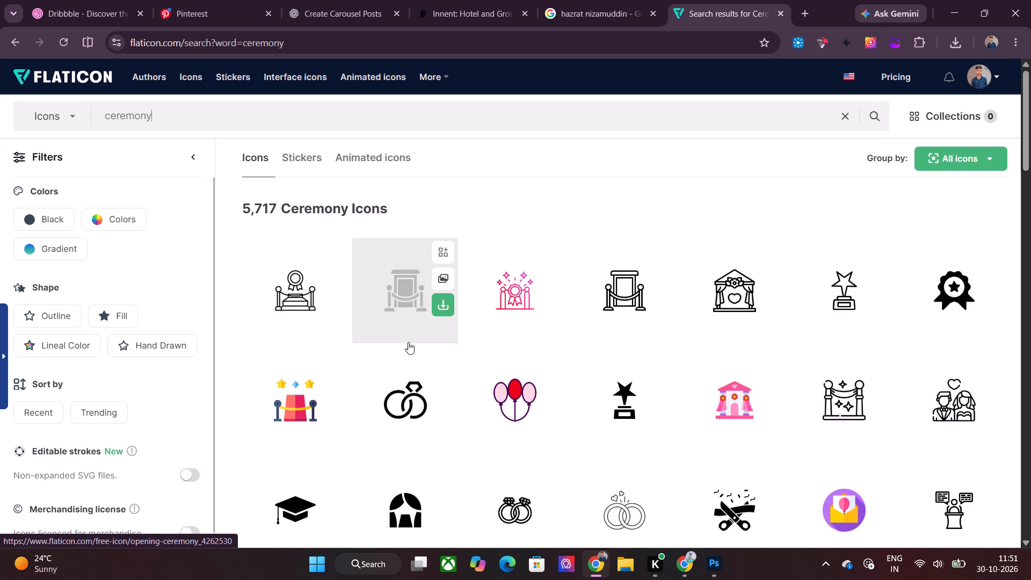
Download the free Dreamstale Wedding Ring icon as a 512 px PNG, saved as wedding-ring in the 30-10-26 folder.
{"action": "left_click", "coordinate": [408, 378]}
{"action": "left_click", "coordinate": [691, 127]}
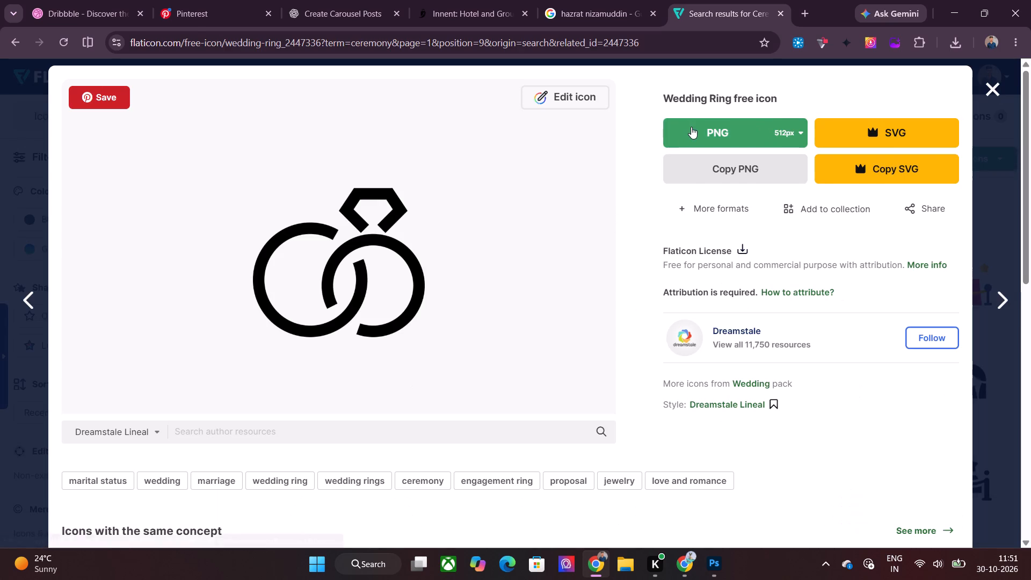
{"action": "left_click", "coordinate": [729, 336]}
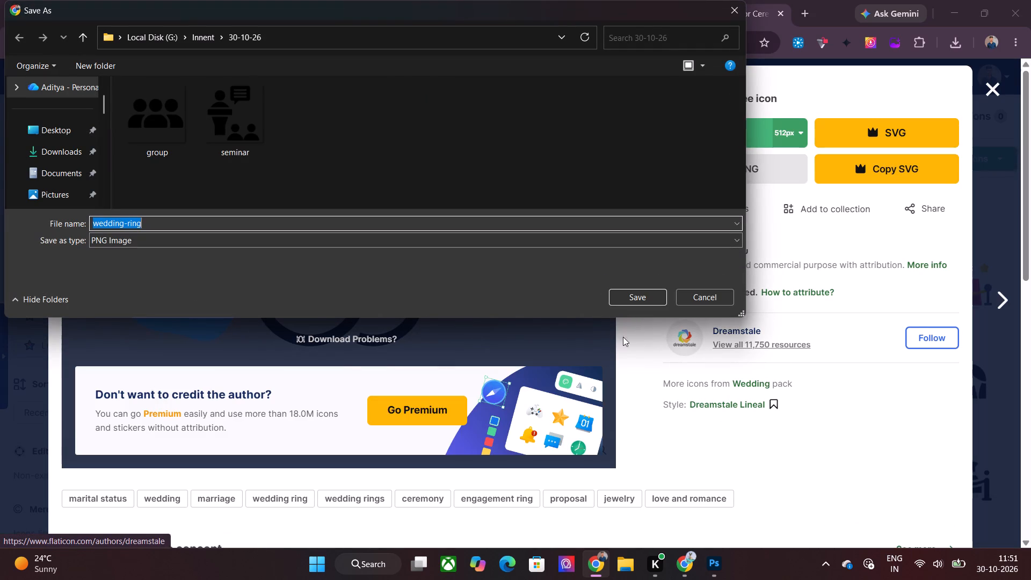
{"action": "left_click", "coordinate": [651, 296]}
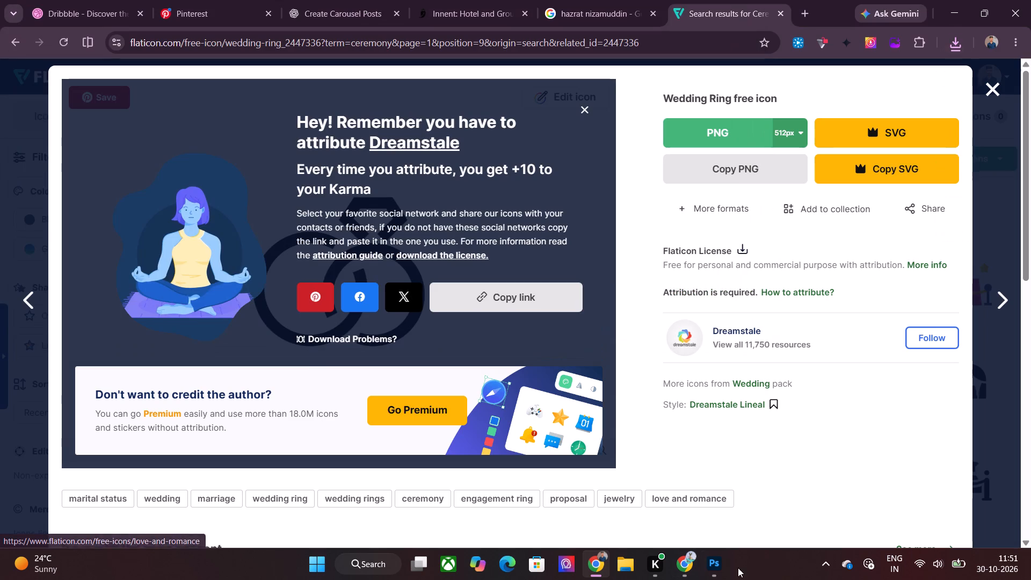
Switch to Photoshop and open the wedding-ring PNG as its own document.
{"action": "left_click", "coordinate": [715, 560]}
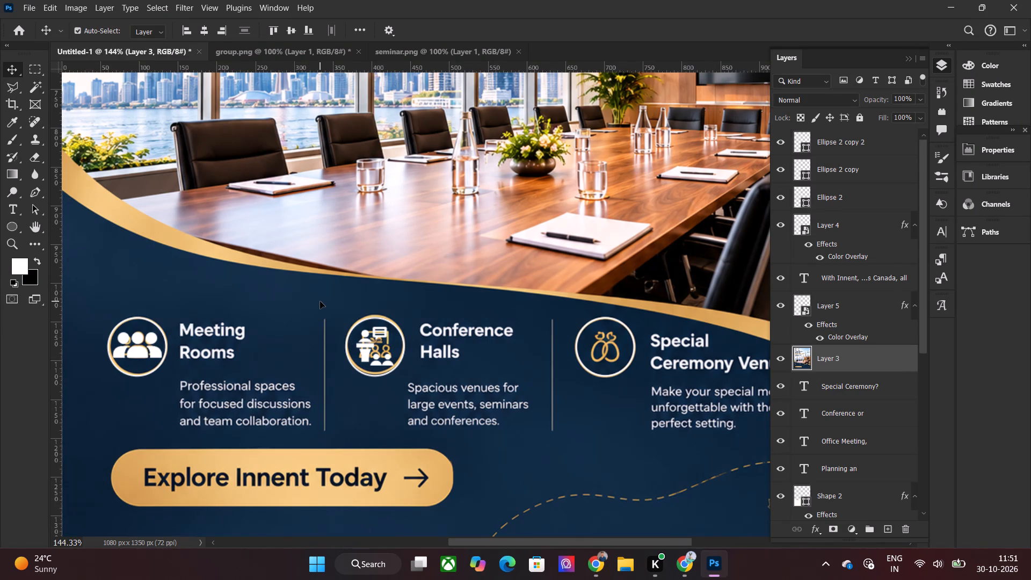
{"action": "key", "text": "ctrl+o"}
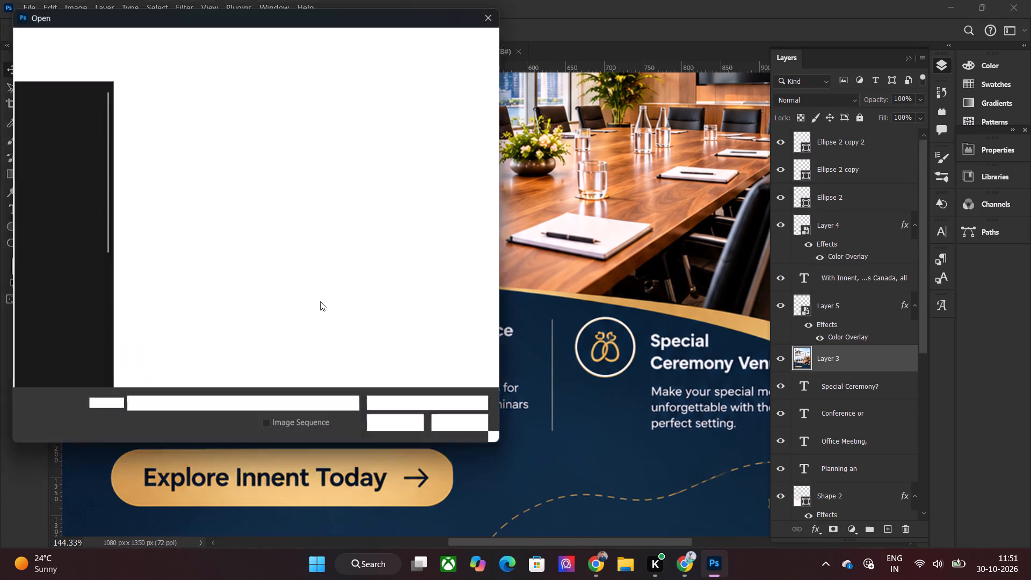
{"action": "double_click", "coordinate": [321, 140]}
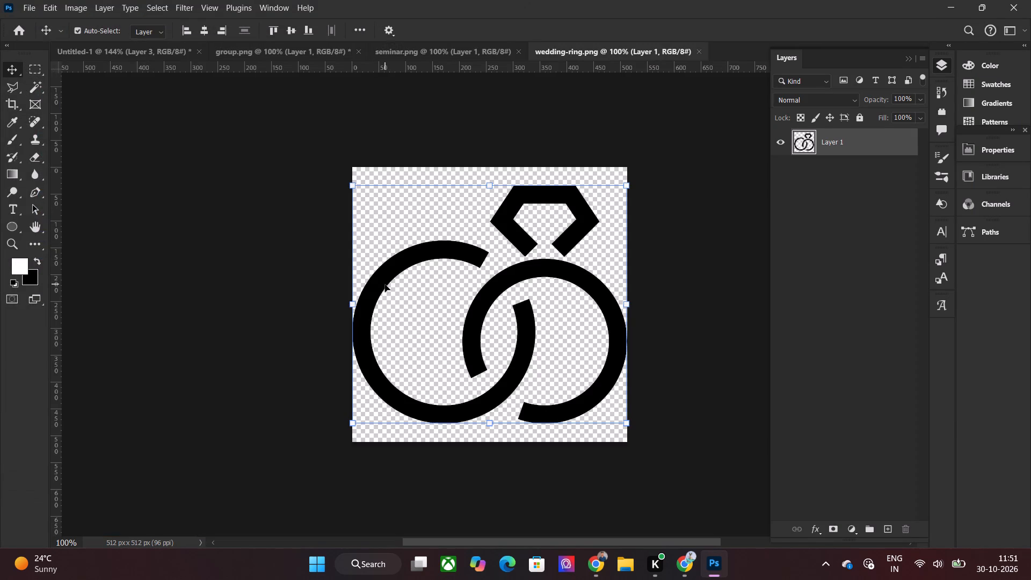
Convert the ring layer in wedding-ring.png to a smart object.
{"action": "key", "text": "ctrl+c"}
{"action": "right_click_drag", "start_coordinate": [878, 285], "coordinate": [1030, 579]}
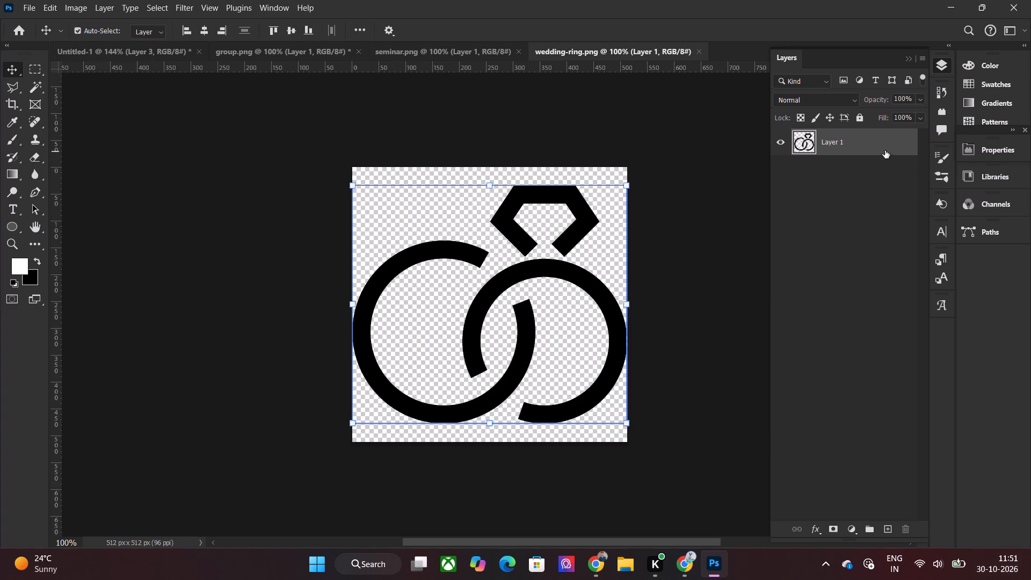
{"action": "right_click", "coordinate": [880, 146]}
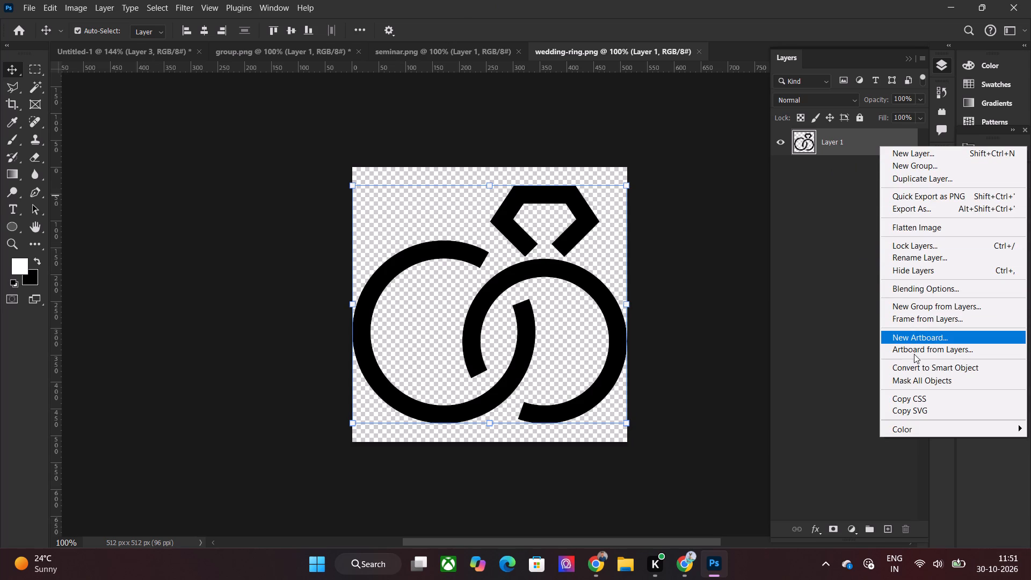
{"action": "left_click", "coordinate": [924, 368]}
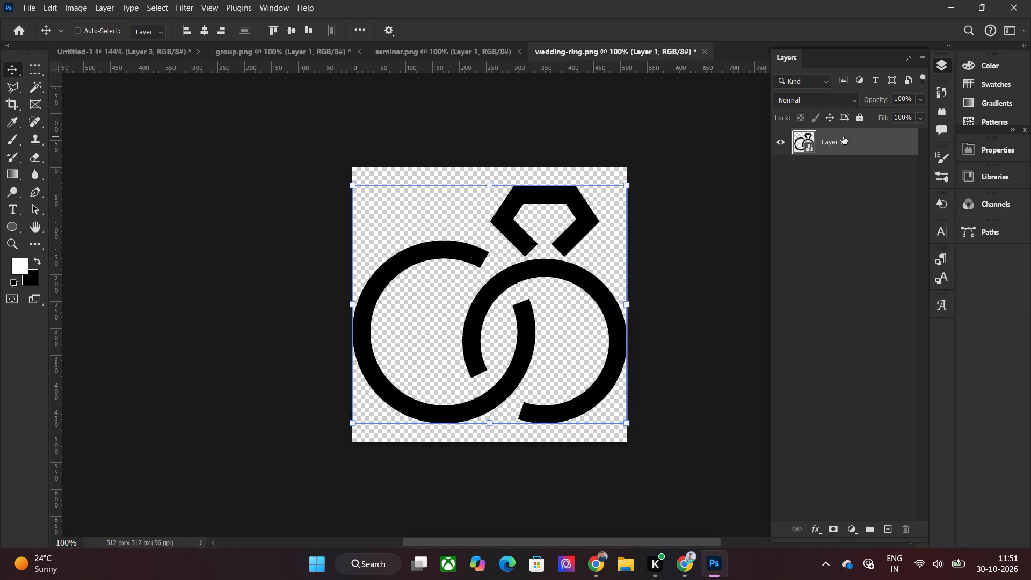
Copy the wedding ring smart object into the Untitled-1 poster document.
{"action": "key", "text": "ctrl+c"}
{"action": "left_click", "coordinate": [133, 56]}
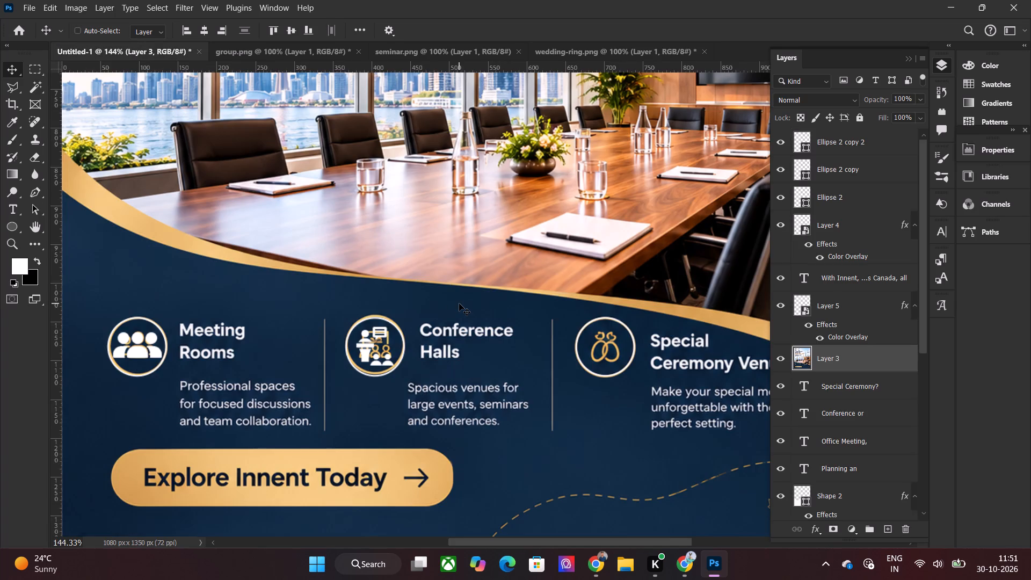
{"action": "key", "text": "ctrl+v"}
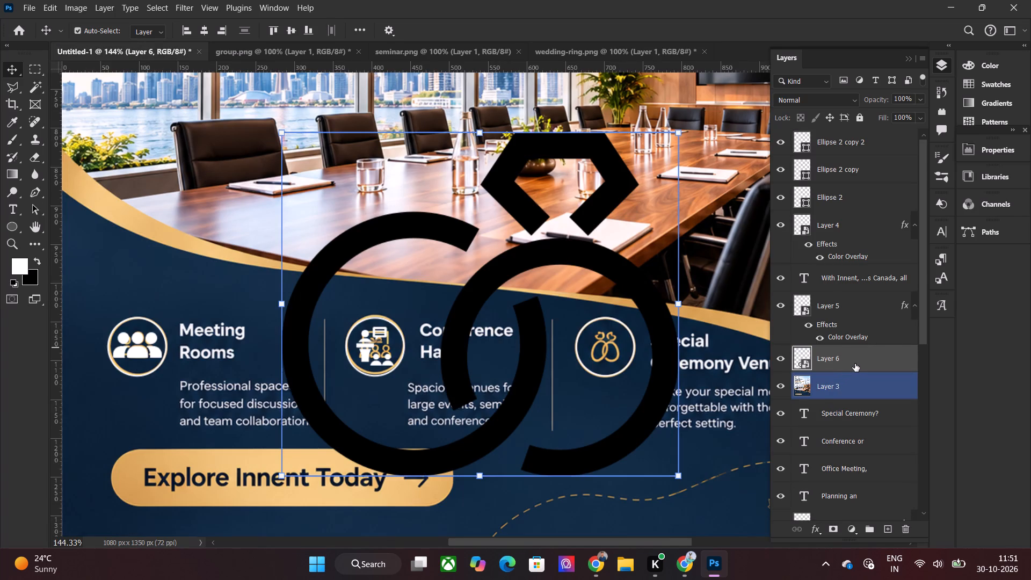
Apply a white Color Overlay to the pasted wedding ring icon layer.
{"action": "right_click", "coordinate": [855, 364]}
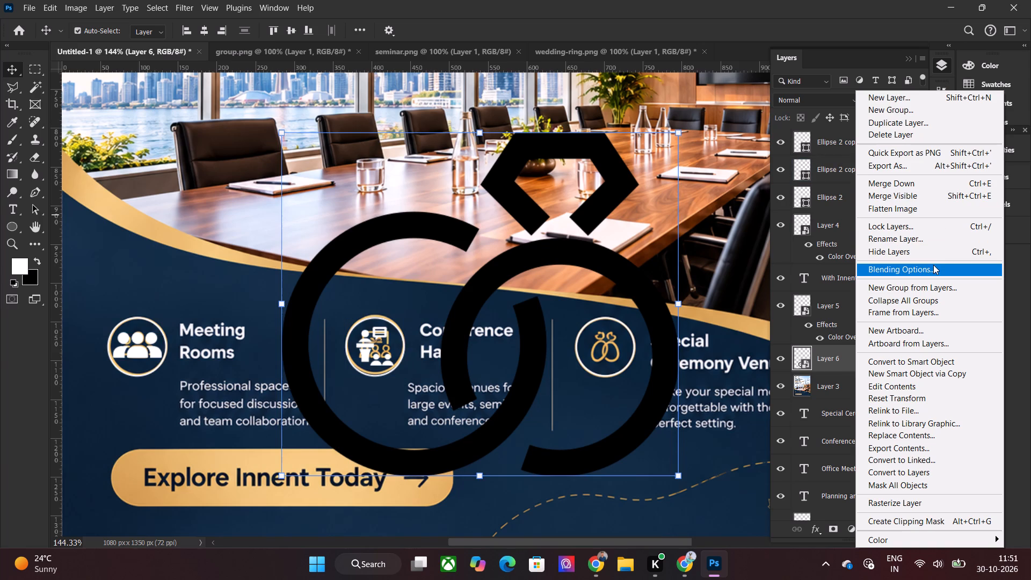
{"action": "left_click", "coordinate": [909, 269]}
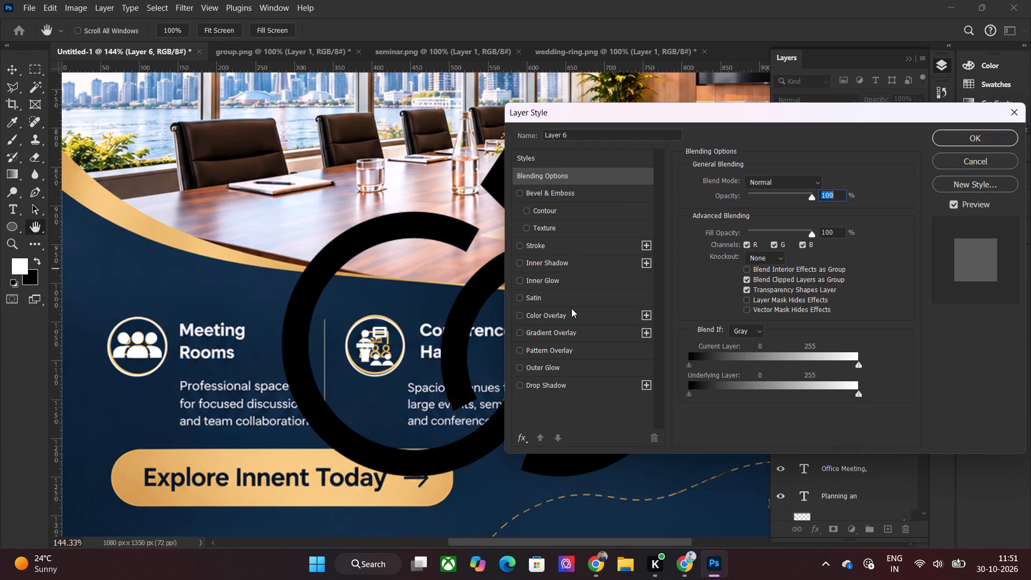
{"action": "left_click", "coordinate": [569, 321]}
{"action": "left_click", "coordinate": [946, 138]}
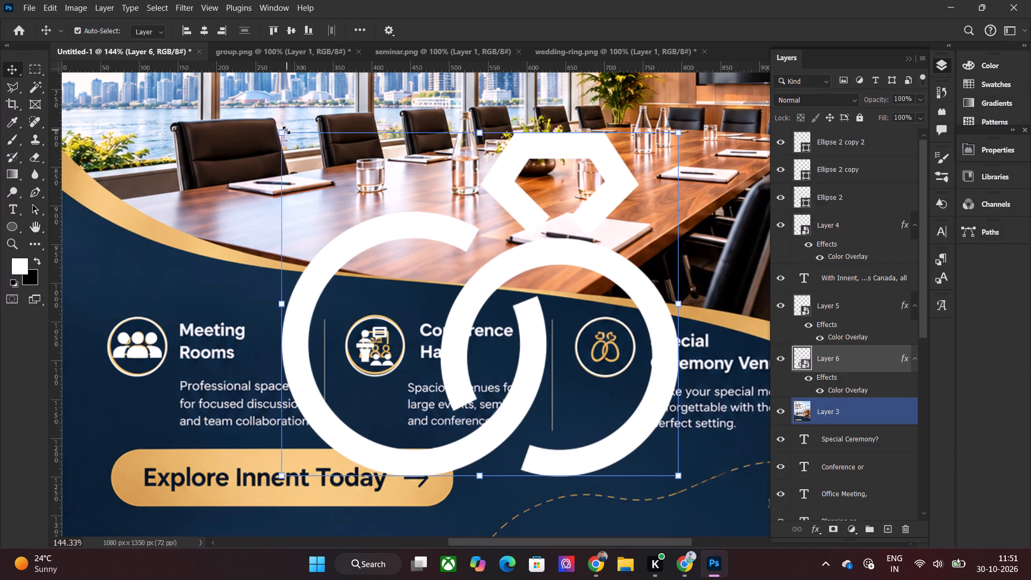
Scale the wedding ring icon to about 12% and place it in the Special Ceremony circle at about X 701, Y 1080 px.
{"action": "left_click_drag", "start_coordinate": [284, 130], "coordinate": [642, 447], "text": "shift"}
{"action": "left_click_drag", "start_coordinate": [661, 461], "coordinate": [633, 417]}
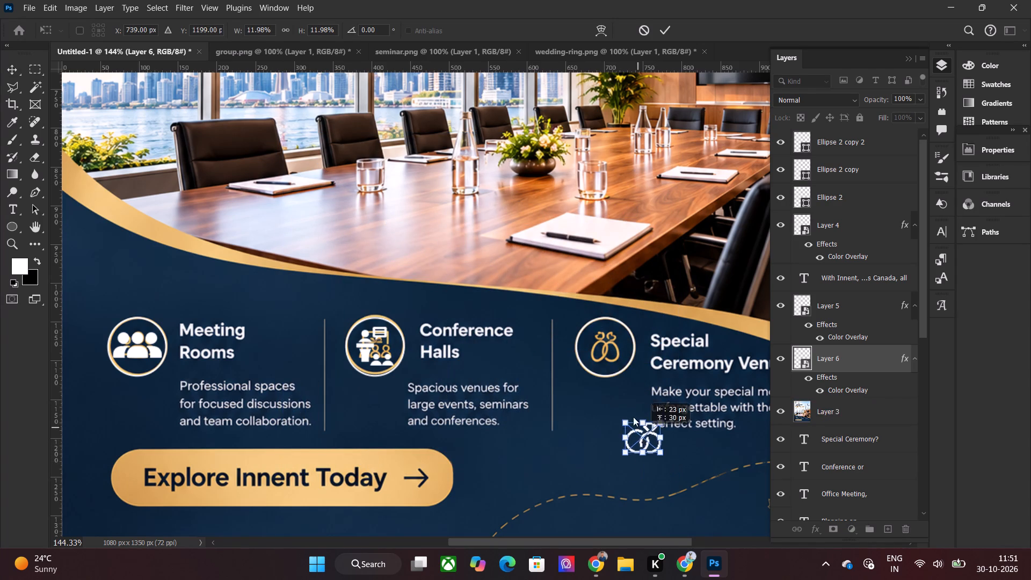
{"action": "left_click_drag", "start_coordinate": [633, 417], "coordinate": [606, 344]}
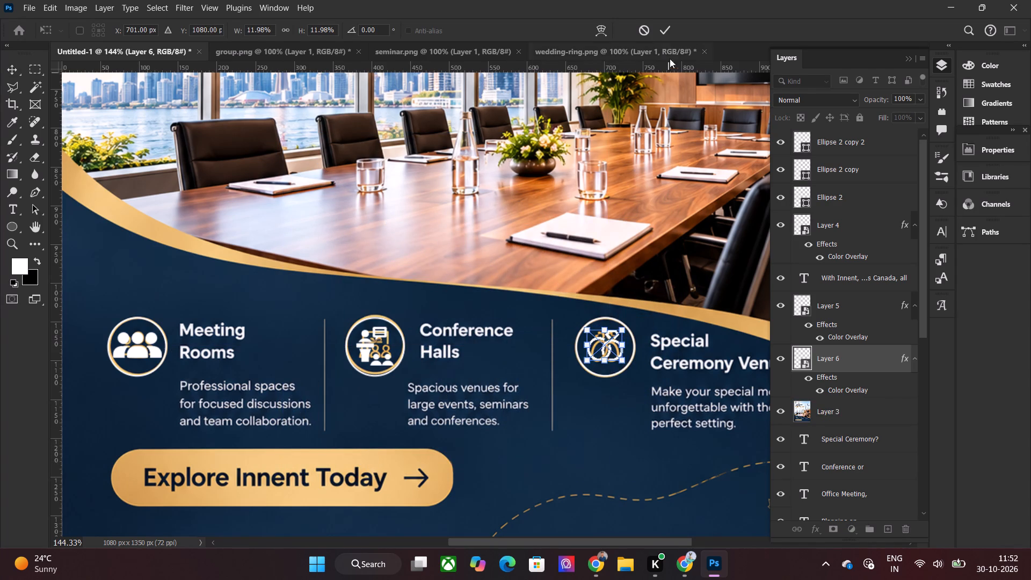
{"action": "left_click", "coordinate": [661, 22]}
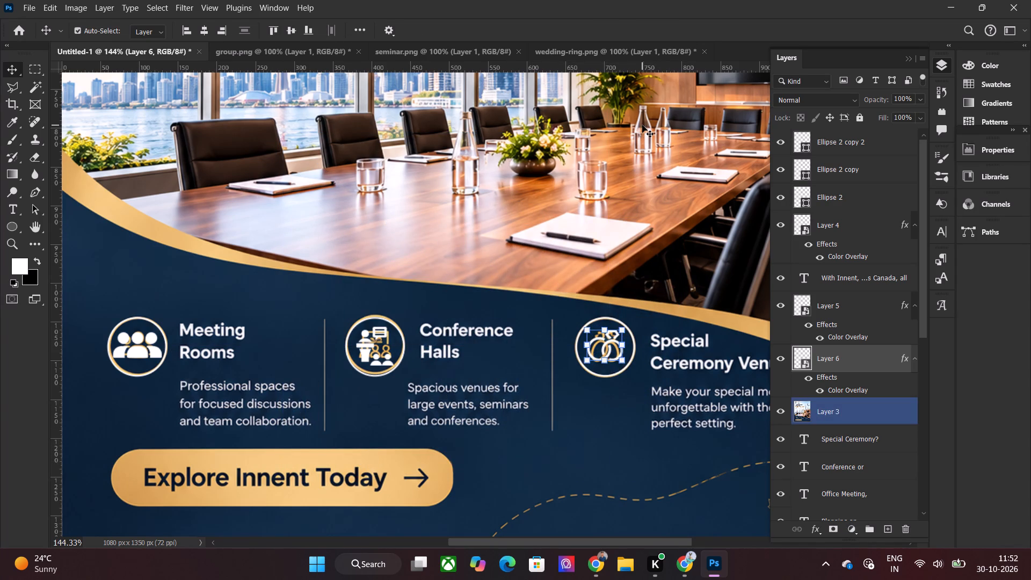
Nudge the wedding ring icon slightly left and down to centre it in the Special Ceremony circle, then deselect it.
{"action": "key", "text": "Down"}
{"action": "key", "text": "Left"}
{"action": "key", "text": "Left"}
{"action": "key", "text": "Up"}
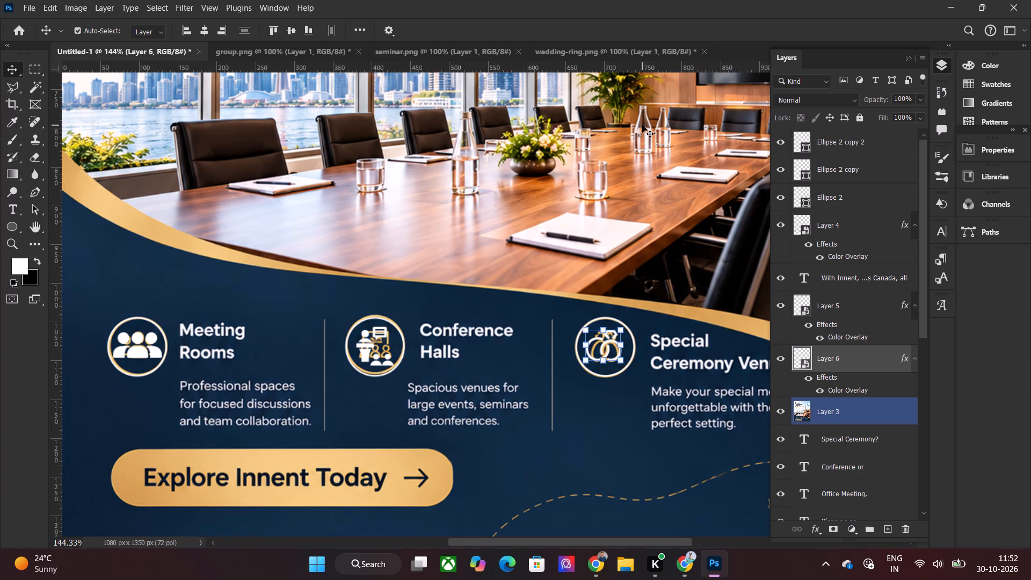
{"action": "key", "text": "Right"}
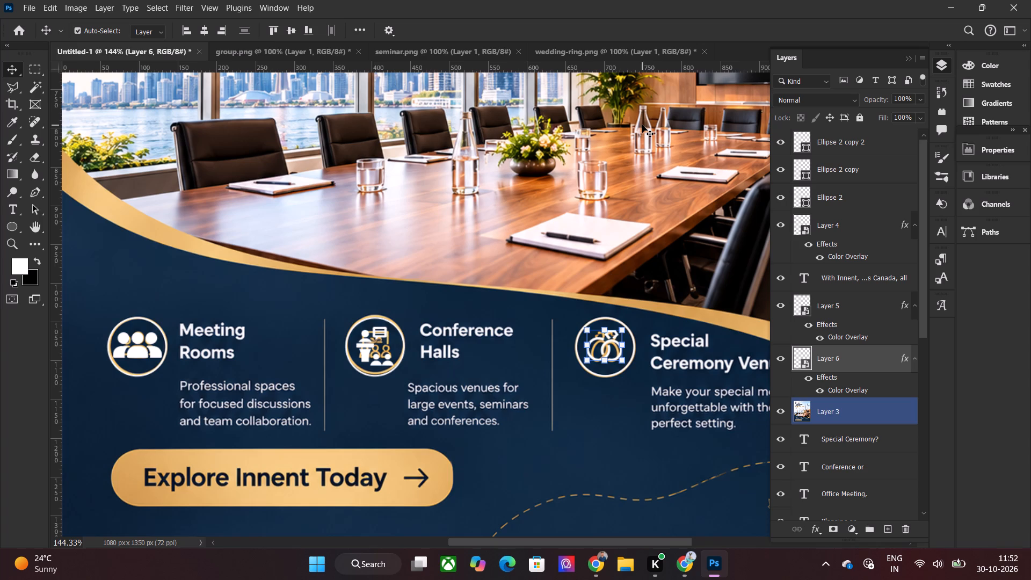
{"action": "key", "text": "Down"}
{"action": "key", "text": "Right"}
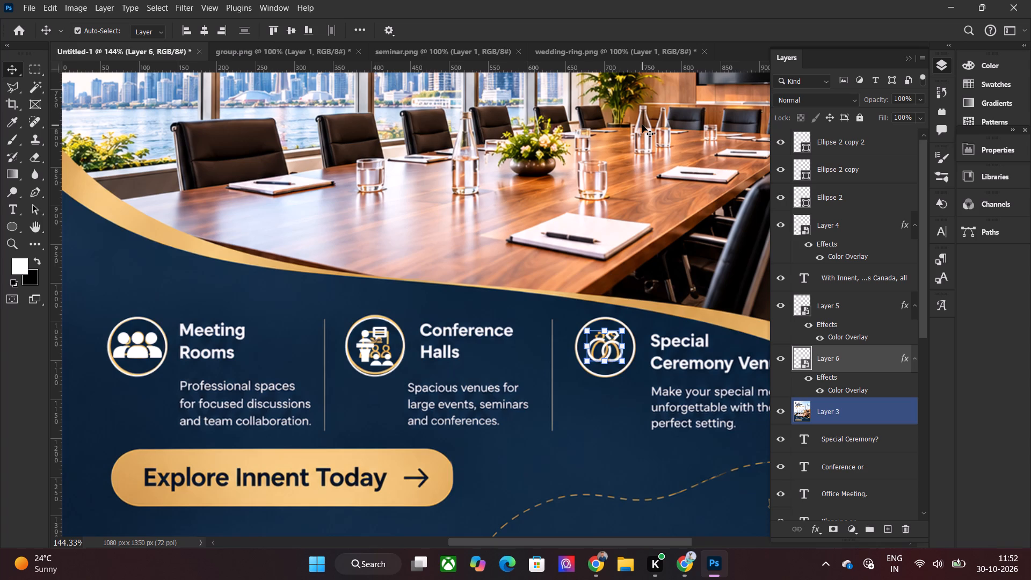
{"action": "key", "text": "Left"}
{"action": "key", "text": "Down"}
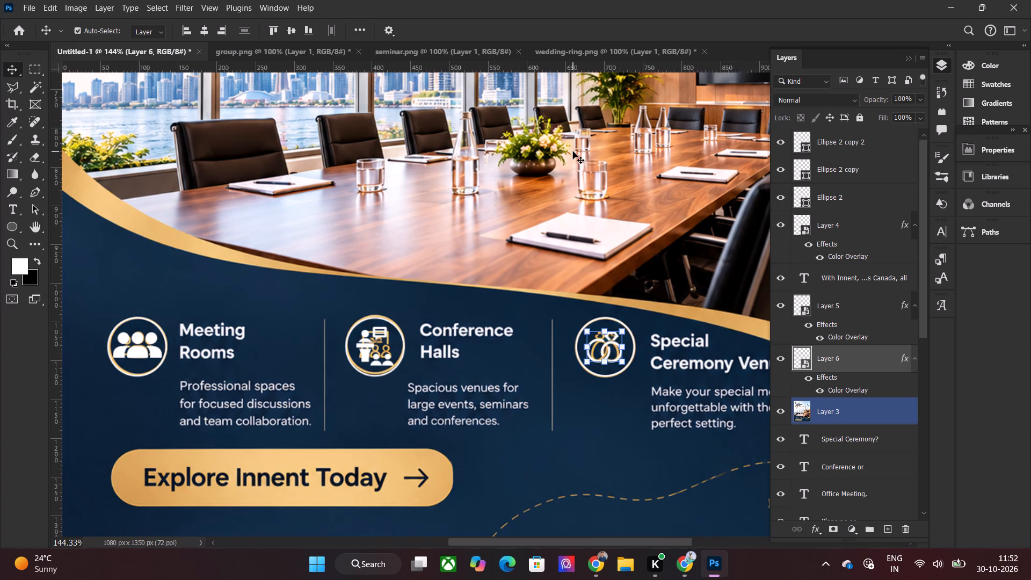
{"action": "key", "text": "Up"}
{"action": "key", "text": "Down"}
{"action": "left_click", "coordinate": [306, 201]}
Add the left-aligned text "Meeting Rooms" on two lines over the reference Meeting Rooms heading.
{"action": "left_click", "coordinate": [10, 207]}
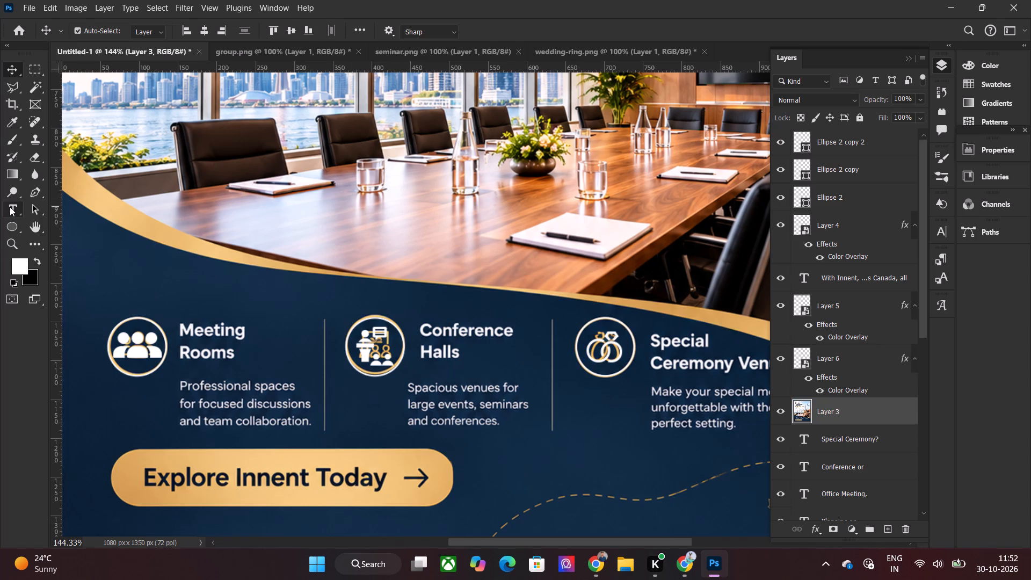
{"action": "left_click", "coordinate": [233, 345]}
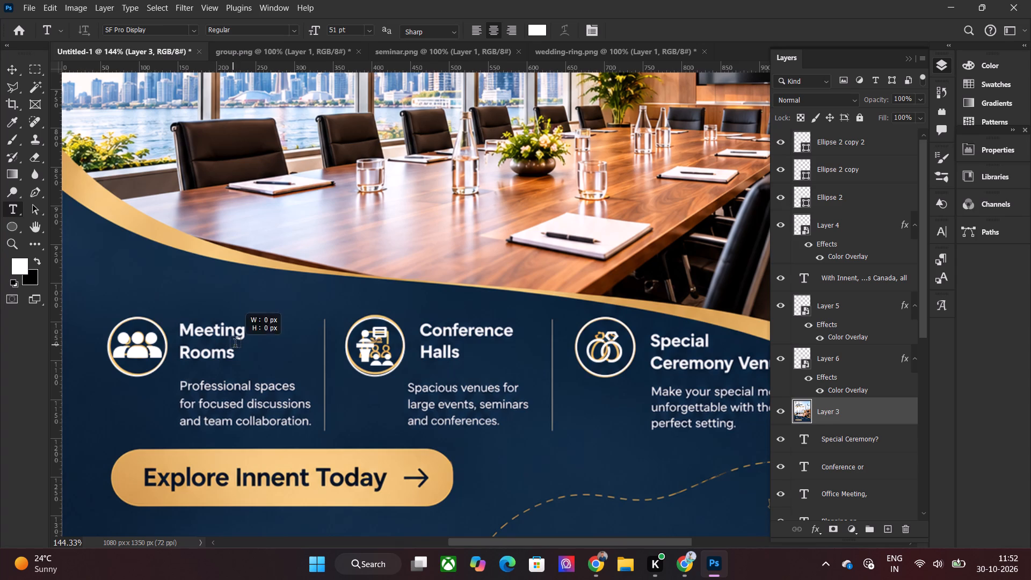
{"action": "type", "text": "Meeting"}
{"action": "key", "text": "Return"}
{"action": "type", "text": "Rooms"}
{"action": "key", "text": "ctrl+a"}
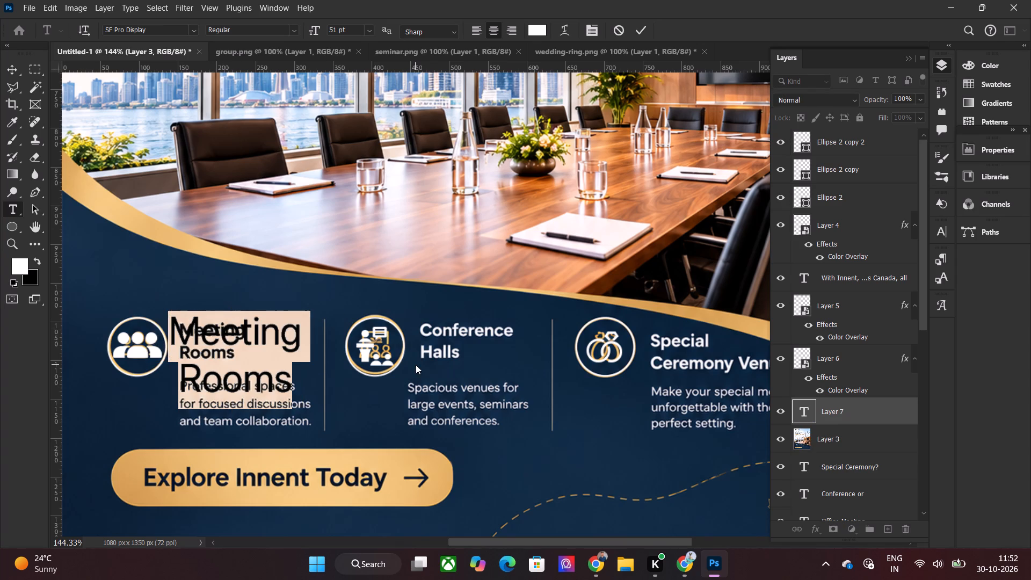
{"action": "left_click", "coordinate": [477, 30]}
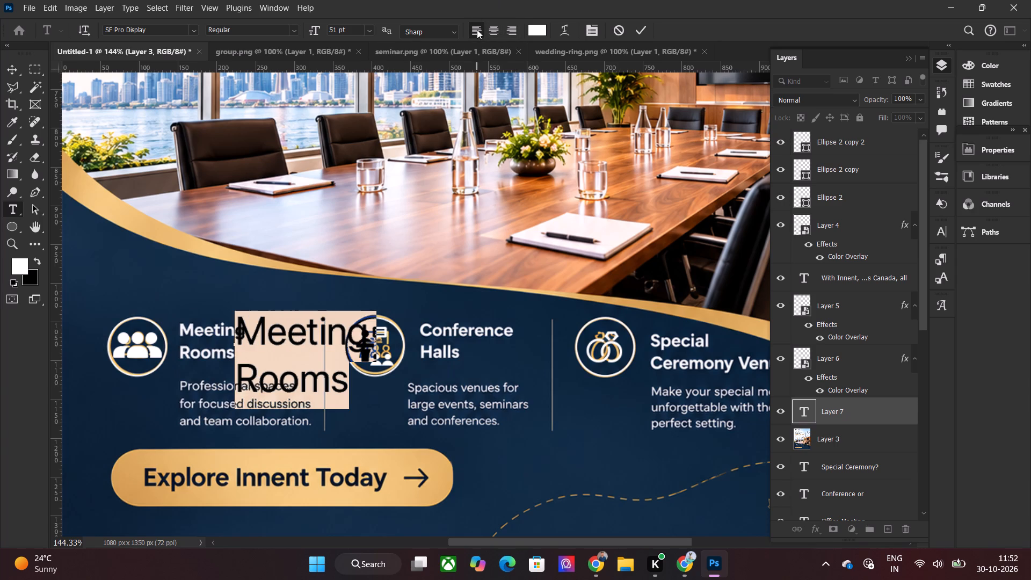
Set the leading of the new Meeting Rooms text to 36 pt.
{"action": "left_click", "coordinate": [935, 227]}
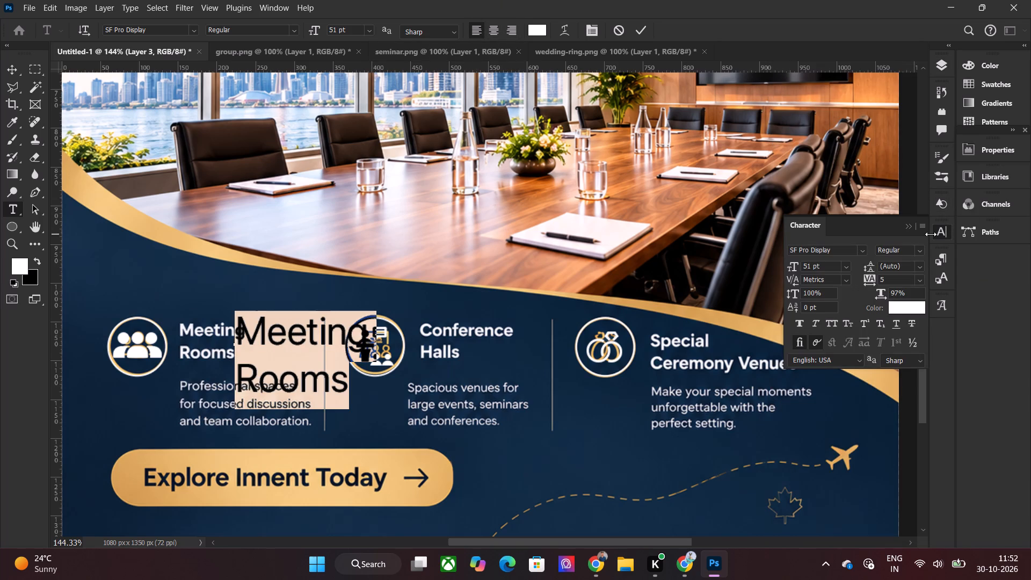
{"action": "left_click", "coordinate": [920, 267]}
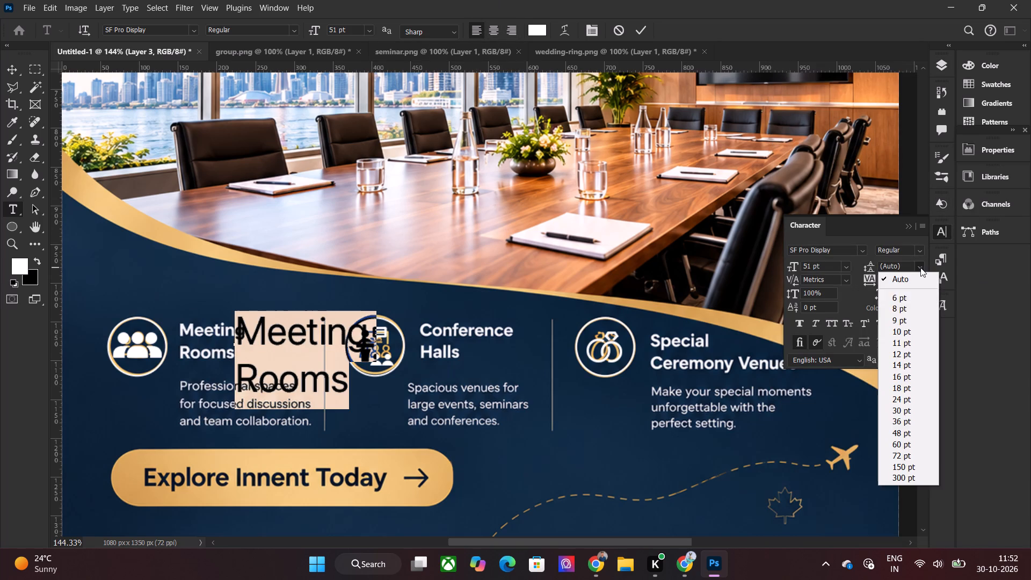
{"action": "left_click", "coordinate": [906, 383]}
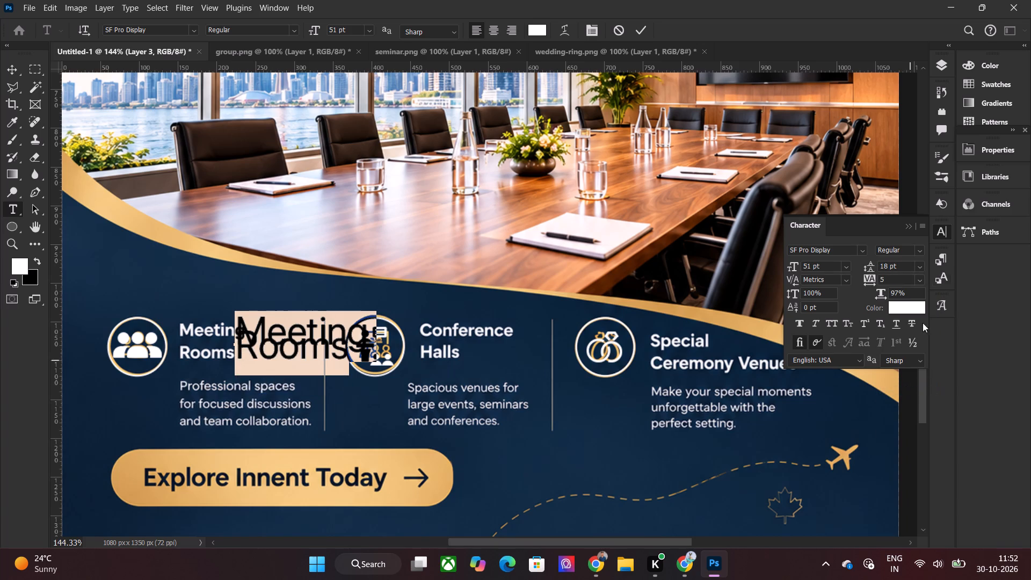
{"action": "left_click", "coordinate": [917, 266]}
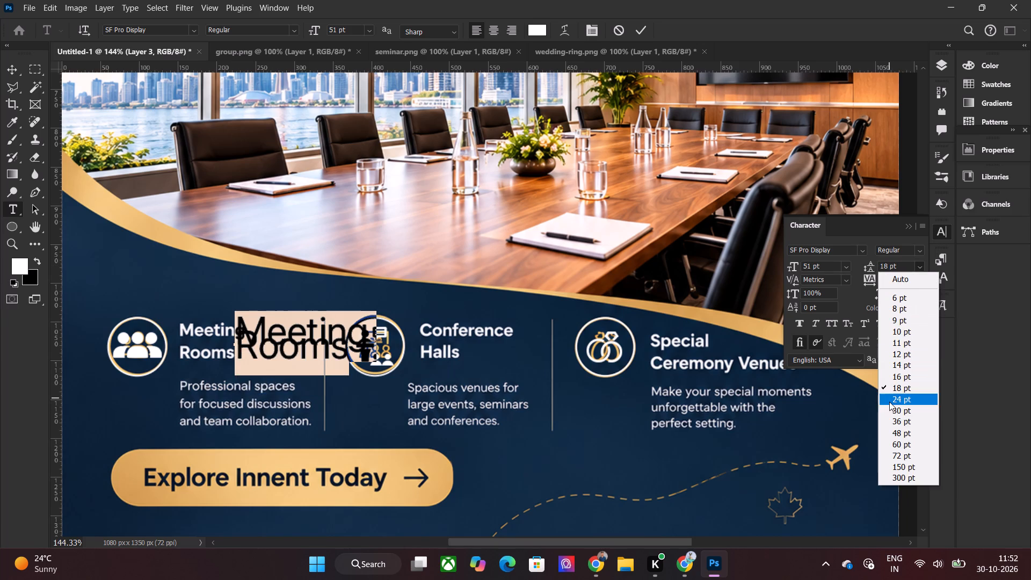
{"action": "left_click", "coordinate": [892, 407]}
{"action": "left_click", "coordinate": [918, 268]}
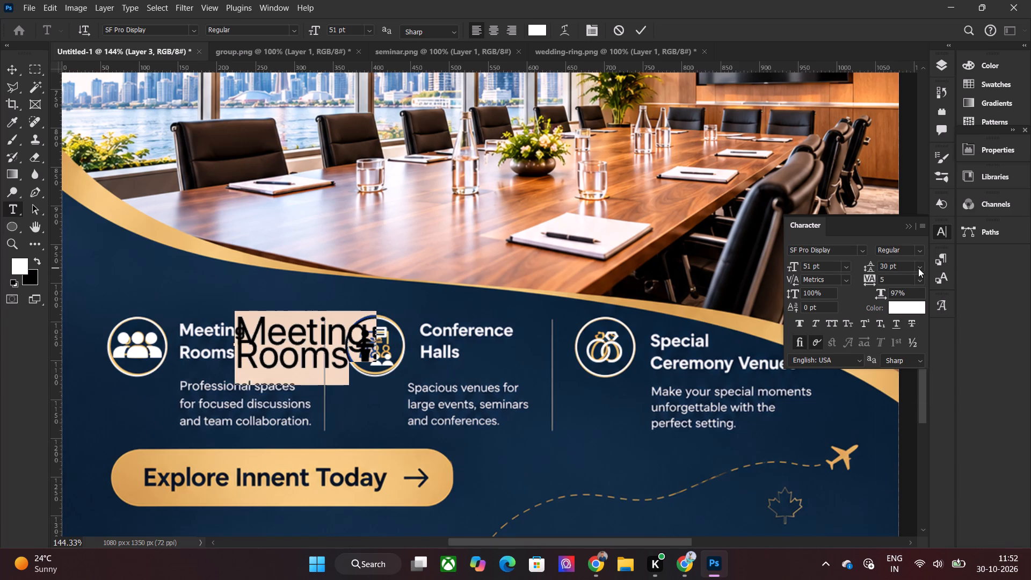
{"action": "left_click", "coordinate": [906, 423]}
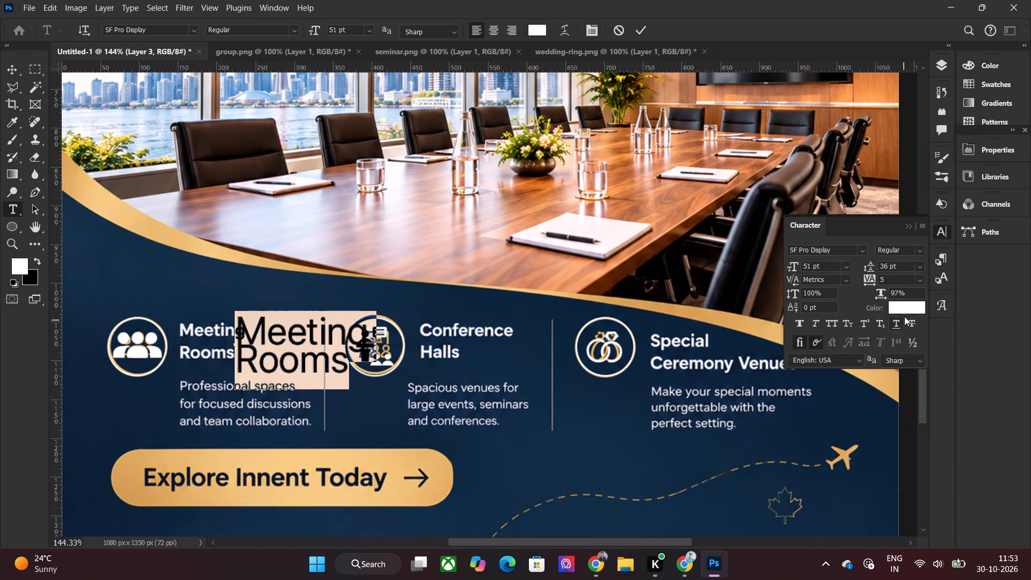
Set the leading of the new Meeting Rooms text to 48 pt.
{"action": "left_click", "coordinate": [920, 269]}
{"action": "left_click", "coordinate": [899, 431]}
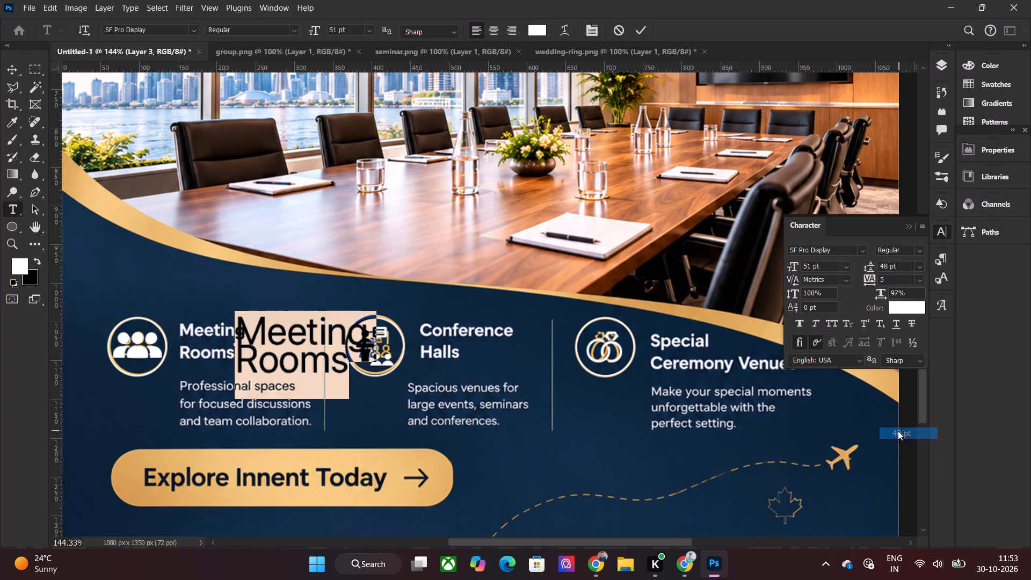
{"action": "left_click", "coordinate": [641, 33]}
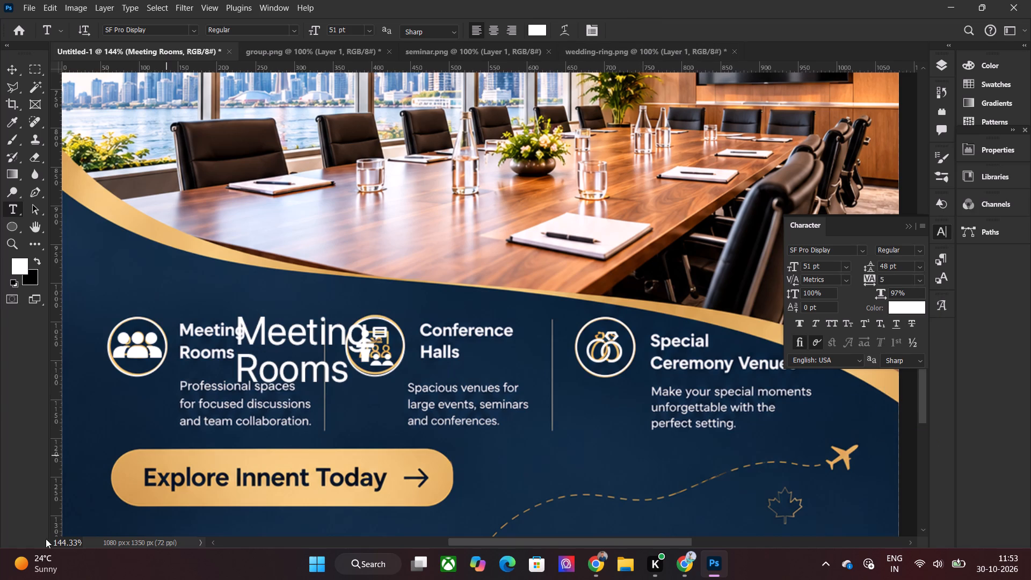
Change the font style of the whole Meeting Rooms text to SF Pro Display Medium.
{"action": "double_click", "coordinate": [315, 382]}
{"action": "left_click_drag", "start_coordinate": [315, 382], "coordinate": [306, 377]}
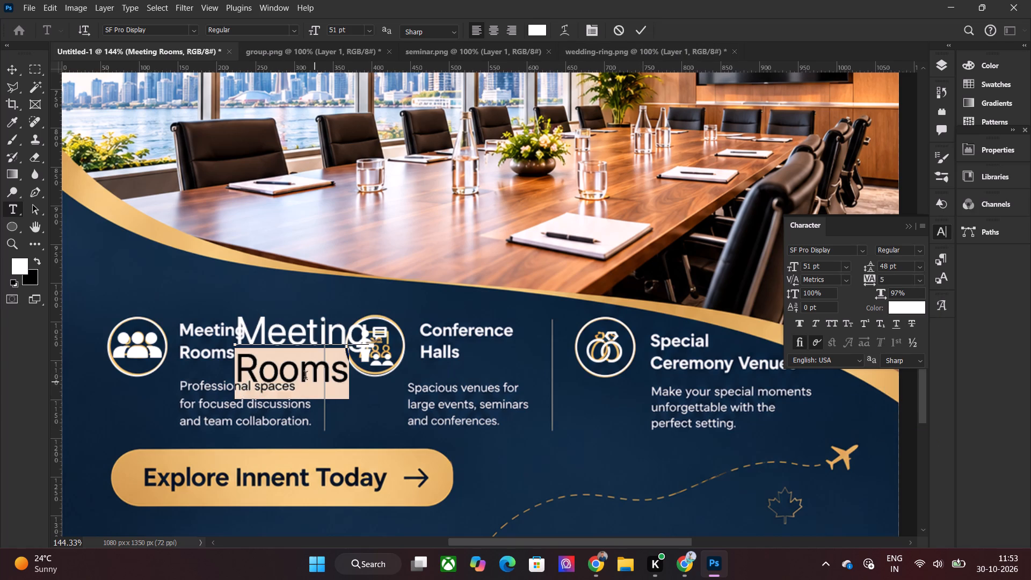
{"action": "left_click_drag", "start_coordinate": [306, 377], "coordinate": [241, 322]}
{"action": "left_click", "coordinate": [292, 30]}
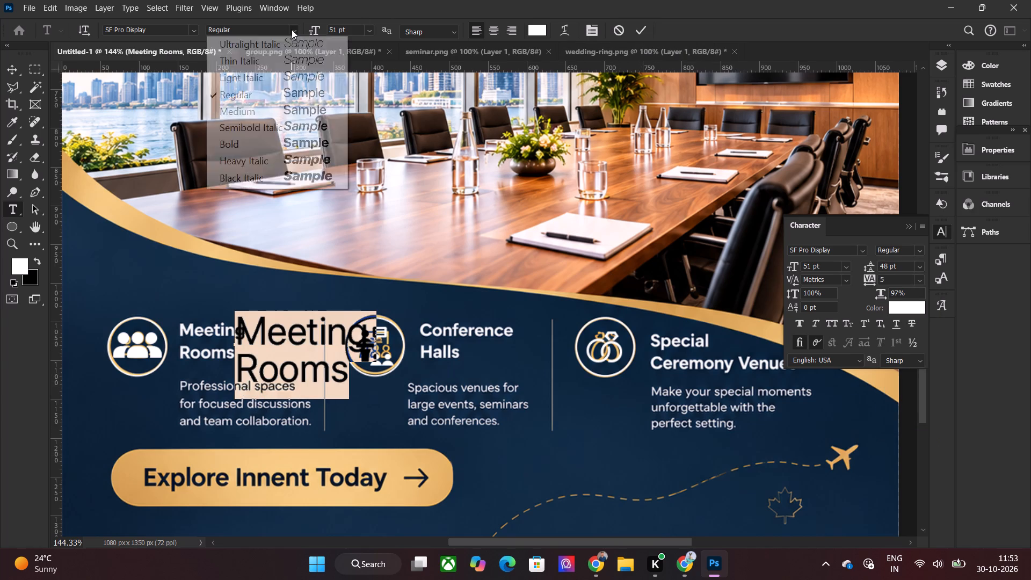
{"action": "left_click", "coordinate": [277, 119]}
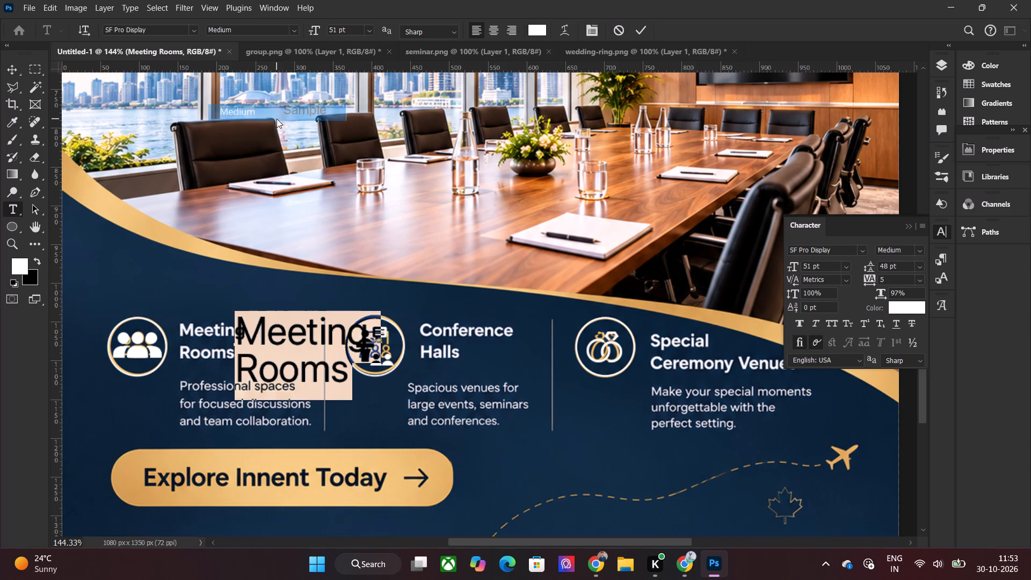
{"action": "left_click", "coordinate": [641, 34]}
Move the Meeting Rooms text left to the reference heading's left edge and scale it proportionally to about 50%.
{"action": "left_click", "coordinate": [10, 64]}
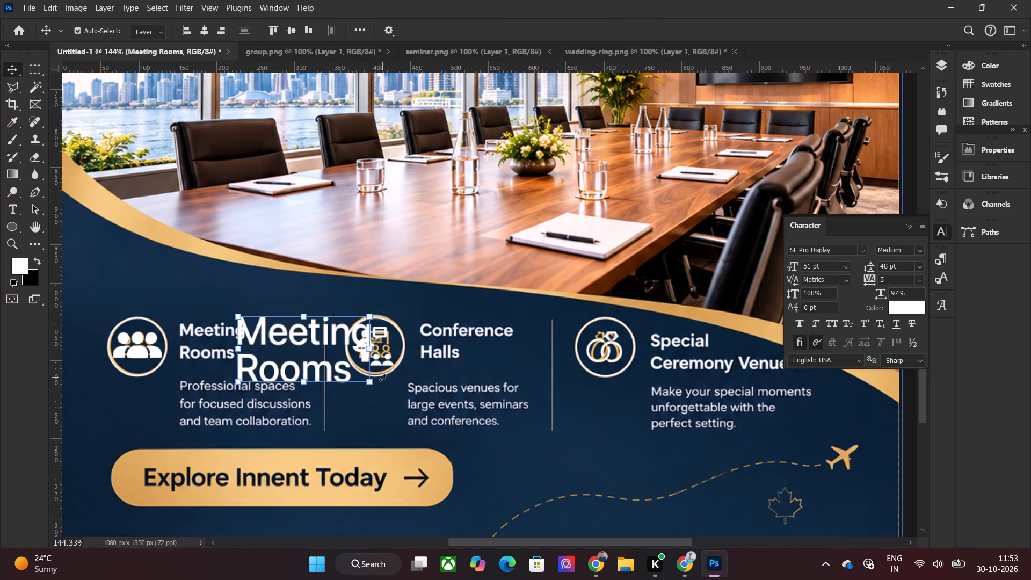
{"action": "left_click_drag", "start_coordinate": [369, 384], "coordinate": [316, 379], "text": "shift"}
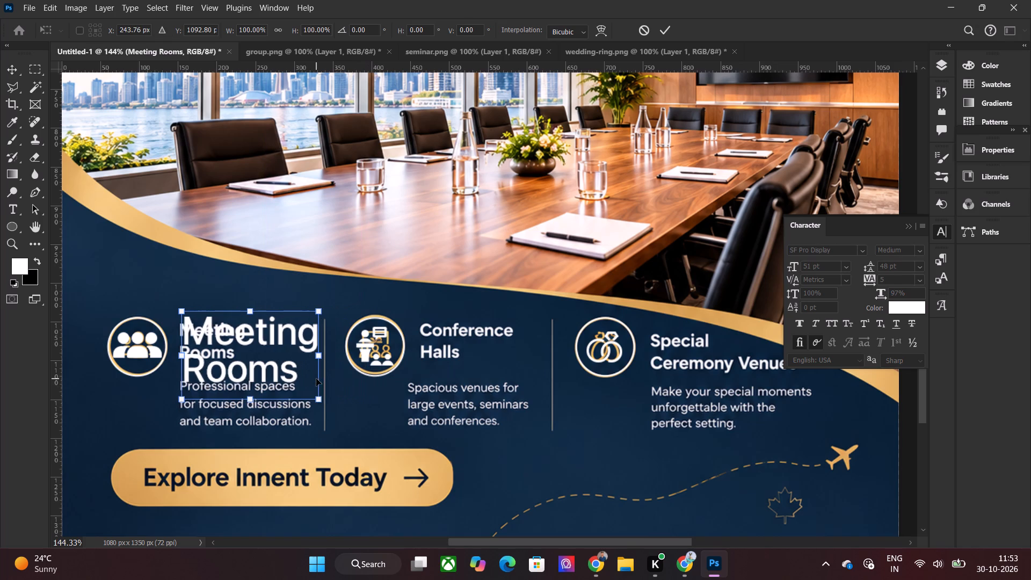
{"action": "left_click_drag", "start_coordinate": [320, 402], "coordinate": [248, 384], "text": "shift"}
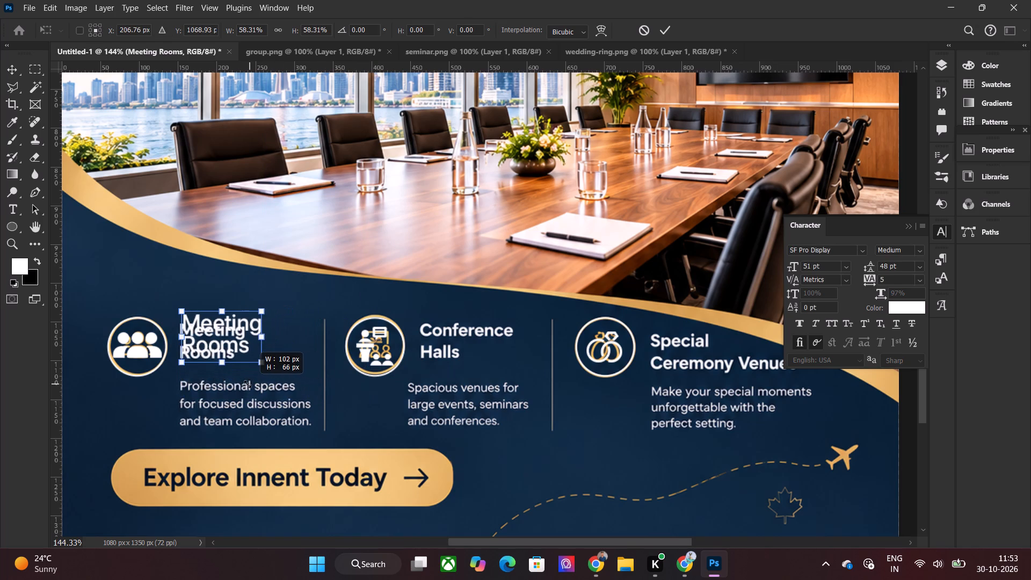
{"action": "left_click_drag", "start_coordinate": [248, 384], "coordinate": [234, 384], "text": "shift"}
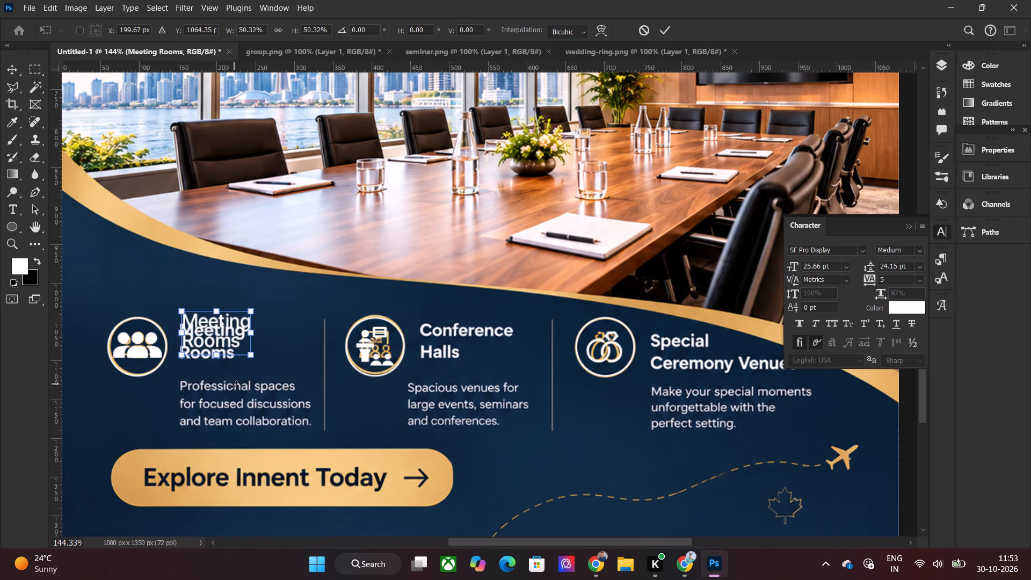
Nudge the scaled Meeting Rooms text down and slightly left over the reference heading, to about X 197, Y 1078 px.
{"action": "key", "text": "Down"}
{"action": "key", "text": "Down"}
{"action": "key", "text": "Down"}
{"action": "key", "text": "Down"}
{"action": "key", "text": "Down"}
{"action": "key", "text": "Down"}
{"action": "key", "text": "Down"}
{"action": "key", "text": "Down"}
{"action": "key", "text": "Down"}
{"action": "key", "text": "Down"}
{"action": "key", "text": "Down"}
{"action": "key", "text": "Down"}
{"action": "key", "text": "Down"}
{"action": "key", "text": "Down"}
{"action": "key", "text": "Down"}
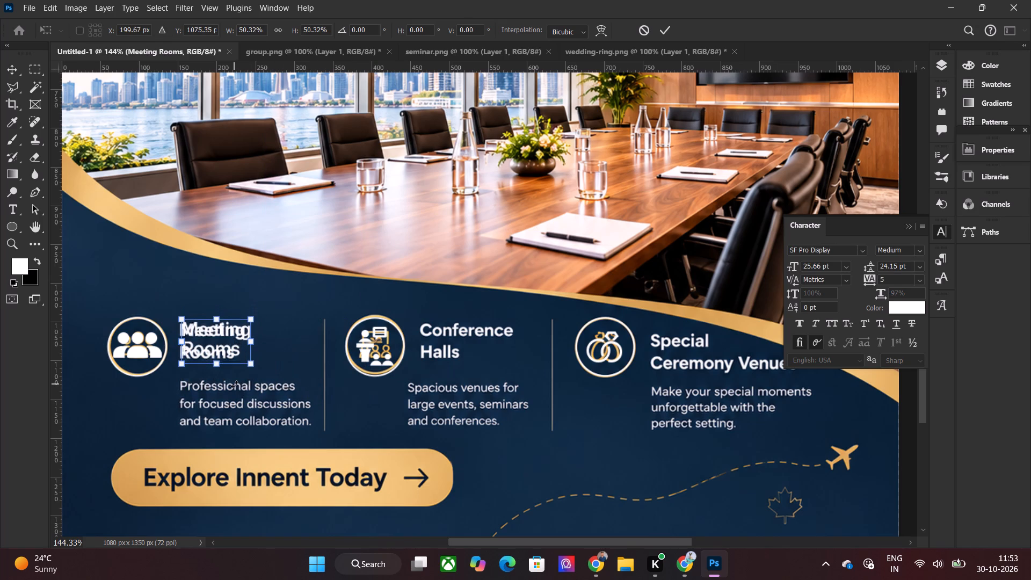
{"action": "key", "text": "Down"}
{"action": "key", "text": "Left"}
{"action": "key", "text": "Left"}
{"action": "key", "text": "Left"}
{"action": "key", "text": "Down"}
{"action": "key", "text": "Down"}
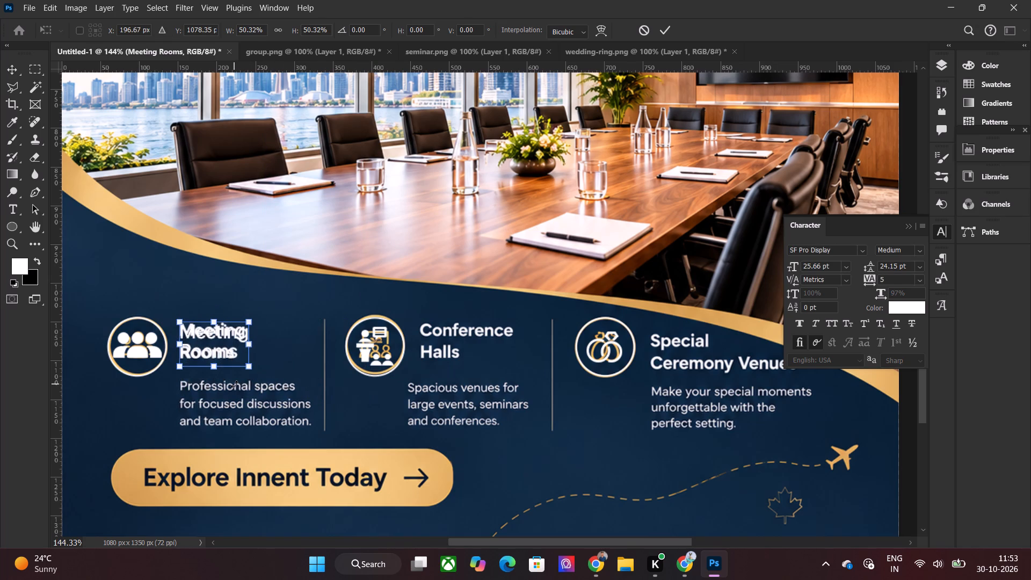
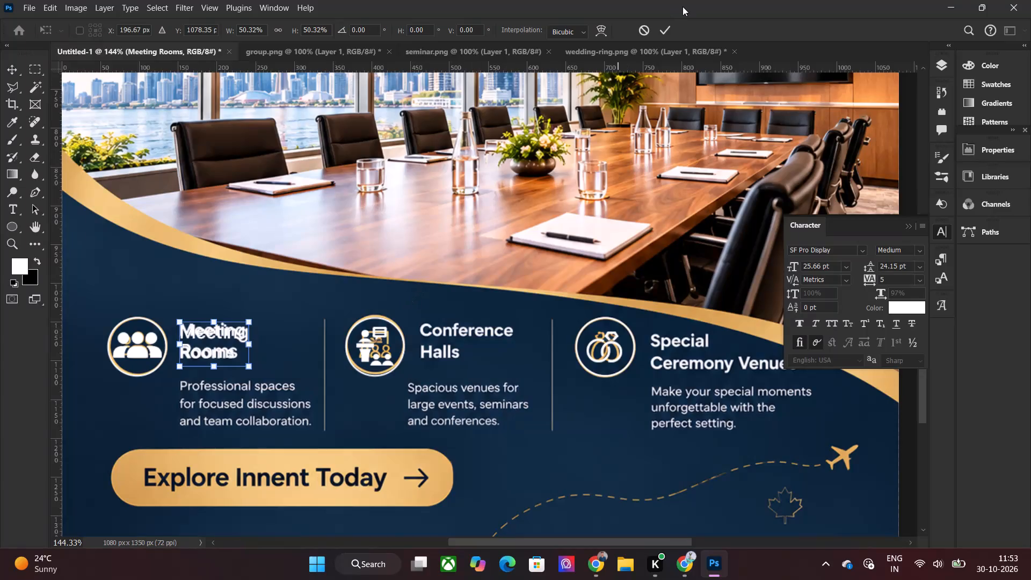
Apply the scaling and repositioning of the Meeting Rooms text.
{"action": "left_click", "coordinate": [668, 25]}
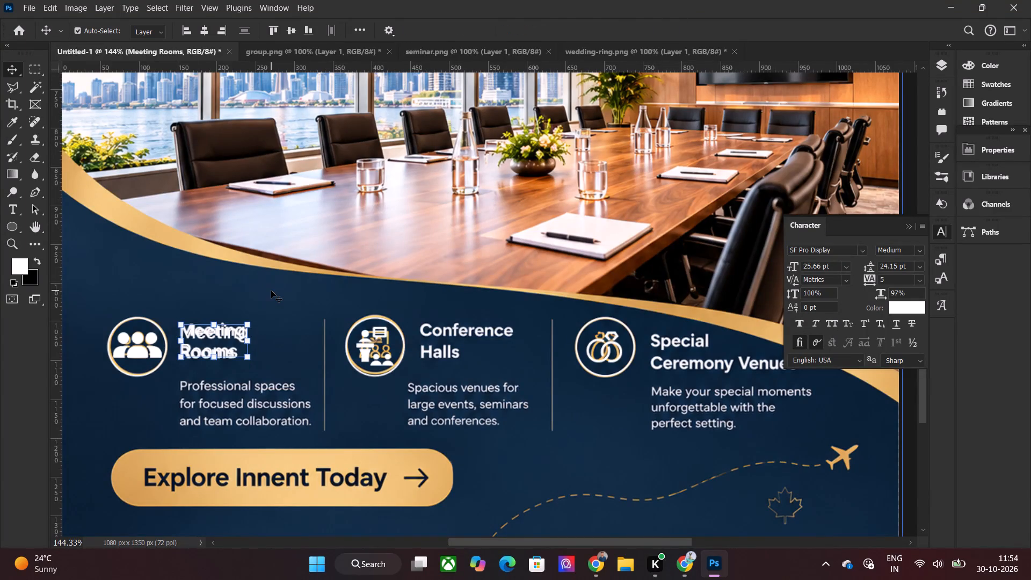
Duplicate the Meeting Rooms text layer and place the copy above the icon row, between the first two icons.
{"action": "key", "text": "ctrl+j"}
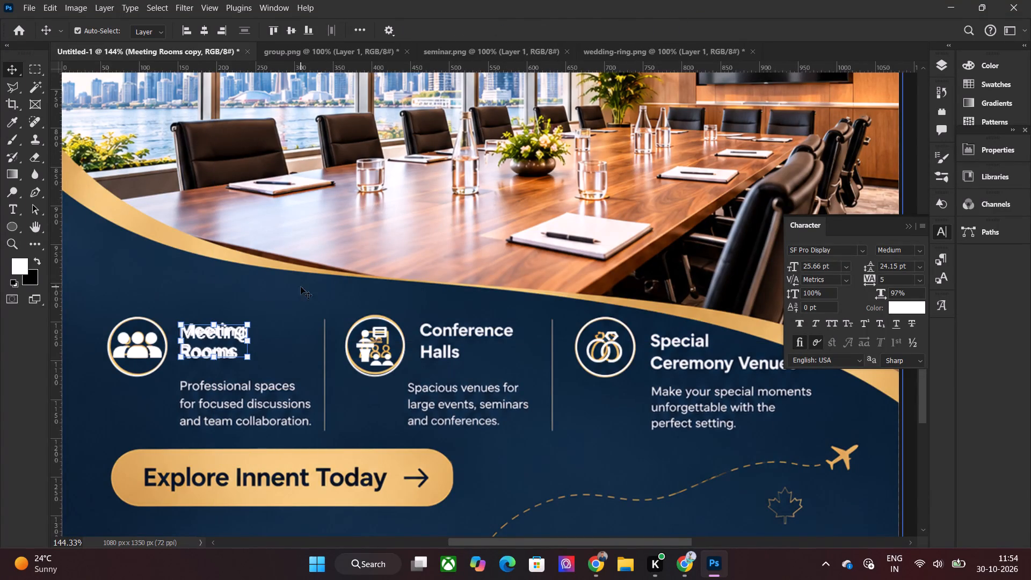
{"action": "left_click_drag", "start_coordinate": [230, 336], "coordinate": [324, 304]}
Replace the copied heading's text with three lines: "Professional spaces", "for focused discussions", "and team collaboration.".
{"action": "double_click", "coordinate": [324, 304]}
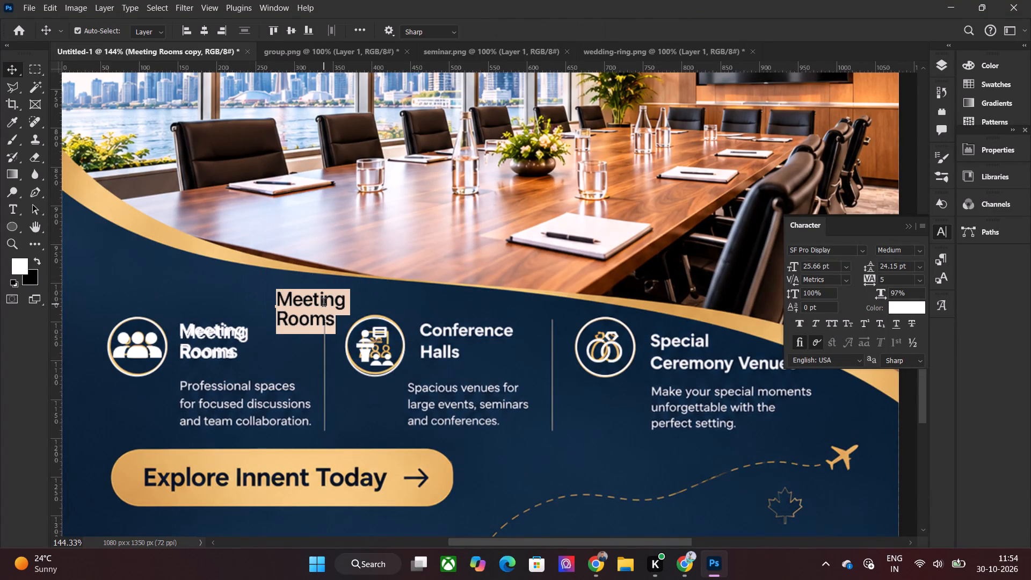
{"action": "key", "text": "shift+p"}
{"action": "type", "text": "ro"}
{"action": "type", "text": "fe"}
{"action": "type", "text": "ssional spaces"}
{"action": "key", "text": "Return"}
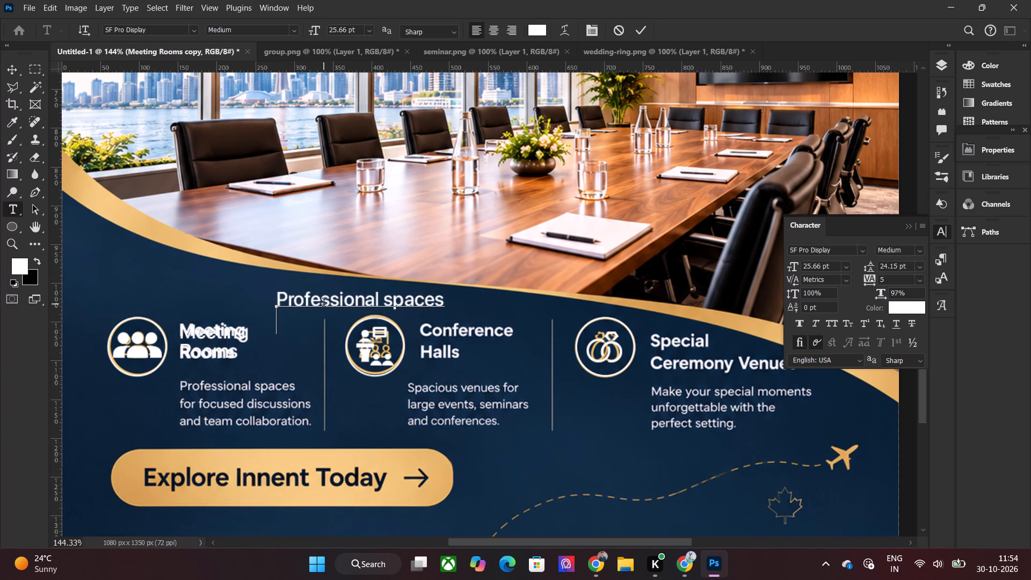
{"action": "type", "text": "for forcus"}
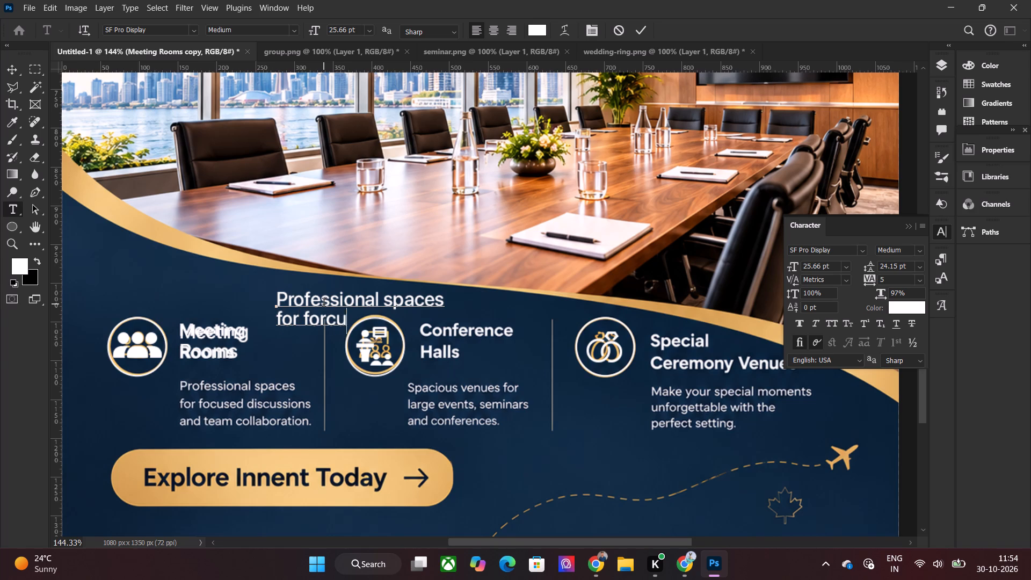
{"action": "key", "text": "BackSpace"}
{"action": "key", "text": "BackSpace"}
{"action": "key", "text": "BackSpace"}
{"action": "key", "text": "BackSpace"}
{"action": "type", "text": "cused dois"}
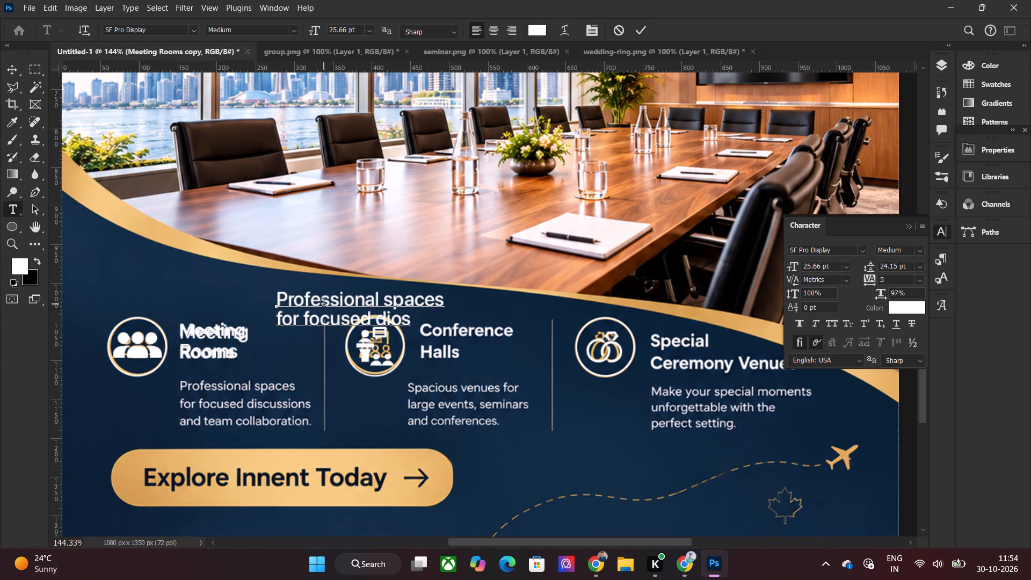
{"action": "key", "text": "BackSpace"}
{"action": "key", "text": "BackSpace"}
{"action": "type", "text": "scu"}
{"action": "type", "text": "ss"}
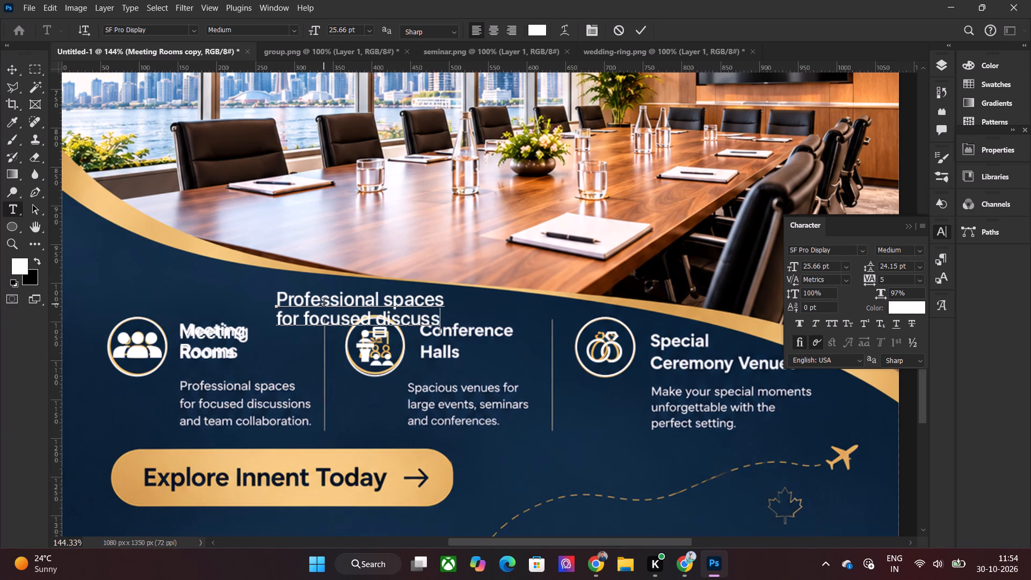
{"action": "type", "text": "ions"}
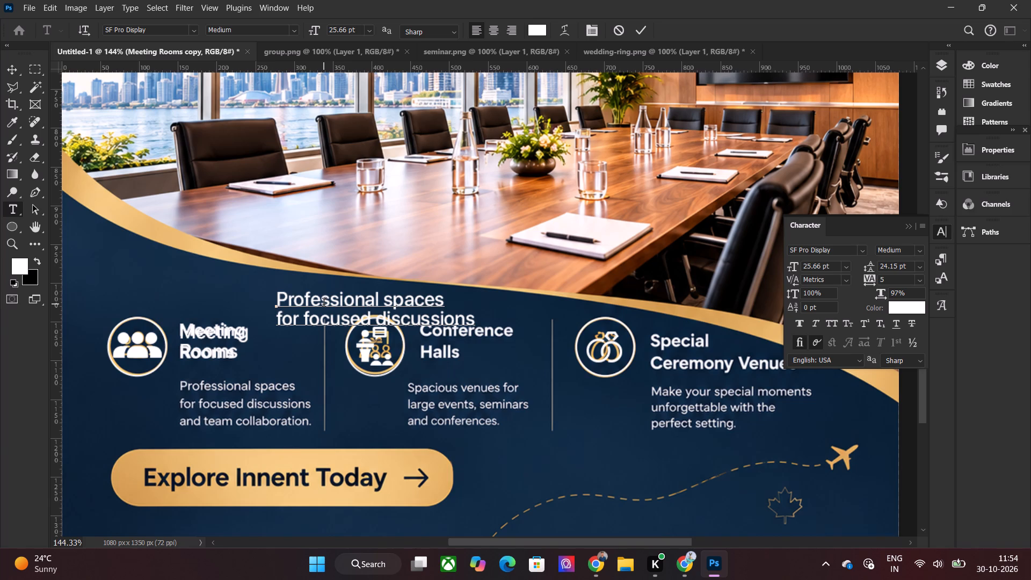
{"action": "key", "text": "Return"}
{"action": "type", "text": "and team"}
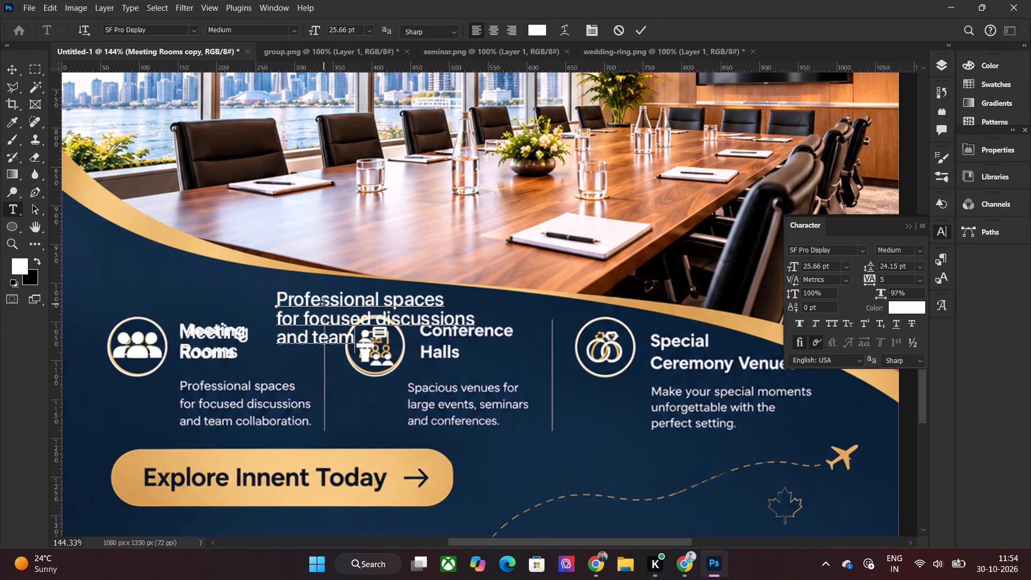
{"action": "key", "text": "space"}
{"action": "type", "text": "col"}
{"action": "type", "text": "lab"}
{"action": "type", "text": "oratiuon"}
{"action": "key", "text": "period"}
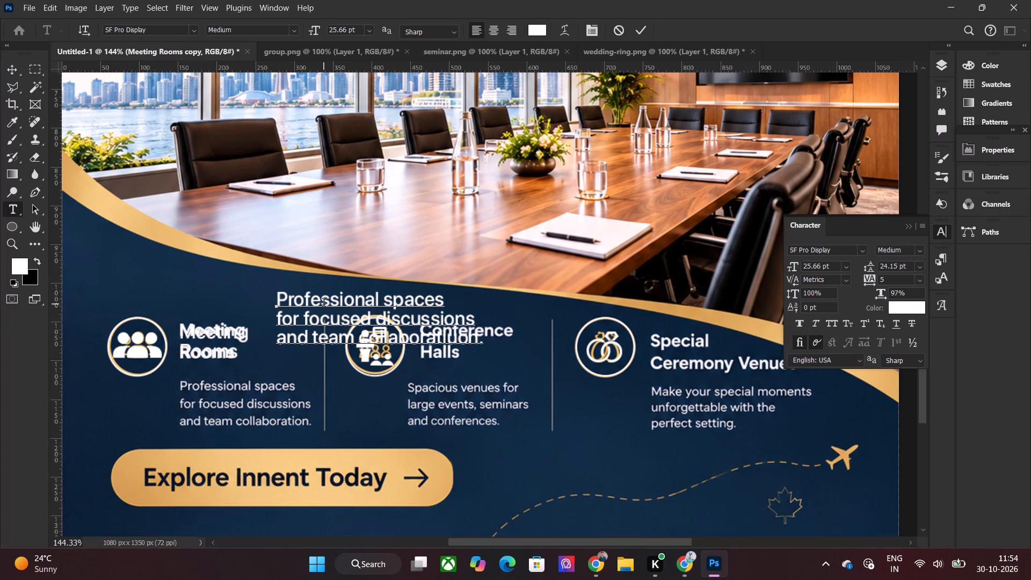
Change the font style of the whole three-line description to SF Pro Display Regular.
{"action": "key", "text": "ctrl+a"}
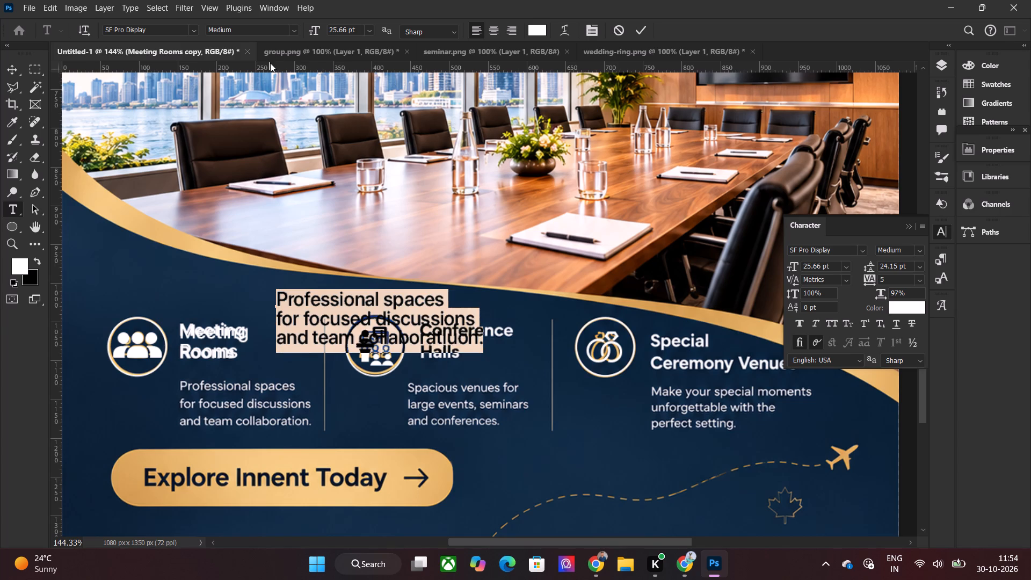
{"action": "left_click", "coordinate": [300, 27]}
{"action": "left_click", "coordinate": [295, 27]}
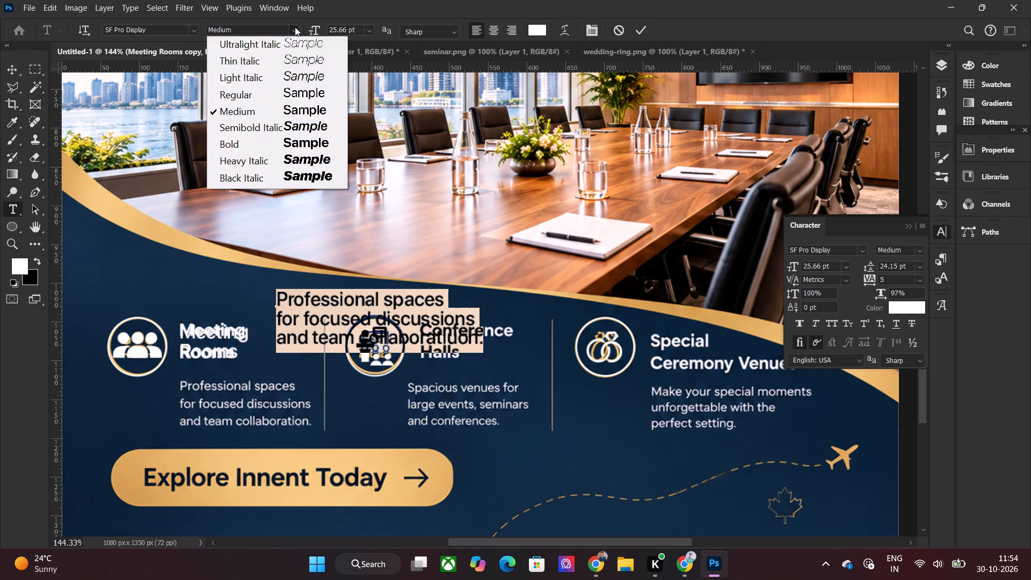
{"action": "left_click", "coordinate": [293, 92]}
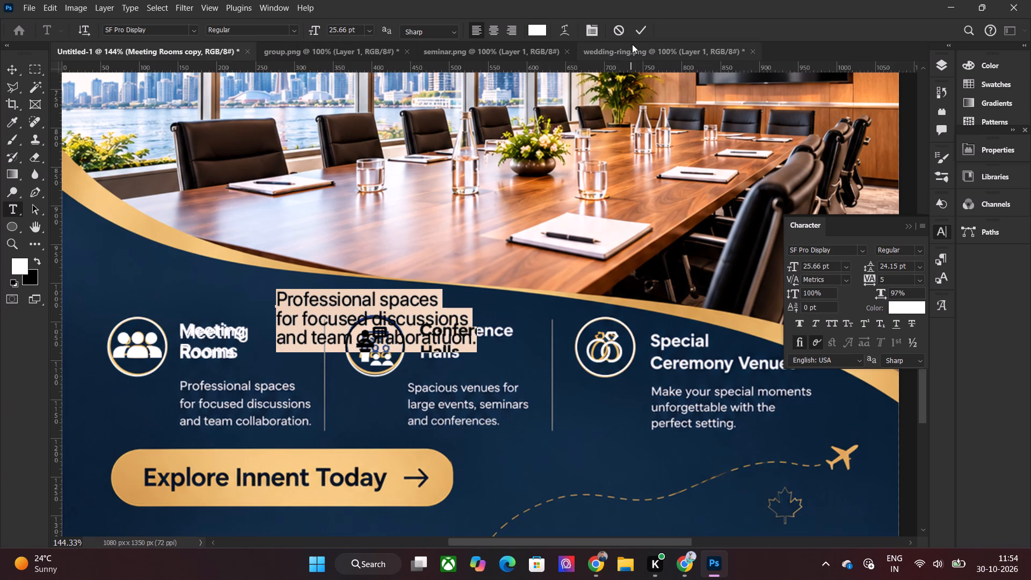
{"action": "left_click", "coordinate": [638, 35]}
Move the description over the reference paragraph under Meeting Rooms and scale it proportionally to about 70%.
{"action": "left_click_drag", "start_coordinate": [415, 321], "coordinate": [327, 391]}
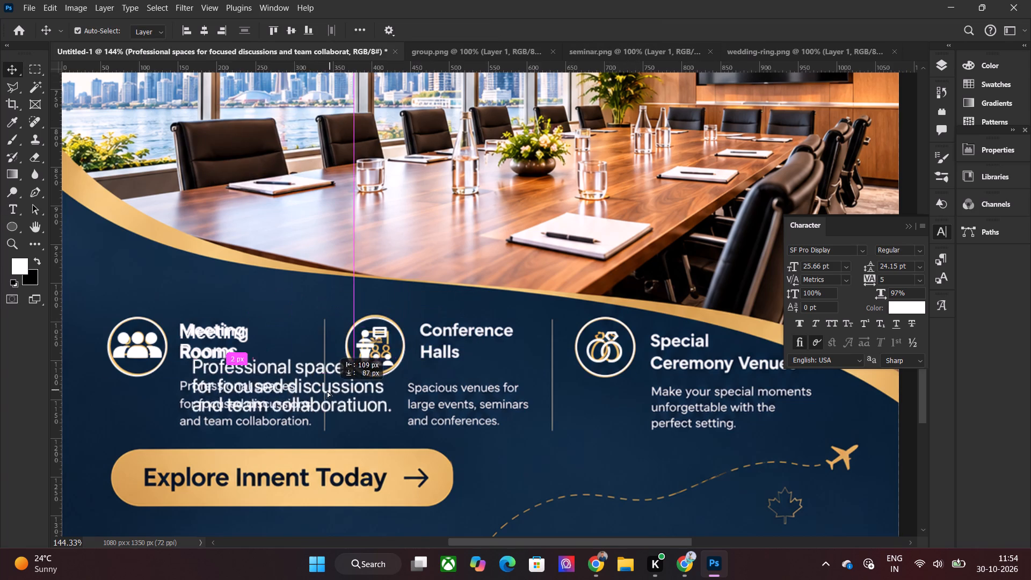
{"action": "left_click_drag", "start_coordinate": [327, 391], "coordinate": [314, 403]}
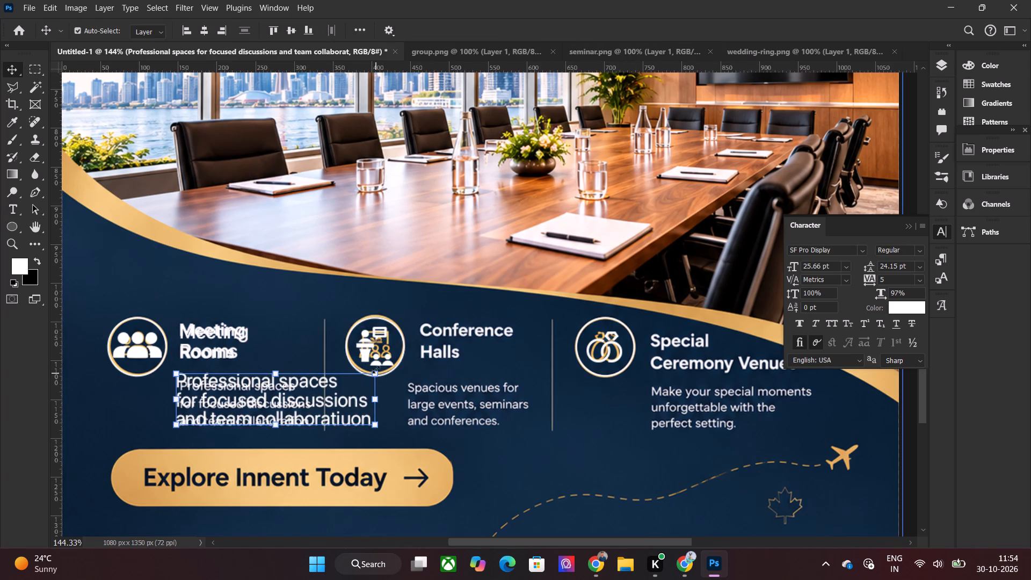
{"action": "left_click_drag", "start_coordinate": [372, 373], "coordinate": [336, 376], "text": "shift"}
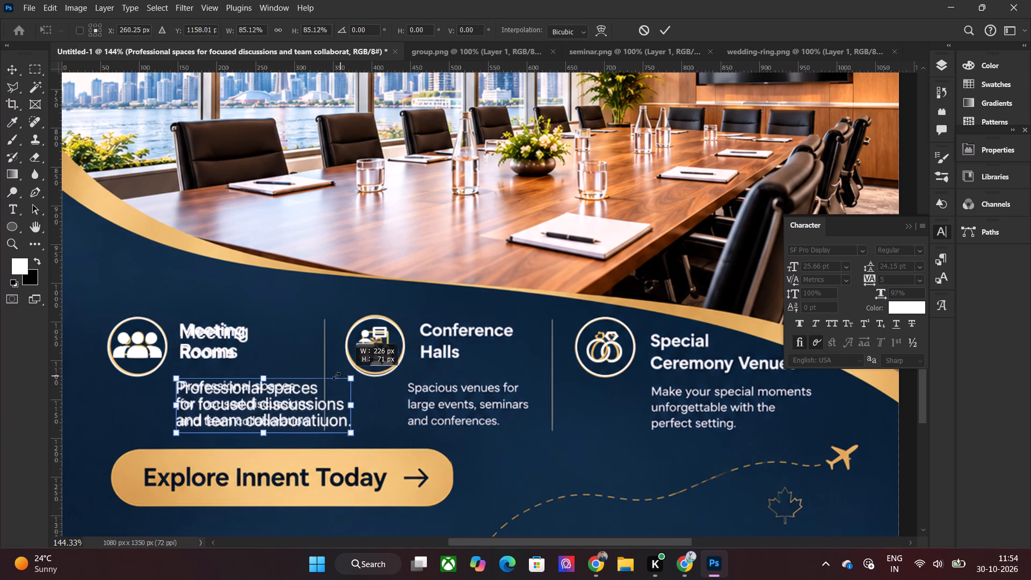
{"action": "left_click_drag", "start_coordinate": [336, 376], "coordinate": [304, 376], "text": "shift"}
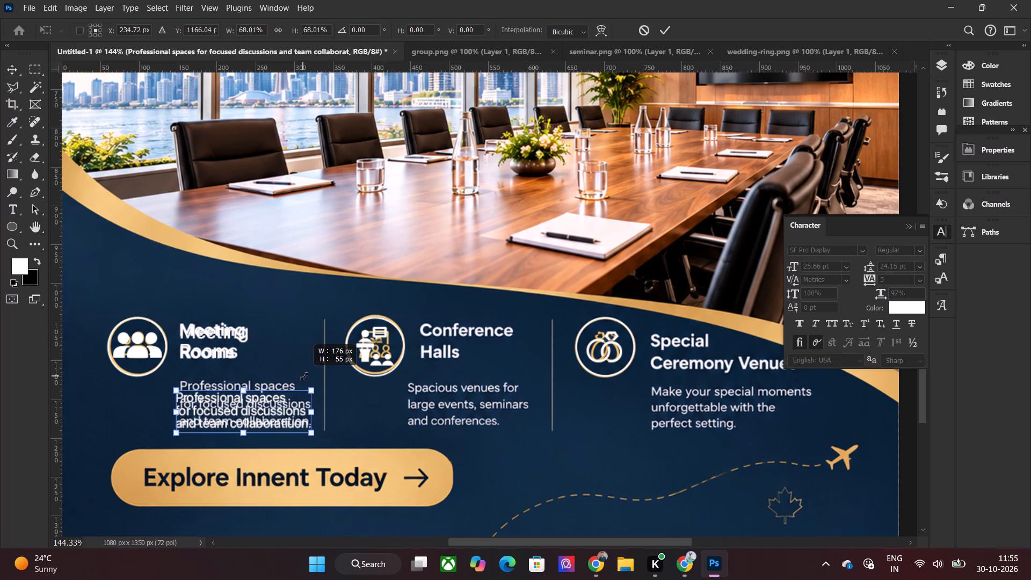
{"action": "left_click_drag", "start_coordinate": [304, 376], "coordinate": [308, 376], "text": "shift"}
Nudge the scaled description up to the first line of the reference paragraph, to about Y 1150 px.
{"action": "key", "text": "Up"}
{"action": "key", "text": "Up"}
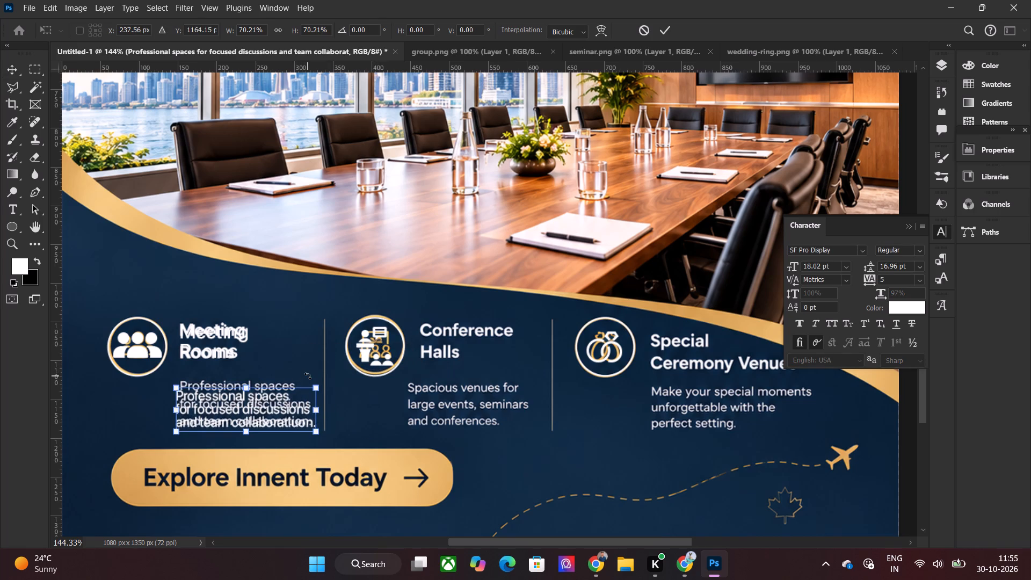
{"action": "key", "text": "Up"}
{"action": "key", "text": "Up"}
{"action": "key", "text": "Up"}
{"action": "key", "text": "Up"}
{"action": "key", "text": "Up"}
{"action": "key", "text": "Up"}
{"action": "key", "text": "Up"}
{"action": "key", "text": "Up"}
{"action": "key", "text": "Up"}
{"action": "key", "text": "Up"}
{"action": "key", "text": "Up"}
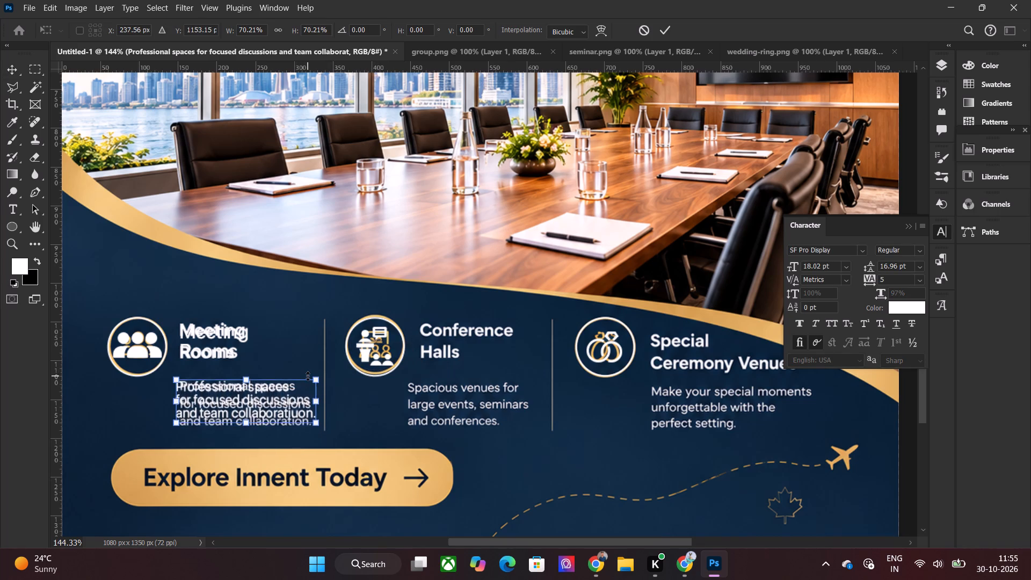
{"action": "key", "text": "Up"}
{"action": "key", "text": "Up"}
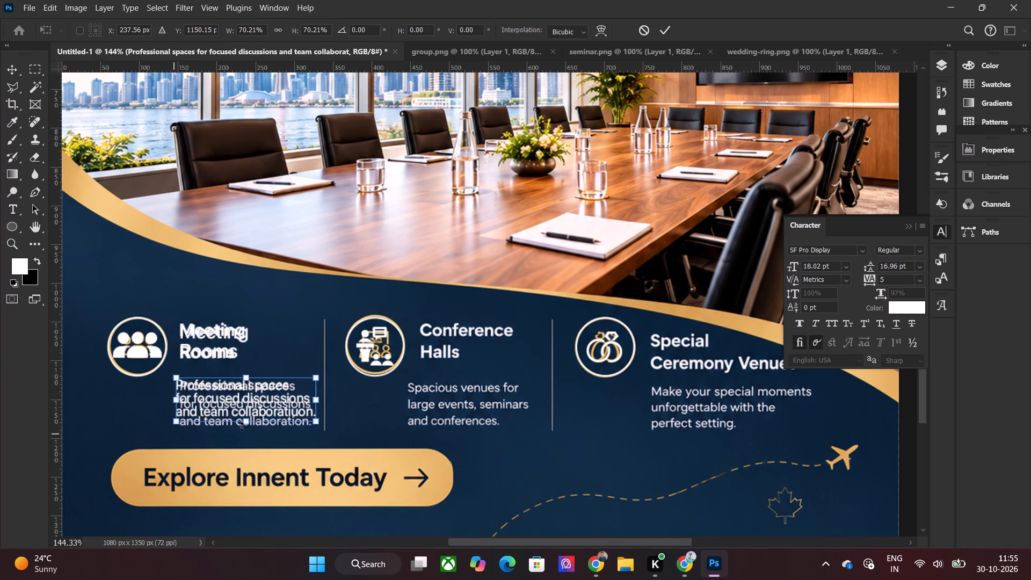
Set the leading of the whole Meeting Rooms description to 24 pt.
{"action": "triple_click", "coordinate": [260, 414]}
{"action": "double_click", "coordinate": [267, 414]}
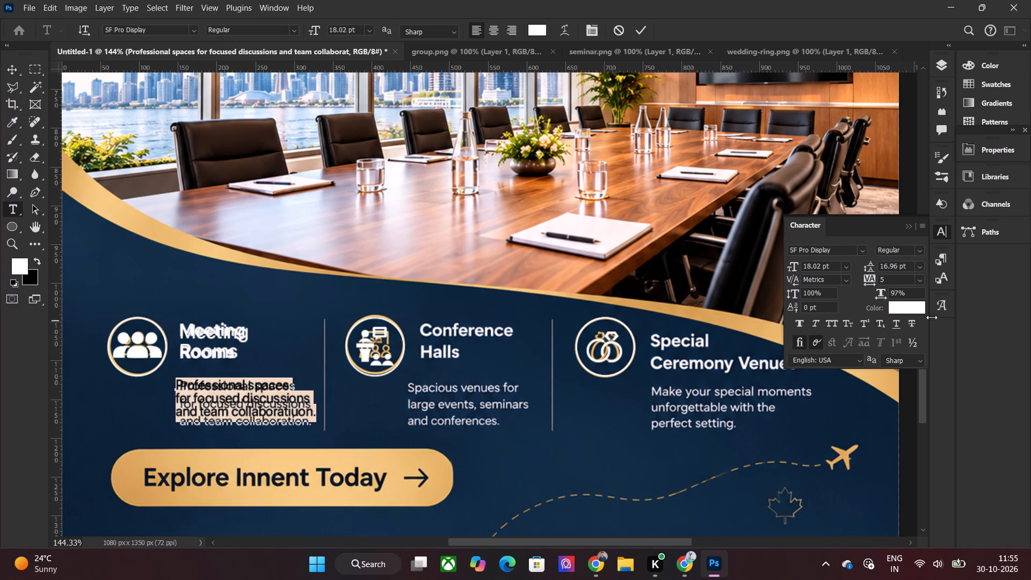
{"action": "left_click", "coordinate": [922, 271]}
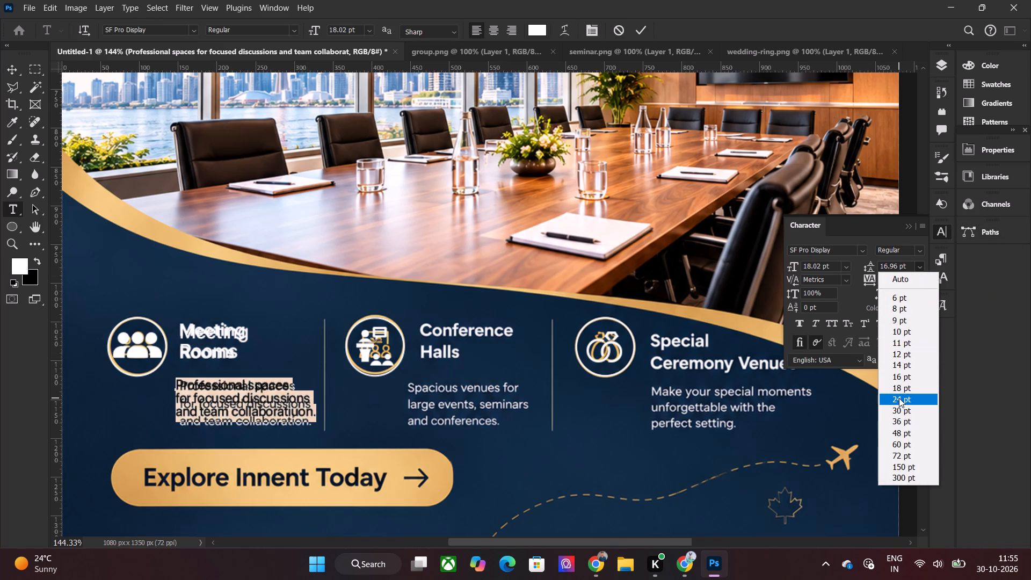
{"action": "left_click", "coordinate": [899, 398]}
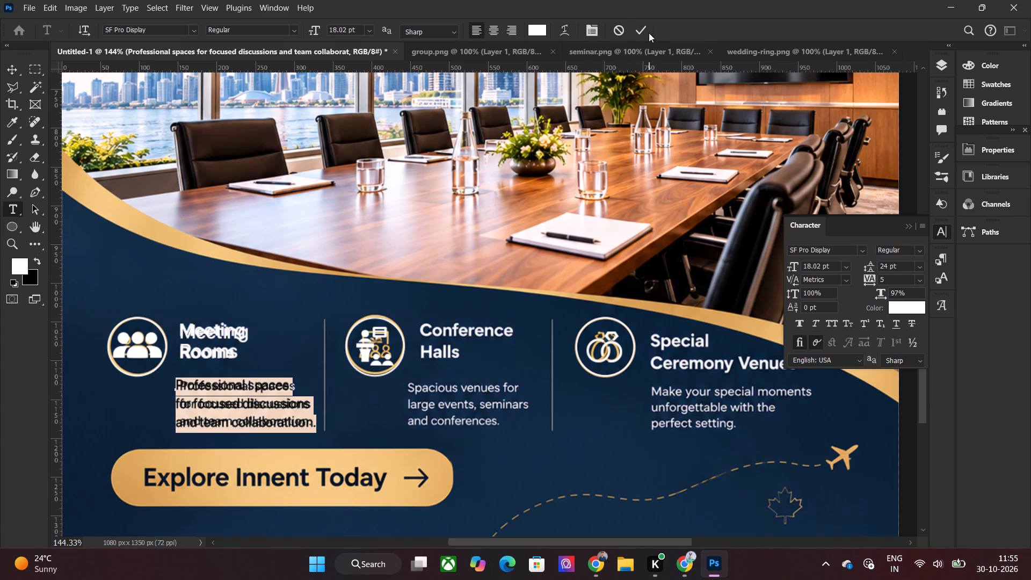
{"action": "left_click", "coordinate": [637, 34]}
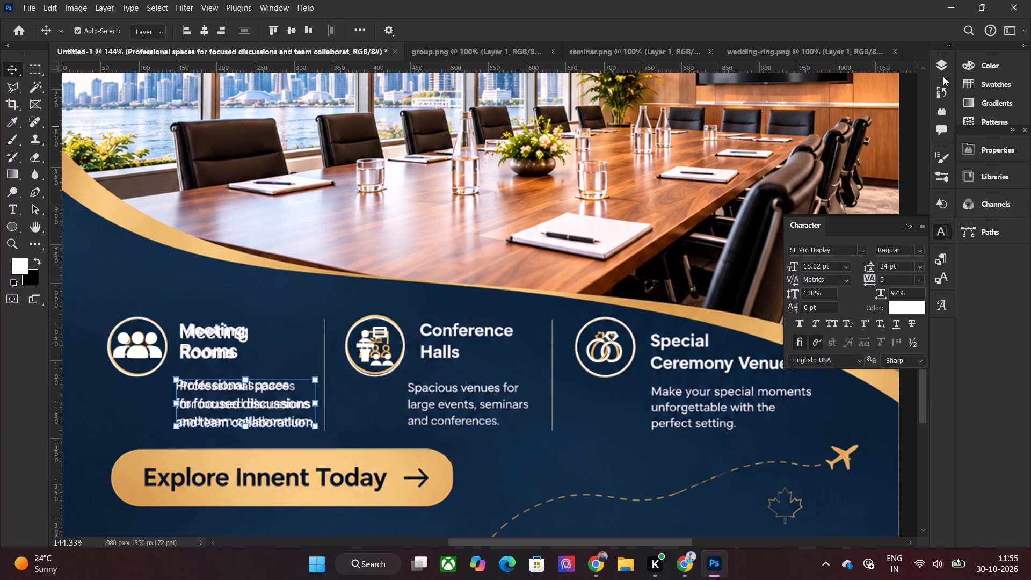
Hide the reference poster layer, Layer 3.
{"action": "left_click", "coordinate": [941, 69]}
{"action": "left_click", "coordinate": [781, 468]}
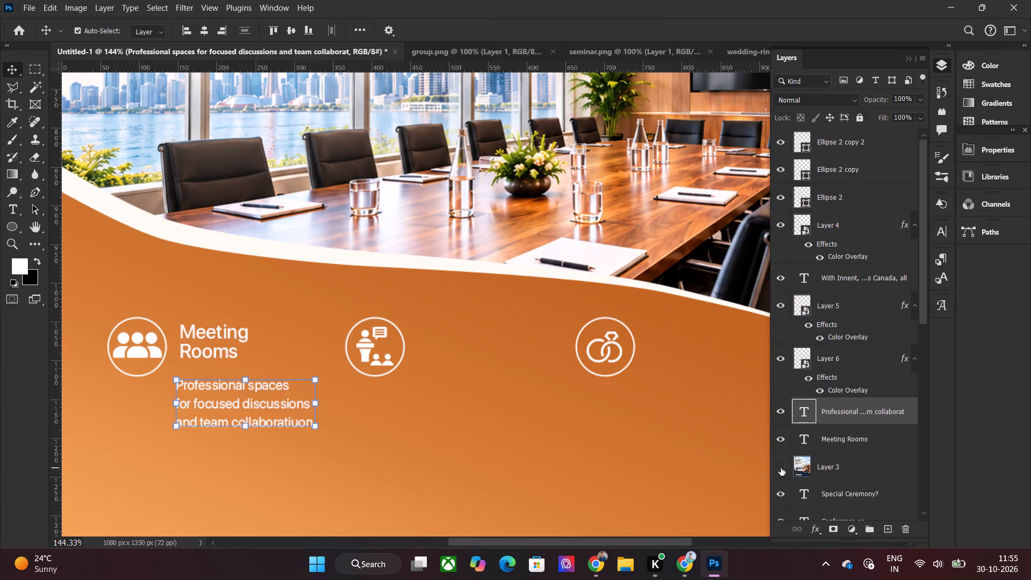
Select the orange curved shape, Shape 2, and turn off its Gradient Overlay effect.
{"action": "left_click", "coordinate": [677, 415]}
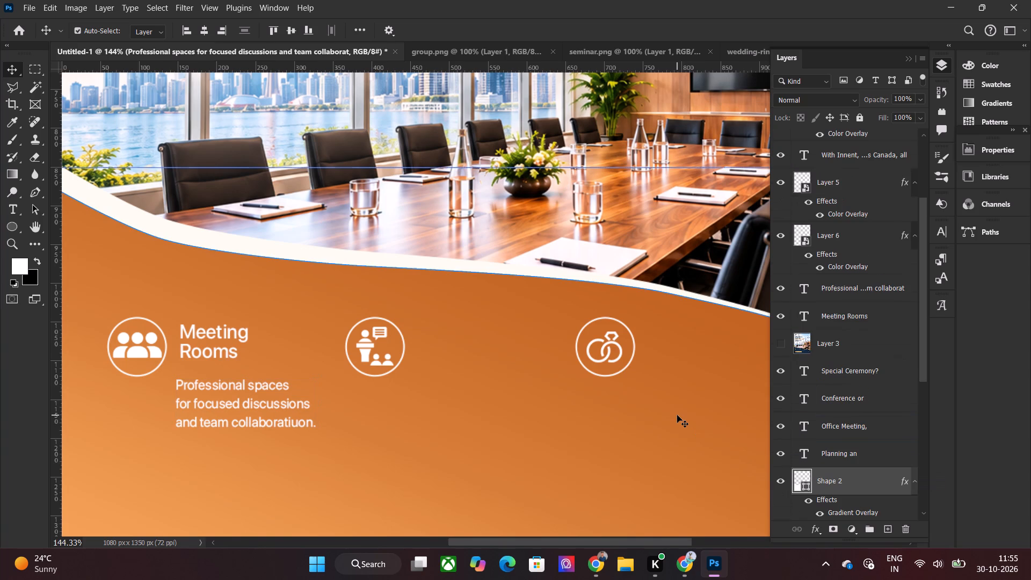
{"action": "scroll", "coordinate": [677, 415], "scroll_direction": "down", "scroll_amount": 6}
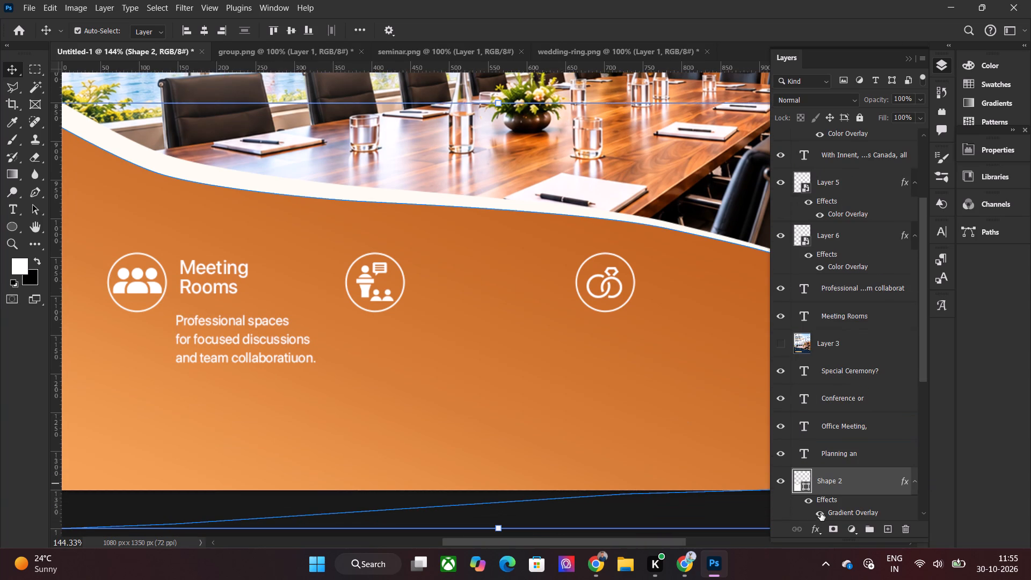
{"action": "left_click", "coordinate": [821, 513]}
{"action": "right_click", "coordinate": [831, 490]}
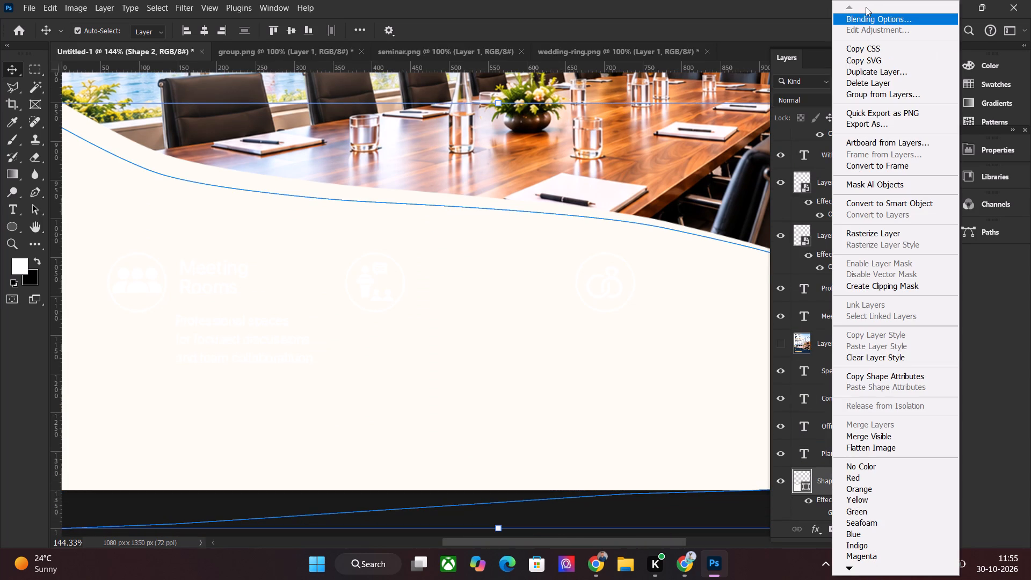
{"action": "left_click", "coordinate": [704, 140]}
Fit the whole poster in view and move hidden Layer 2 up the stack, directly above the "Planning an" text layer.
{"action": "key", "text": "ctrl+0"}
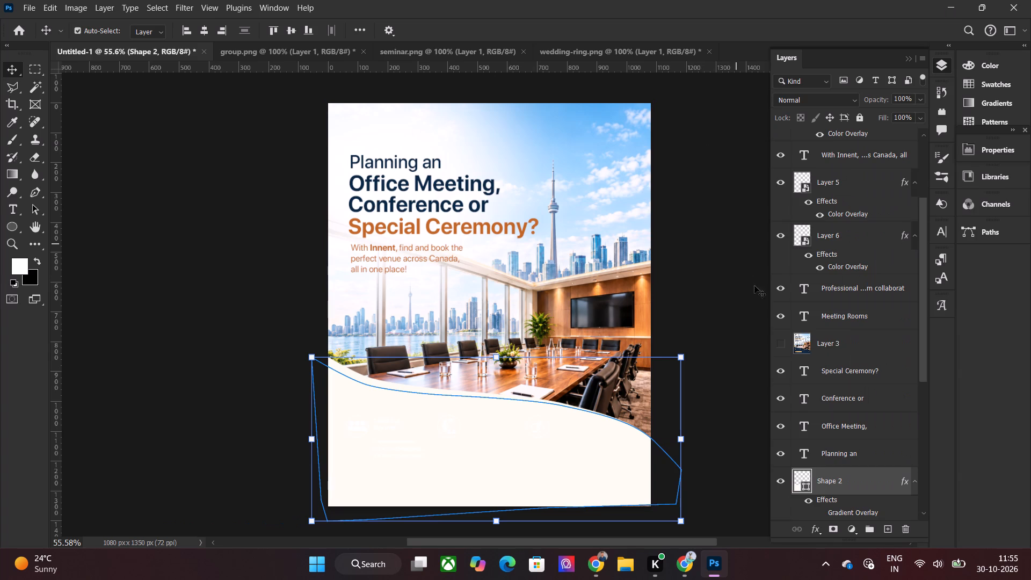
{"action": "scroll", "coordinate": [818, 308], "scroll_direction": "down", "scroll_amount": 8}
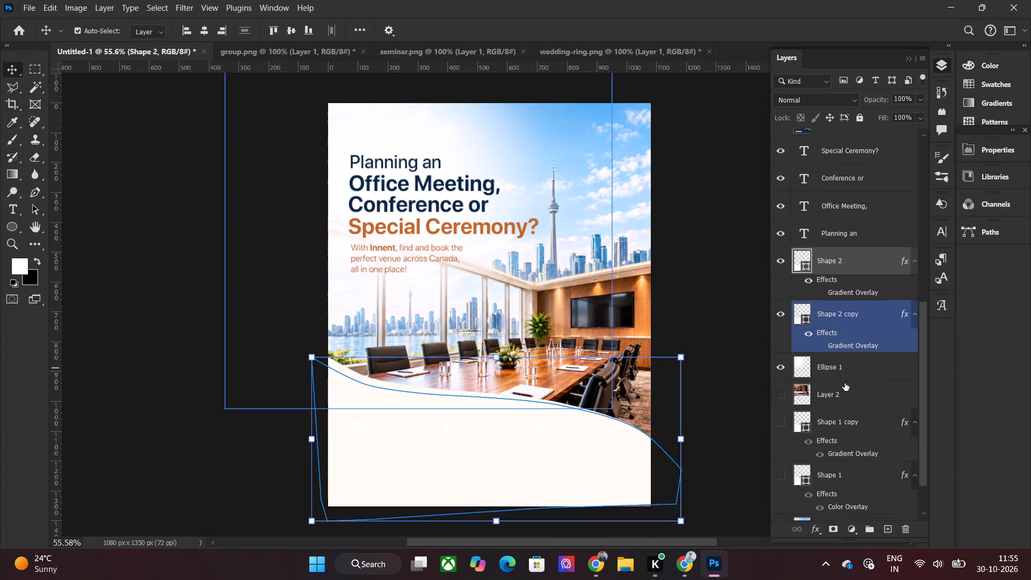
{"action": "left_click", "coordinate": [845, 383]}
{"action": "left_click", "coordinate": [849, 392]}
{"action": "left_click_drag", "start_coordinate": [845, 392], "coordinate": [794, 233]}
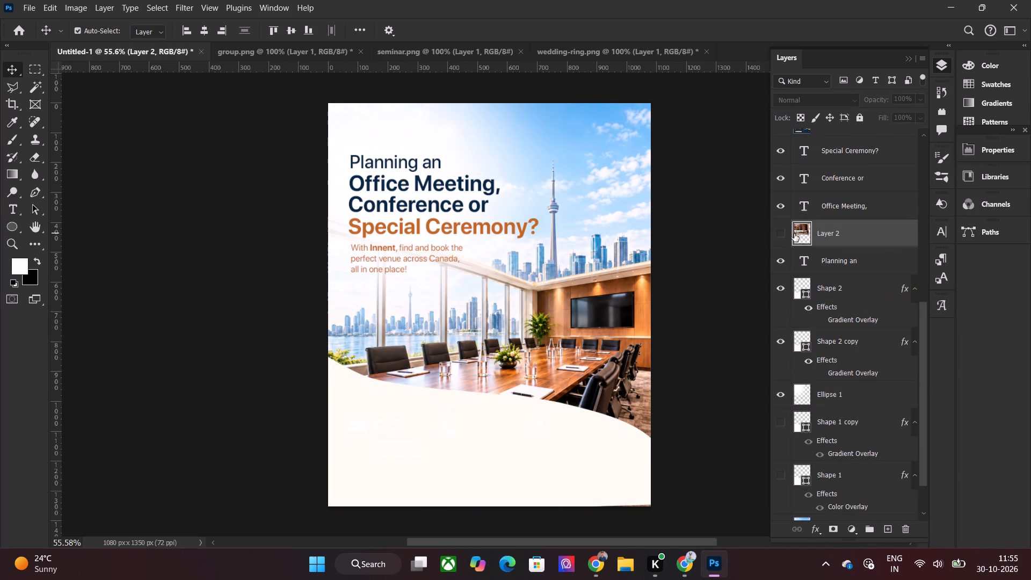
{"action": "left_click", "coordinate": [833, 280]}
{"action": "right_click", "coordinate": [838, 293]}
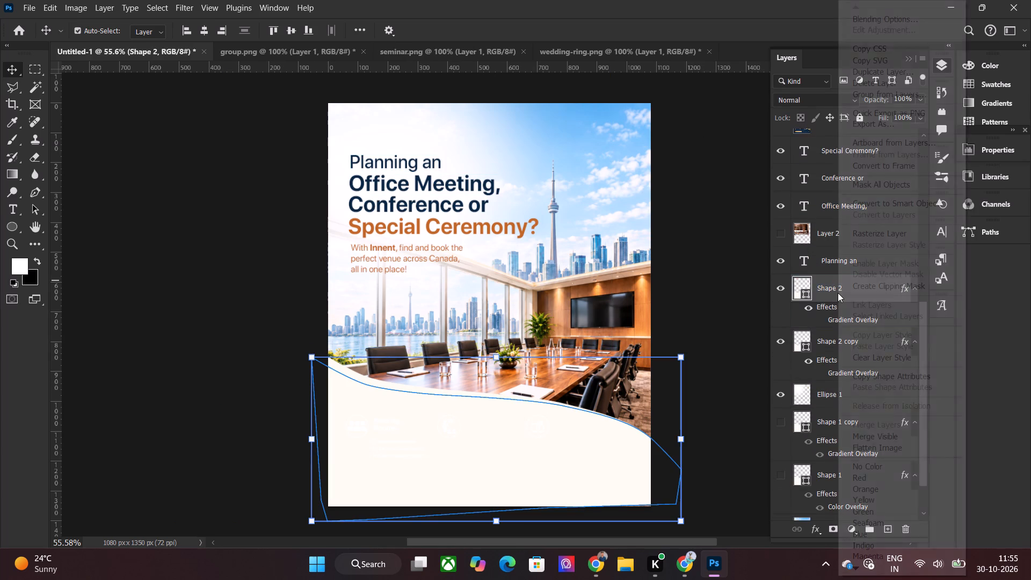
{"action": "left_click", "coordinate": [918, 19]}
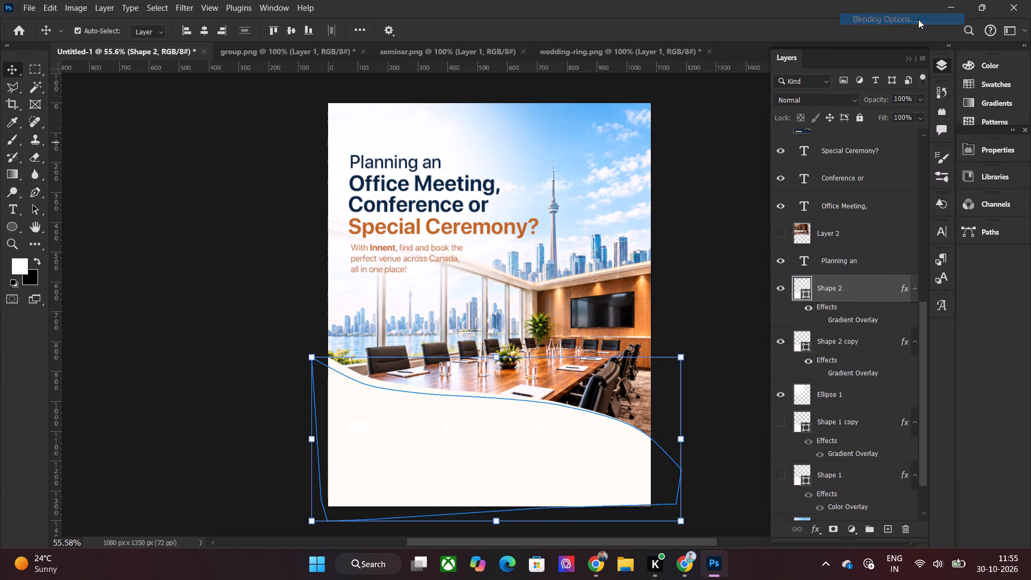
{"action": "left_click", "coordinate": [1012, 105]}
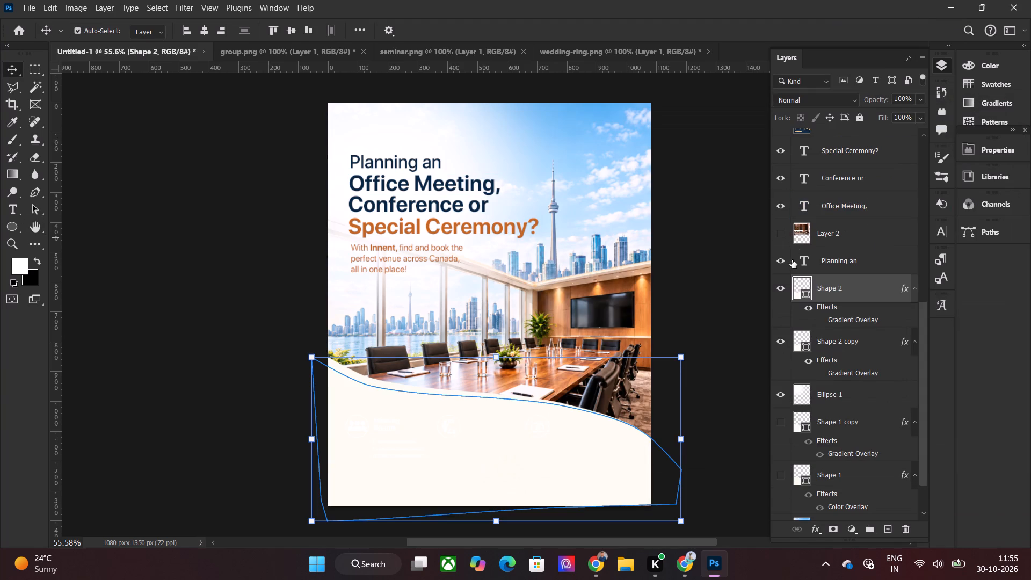
Show Layer 2 and give Shape 2 a Color Overlay in burnt orange #bb5d1e, sampled from the screenshot's Search button.
{"action": "left_click", "coordinate": [781, 236]}
{"action": "right_click", "coordinate": [846, 294]}
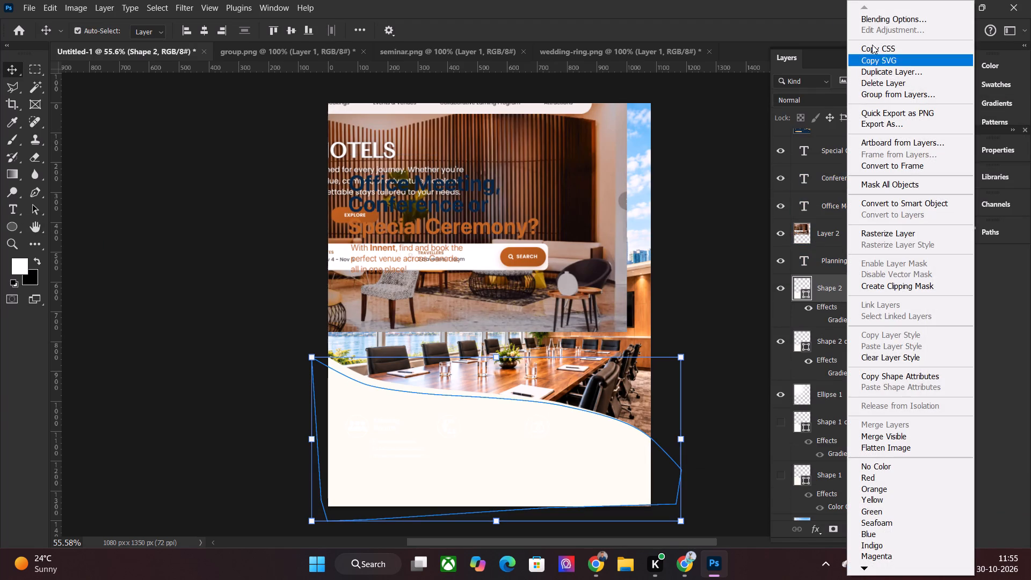
{"action": "left_click", "coordinate": [888, 21]}
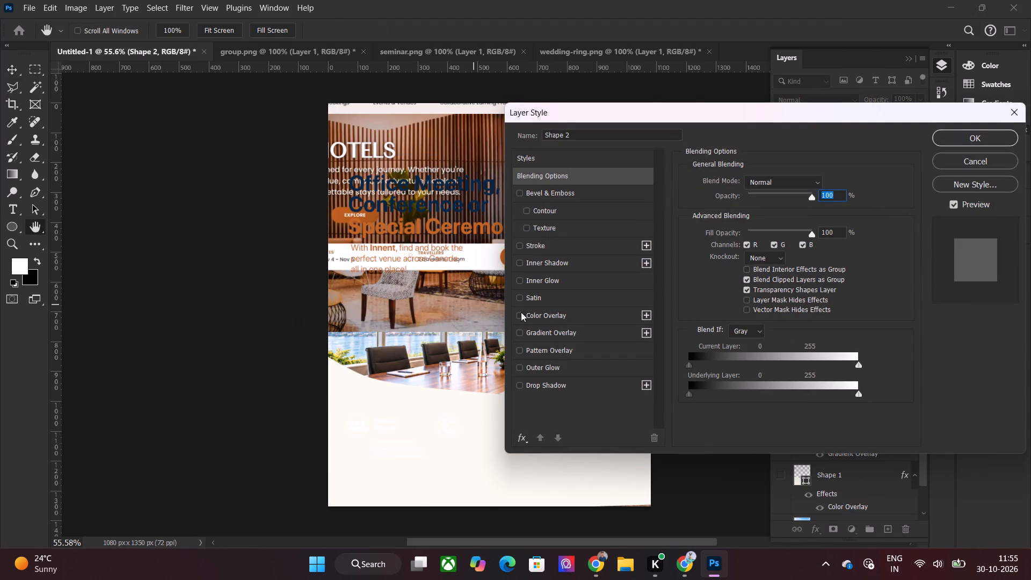
{"action": "left_click", "coordinate": [536, 313]}
{"action": "left_click_drag", "start_coordinate": [623, 113], "coordinate": [124, 473]}
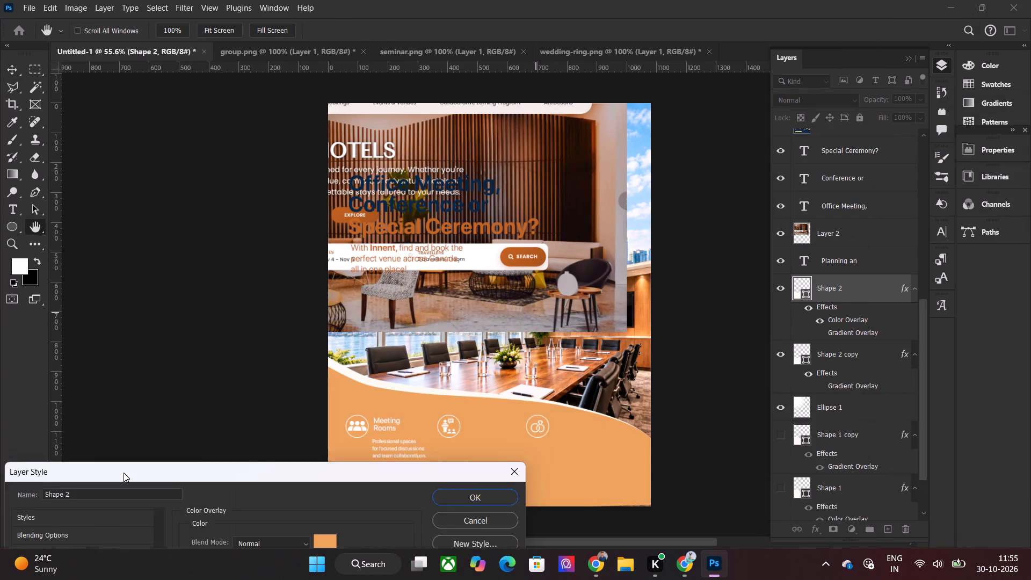
{"action": "left_click_drag", "start_coordinate": [124, 473], "coordinate": [241, 394]}
{"action": "left_click", "coordinate": [448, 455]}
{"action": "left_click", "coordinate": [447, 458]}
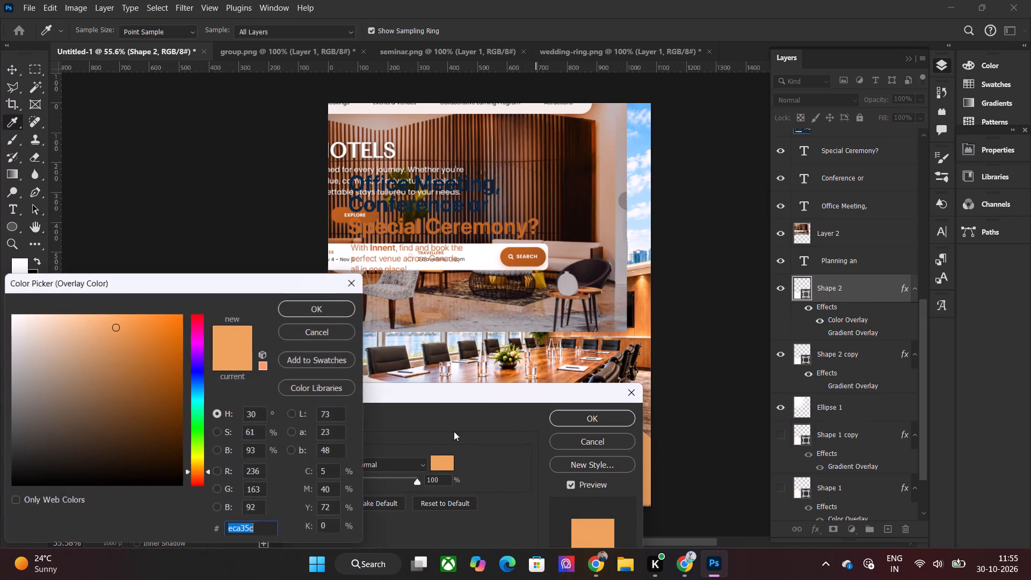
{"action": "left_click", "coordinate": [518, 249]}
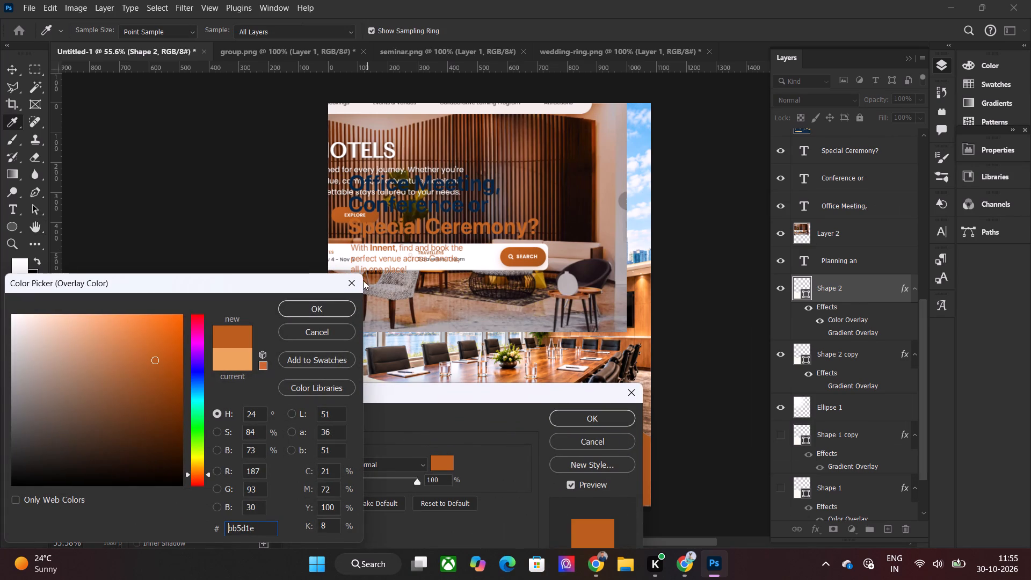
{"action": "left_click", "coordinate": [314, 310]}
{"action": "left_click", "coordinate": [628, 417]}
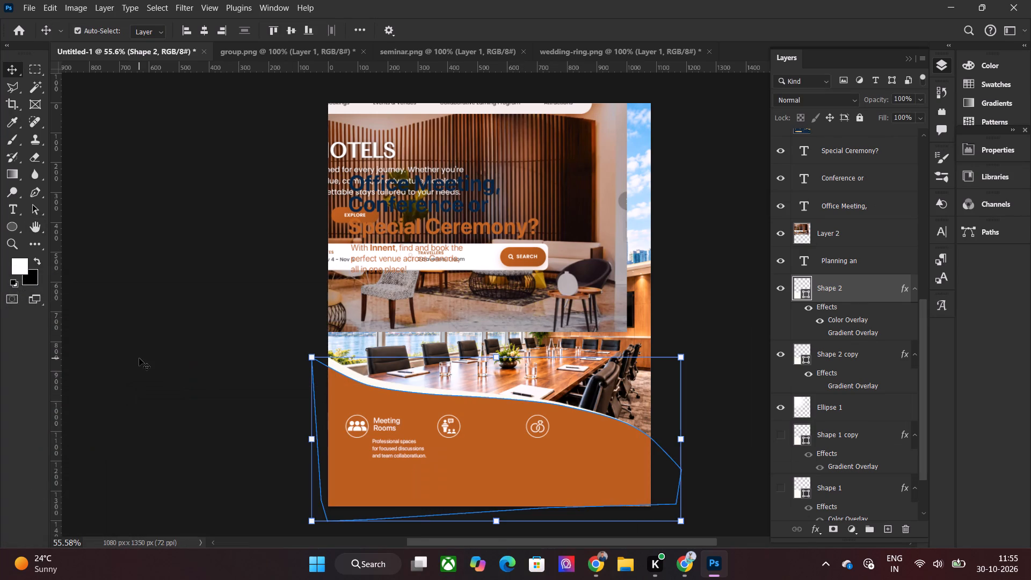
Hide the hotel website screenshot, Layer 2, and leave no layer selected.
{"action": "left_click", "coordinate": [139, 358]}
{"action": "left_click", "coordinate": [585, 180]}
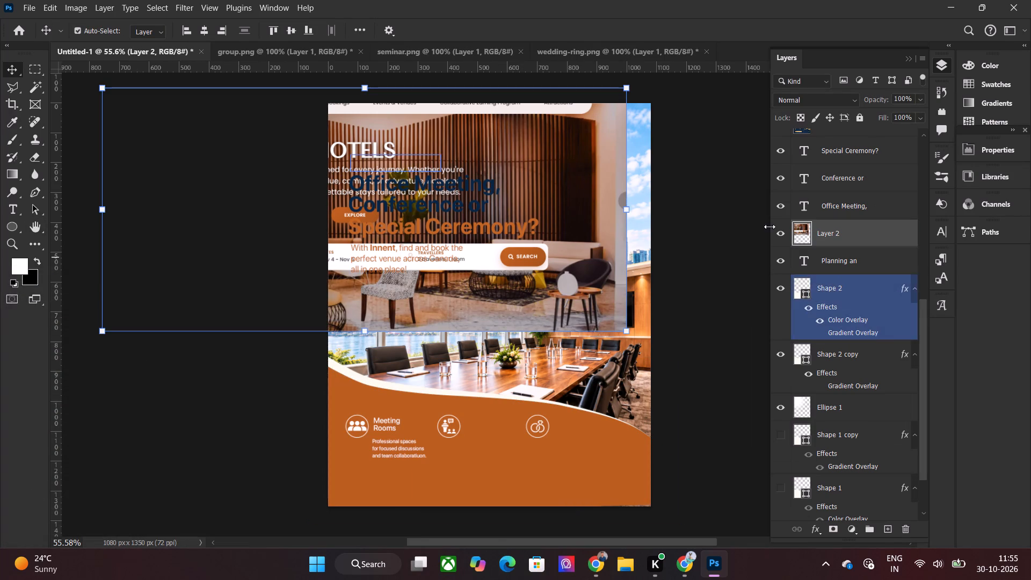
{"action": "left_click", "coordinate": [781, 233]}
{"action": "left_click", "coordinate": [257, 343]}
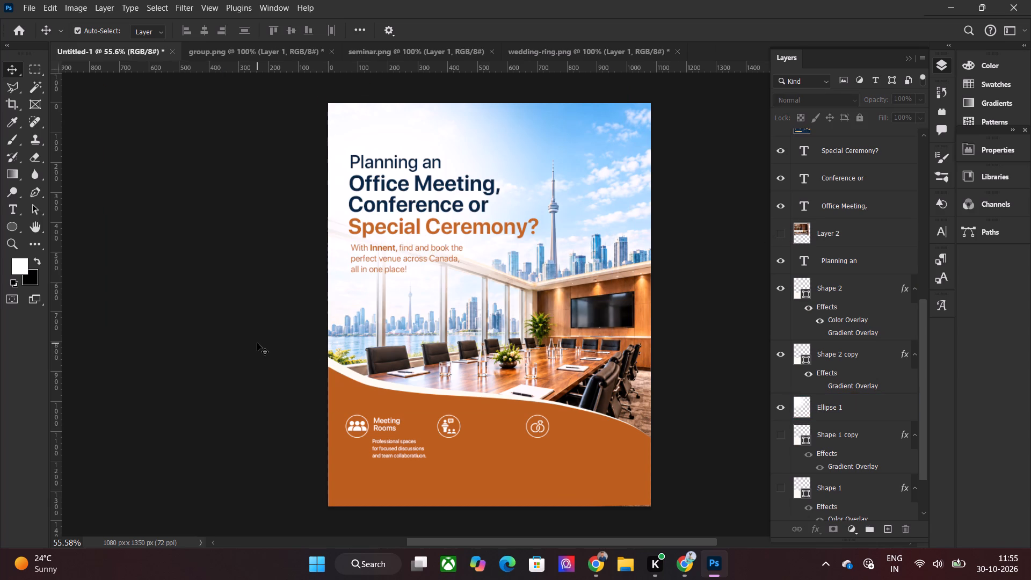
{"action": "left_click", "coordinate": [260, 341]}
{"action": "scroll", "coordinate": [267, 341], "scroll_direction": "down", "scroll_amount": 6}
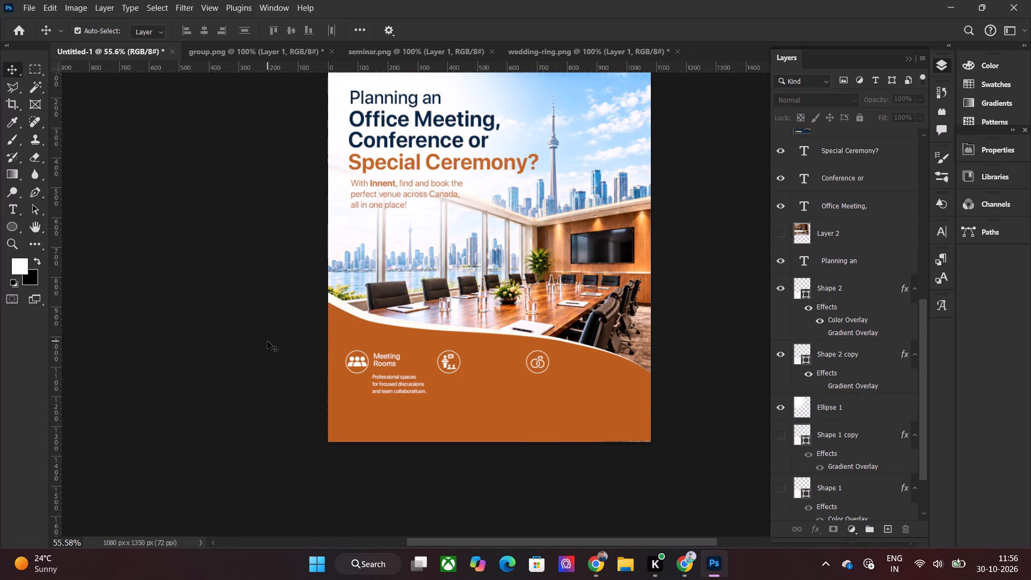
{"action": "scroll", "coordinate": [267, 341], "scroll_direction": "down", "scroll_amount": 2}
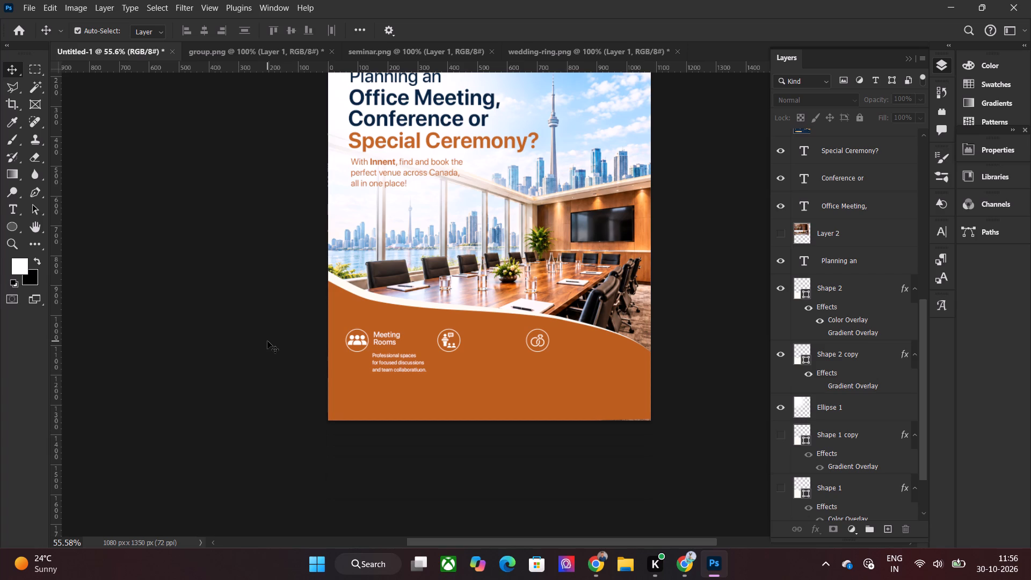
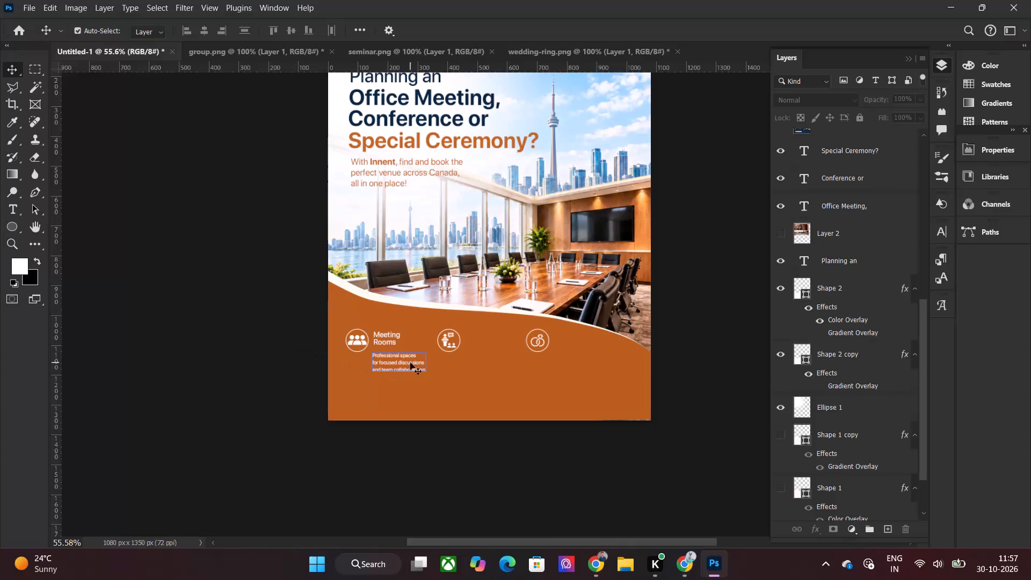
Show the navy reference poster, Layer 3, behind the venue section's icons and text.
{"action": "scroll", "coordinate": [443, 354], "scroll_direction": "up", "scroll_amount": 2, "text": "alt"}
{"action": "scroll", "coordinate": [443, 357], "scroll_direction": "up", "scroll_amount": 2}
{"action": "scroll", "coordinate": [443, 357], "scroll_direction": "up", "scroll_amount": 7, "text": "alt"}
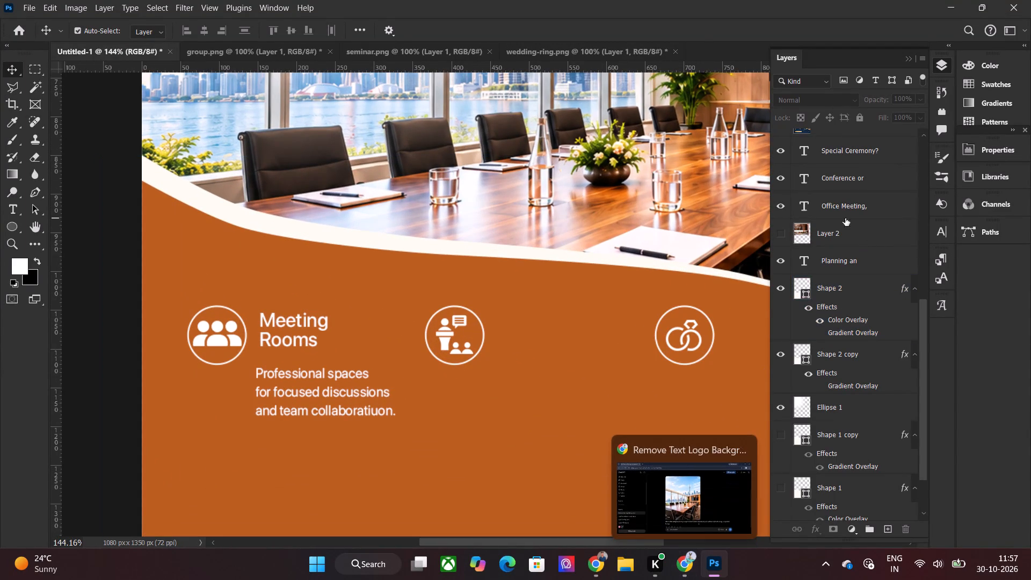
{"action": "scroll", "coordinate": [795, 242], "scroll_direction": "up", "scroll_amount": 4}
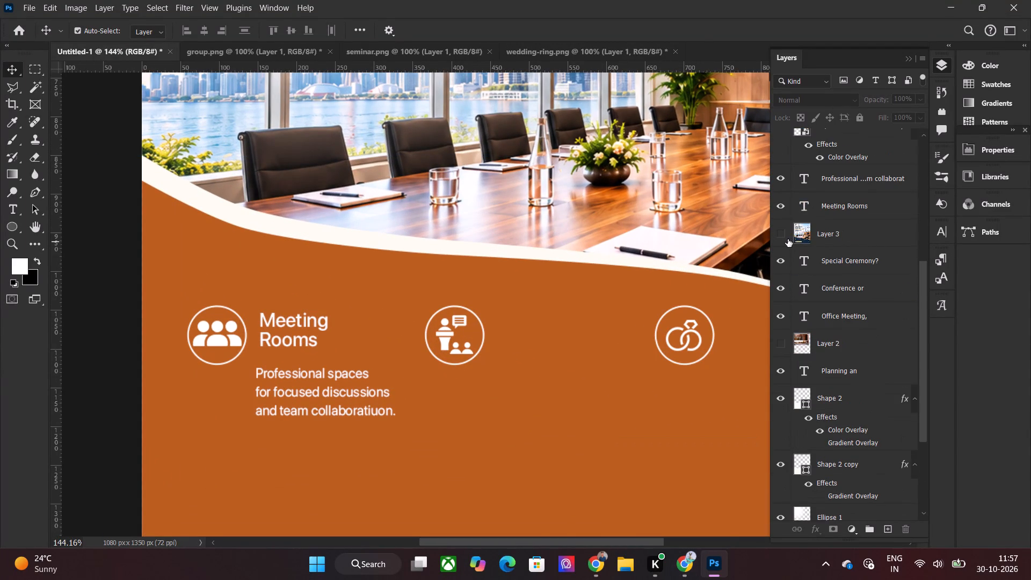
{"action": "left_click", "coordinate": [779, 230]}
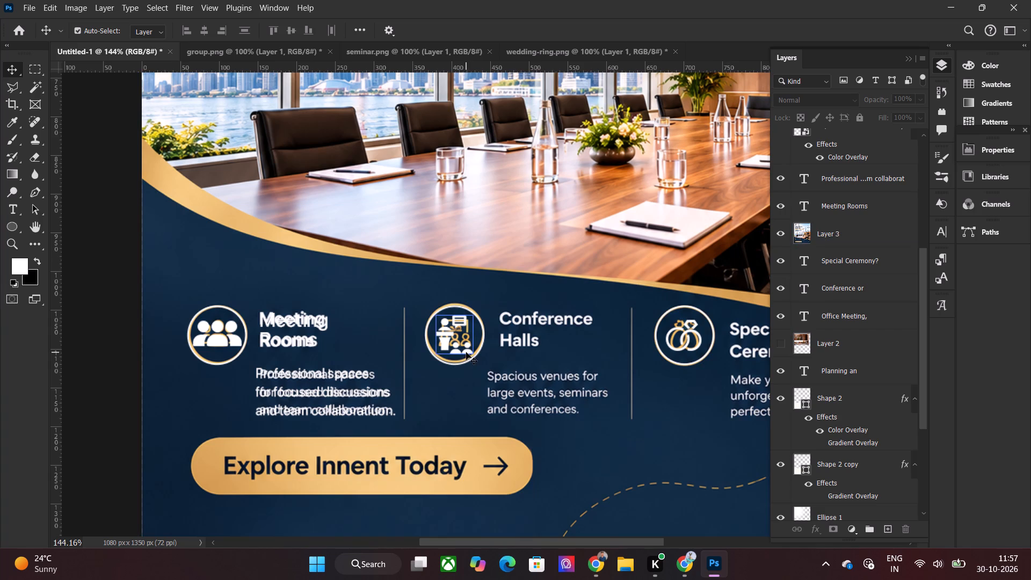
Duplicate the "Meeting Rooms" heading and move the copy horizontally to just beside the reference's "Conference Halls" heading.
{"action": "left_click", "coordinate": [313, 320]}
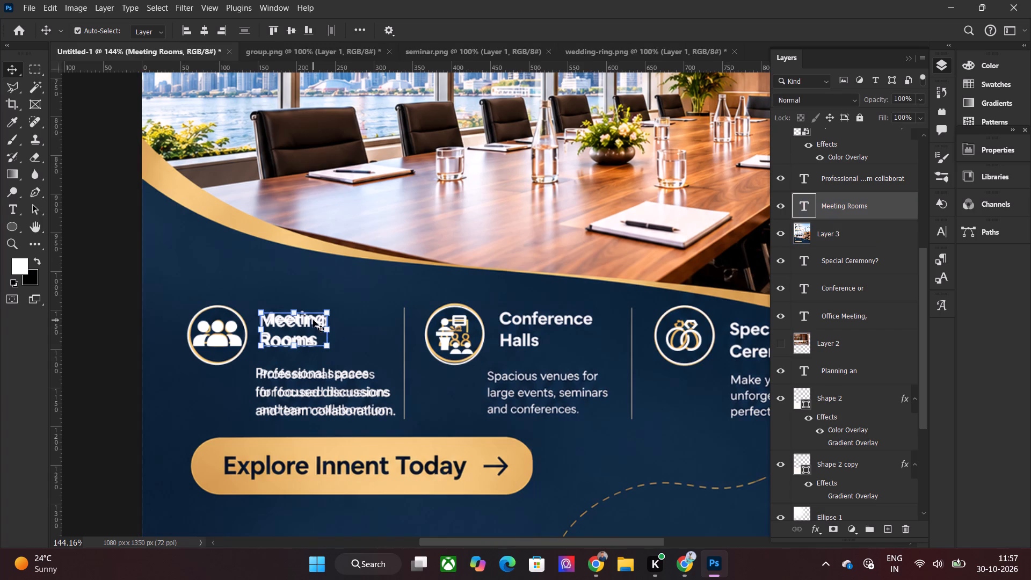
{"action": "key", "text": "ctrl+j"}
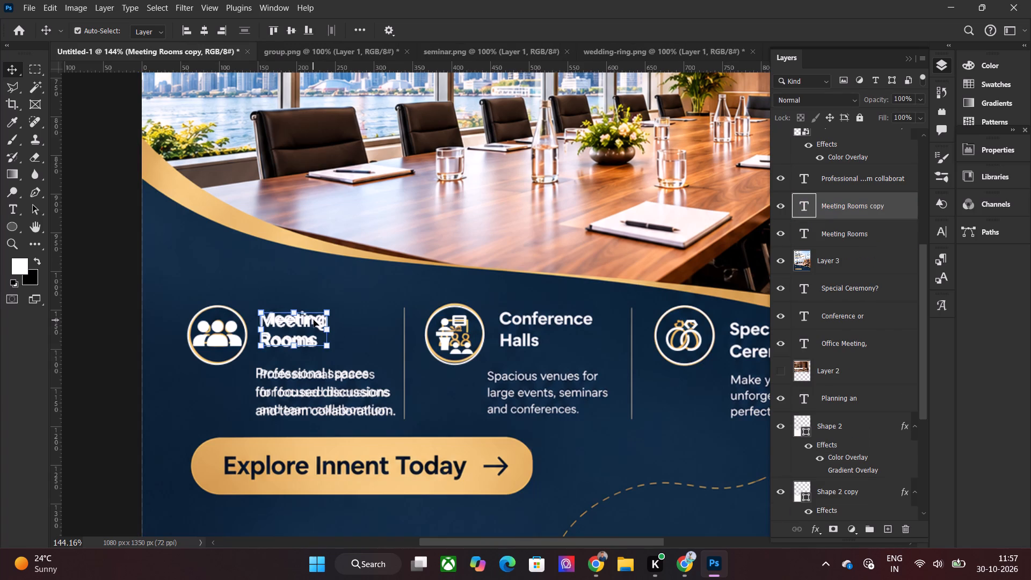
{"action": "left_click_drag", "start_coordinate": [304, 320], "coordinate": [607, 320]}
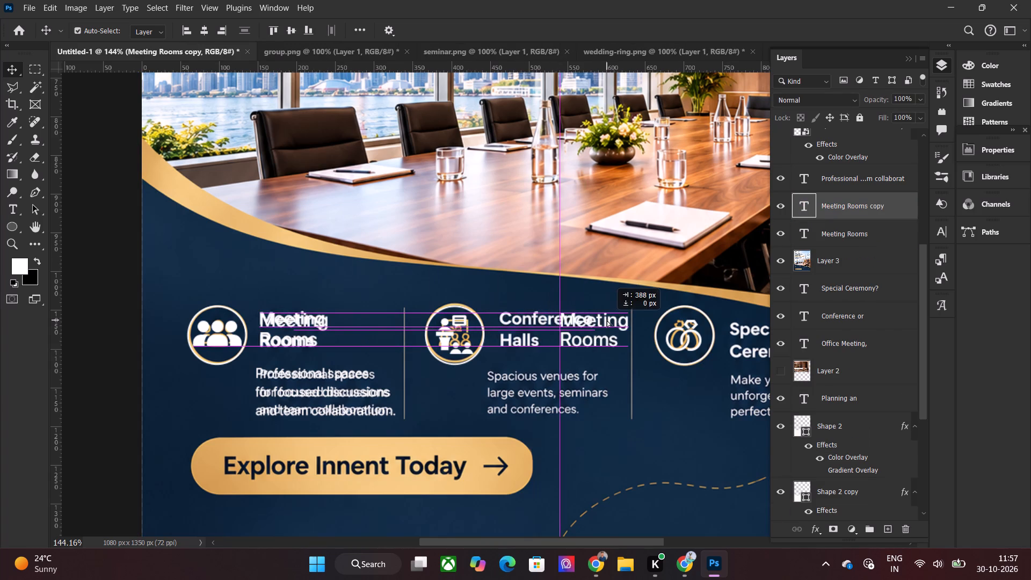
{"action": "left_click_drag", "start_coordinate": [607, 320], "coordinate": [640, 320]}
Open the duplicated "Meeting Rooms" heading for text editing with all its text selected.
{"action": "double_click", "coordinate": [640, 320], "text": "shift"}
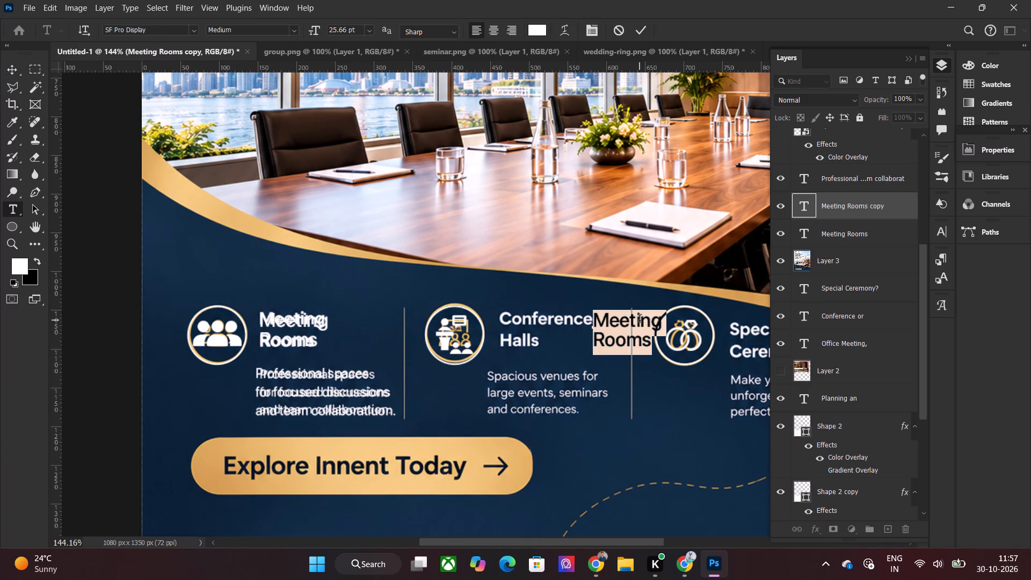
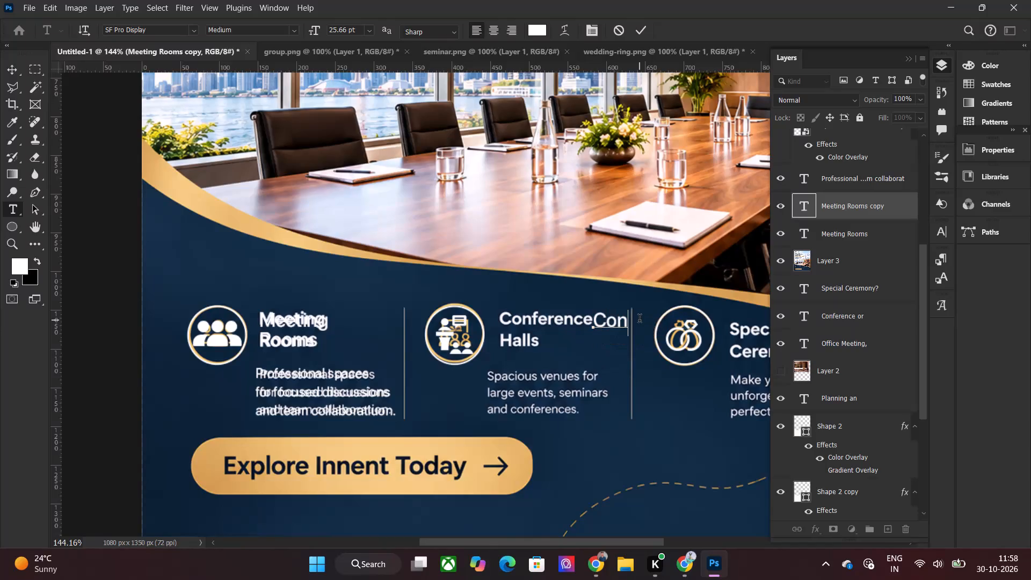
Replace the duplicated heading's text with "Conference Halls", breaking the line after "Conference", and commit the edit.
{"action": "key", "text": "BackSpace"}
{"action": "key", "text": "BackSpace"}
{"action": "key", "text": "BackSpace"}
{"action": "key", "text": "BackSpace"}
{"action": "type", "text": "nce"}
{"action": "key", "text": "space"}
{"action": "key", "text": "BackSpace"}
{"action": "key", "text": "Return"}
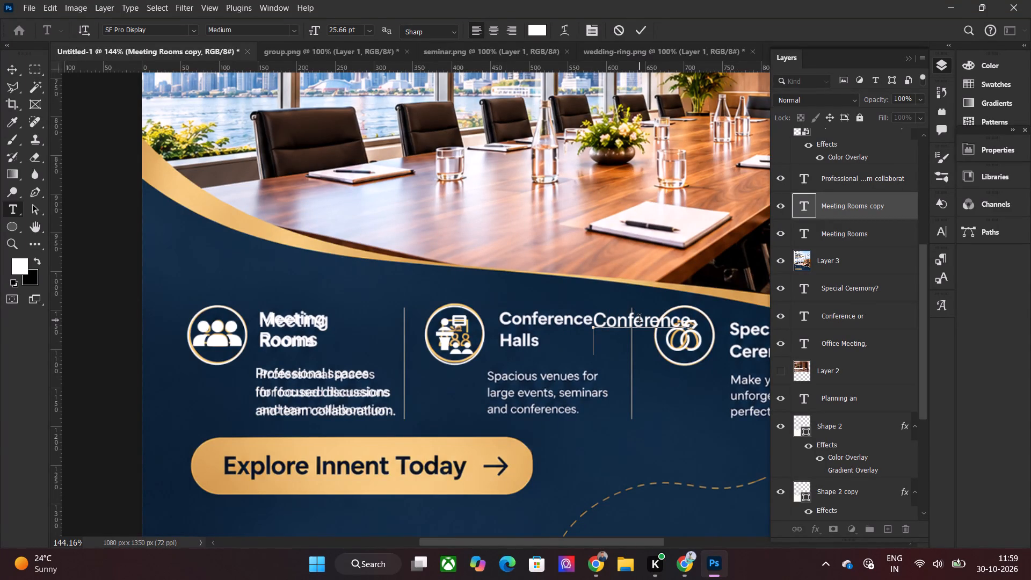
{"action": "type", "text": "Hall"}
{"action": "key", "text": "s"}
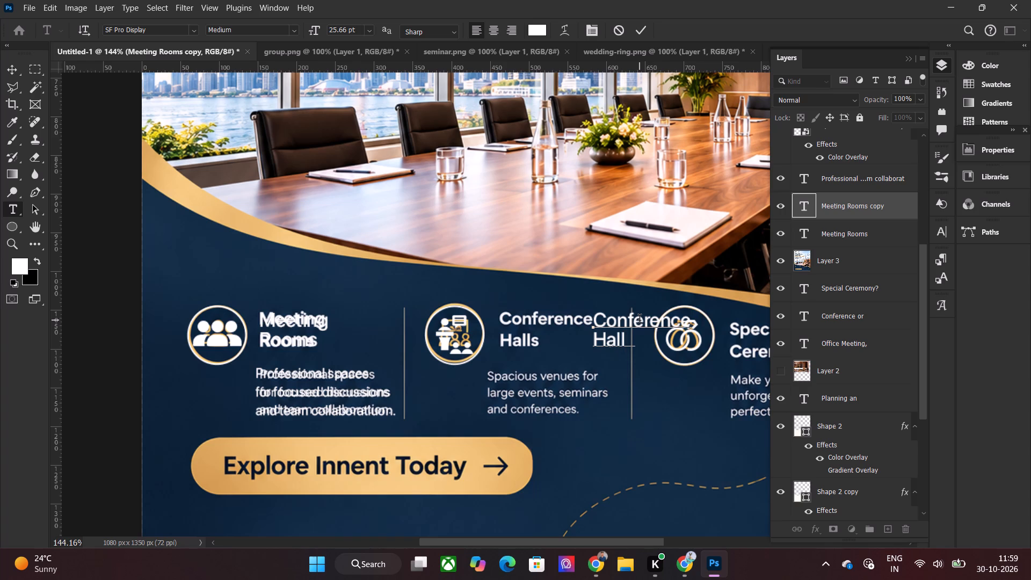
{"action": "left_click", "coordinate": [635, 26]}
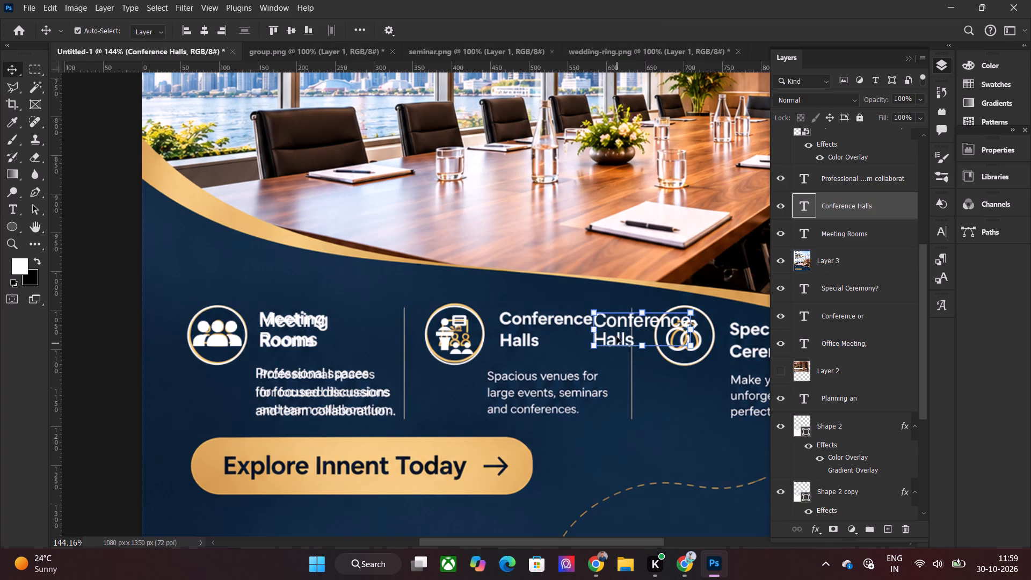
Move the new "Conference Halls" heading onto the reference's matching heading beside the seminar icon, fine-tuning its vertical position.
{"action": "left_click_drag", "start_coordinate": [618, 329], "coordinate": [528, 328]}
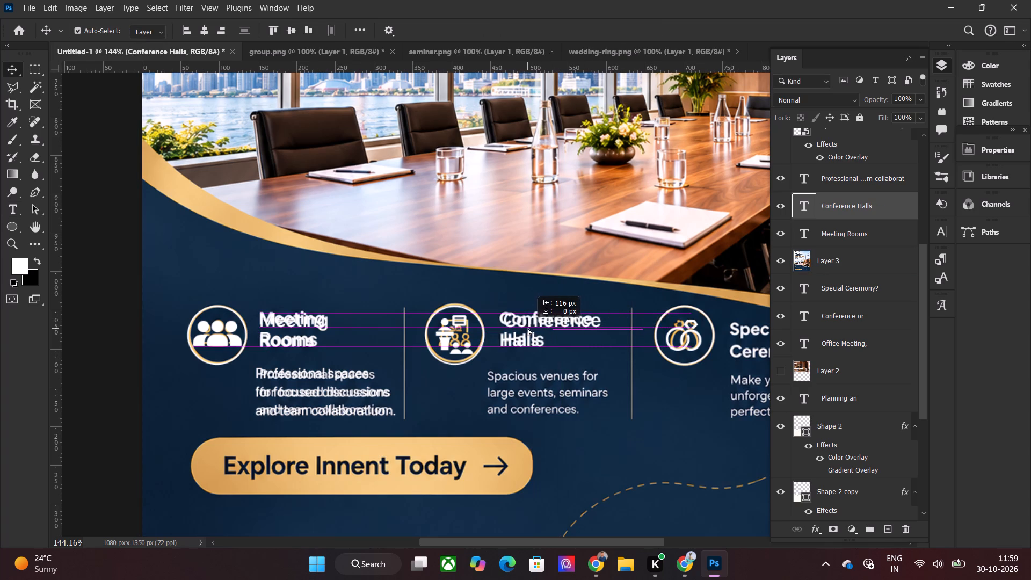
{"action": "left_click_drag", "start_coordinate": [528, 328], "coordinate": [525, 328]}
{"action": "key", "text": "Up"}
{"action": "key", "text": "Up"}
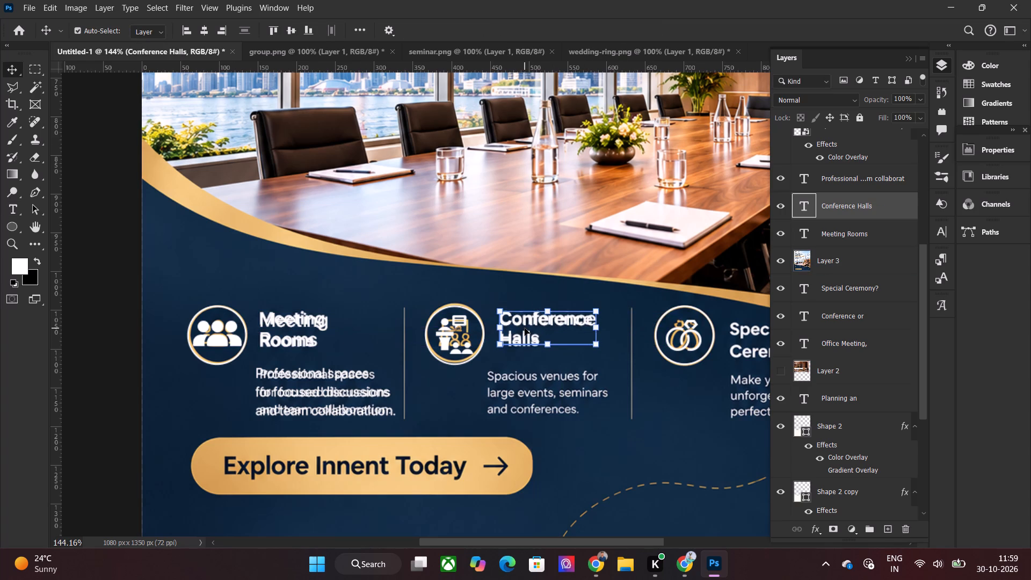
{"action": "key", "text": "Down"}
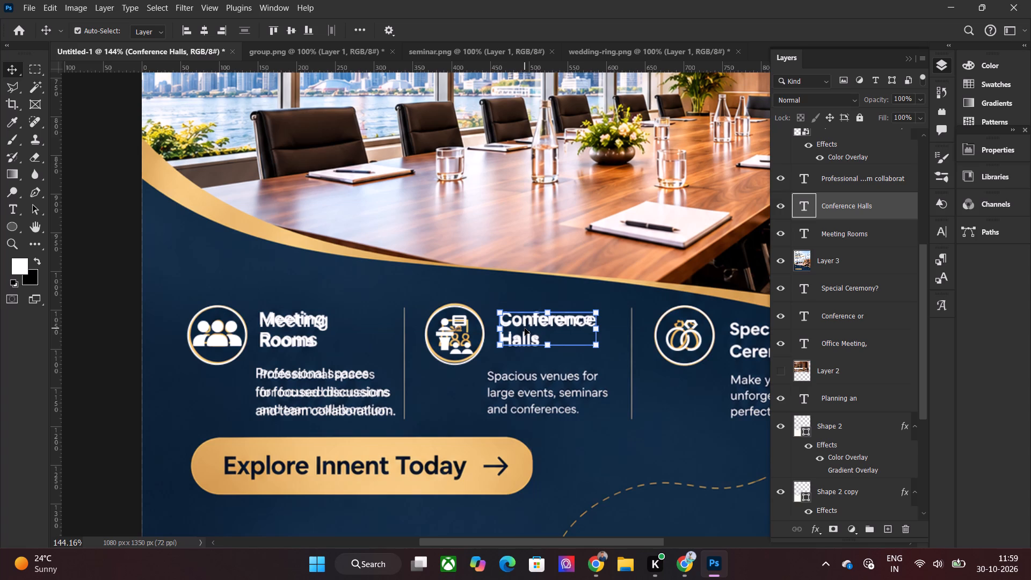
Add a horizontal guide at about 1050 px along the top of "Meeting Rooms" and nudge "Conference Halls" down to align with it.
{"action": "left_click", "coordinate": [287, 320]}
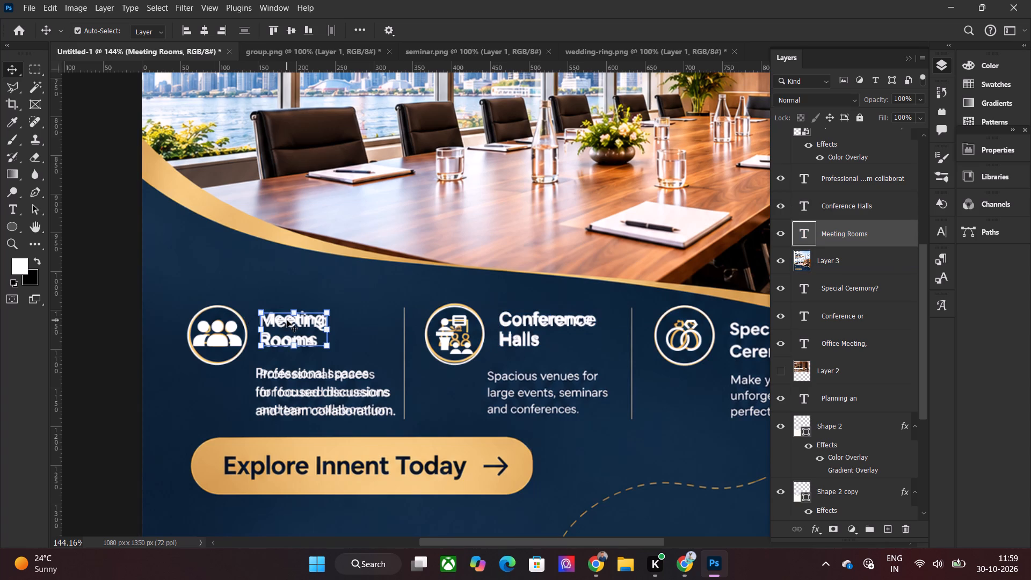
{"action": "left_click_drag", "start_coordinate": [322, 64], "coordinate": [328, 137]}
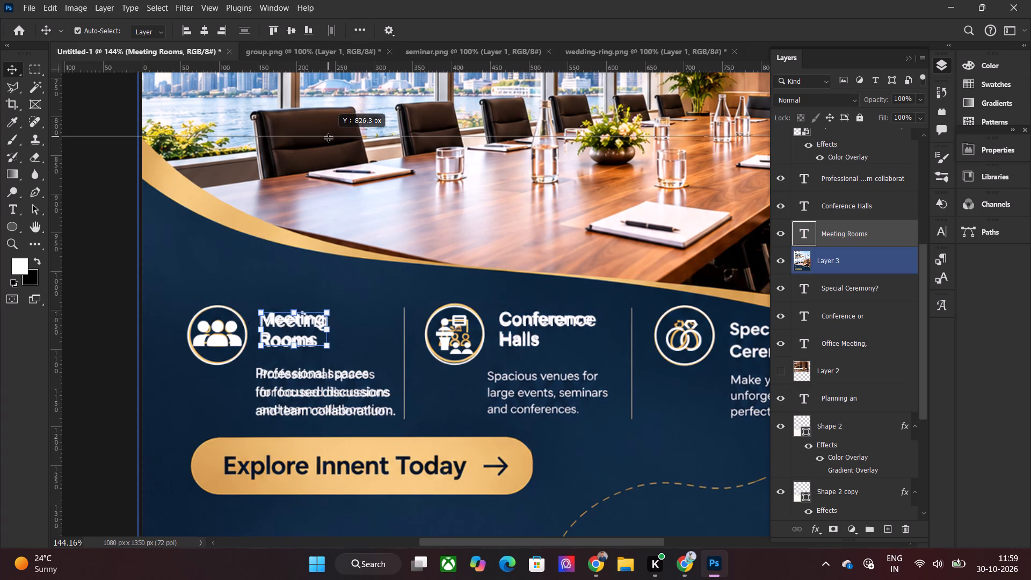
{"action": "left_click_drag", "start_coordinate": [328, 137], "coordinate": [333, 311]}
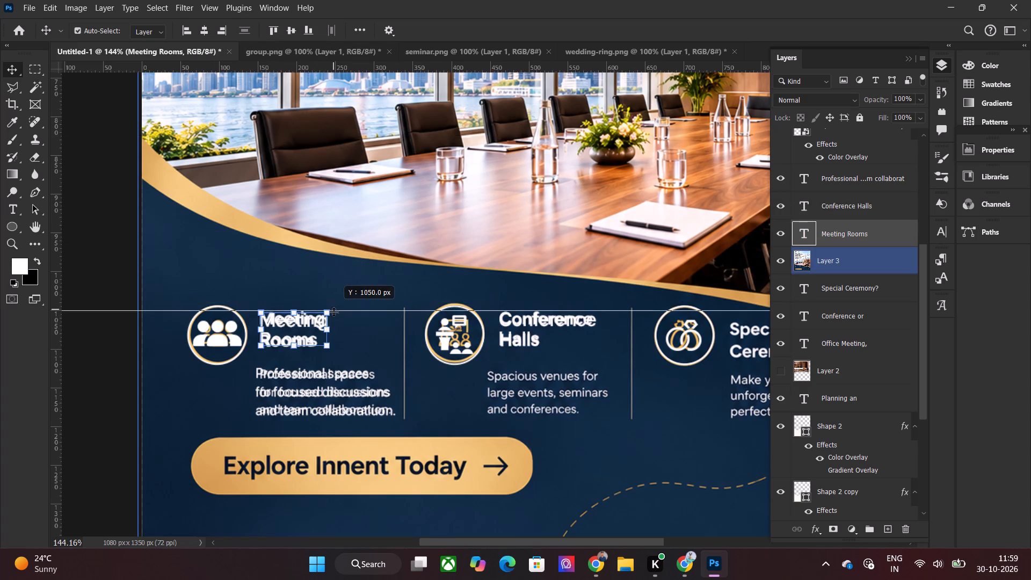
{"action": "left_click_drag", "start_coordinate": [333, 311], "coordinate": [345, 311]}
{"action": "left_click", "coordinate": [538, 325]}
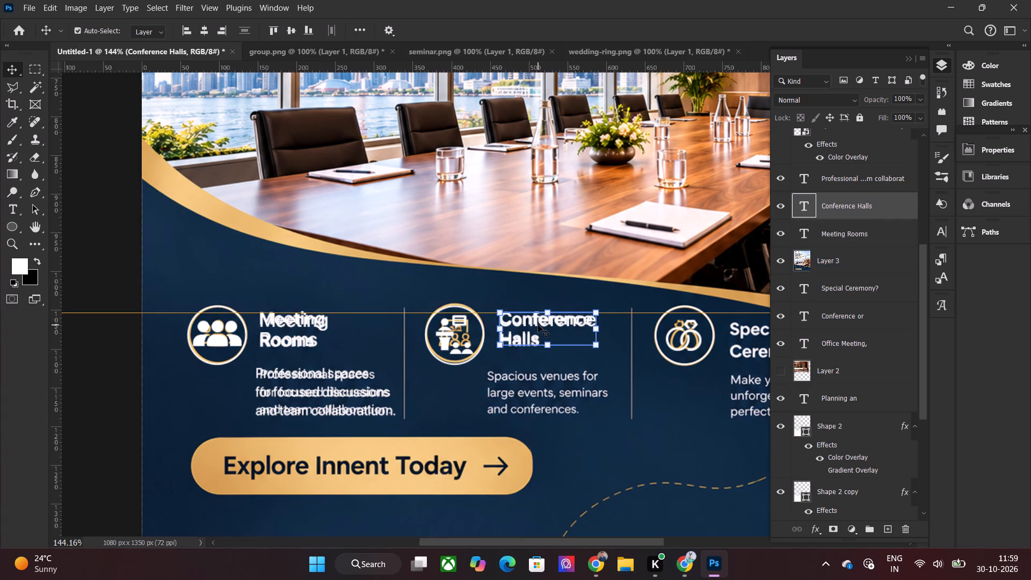
{"action": "key", "text": "Down"}
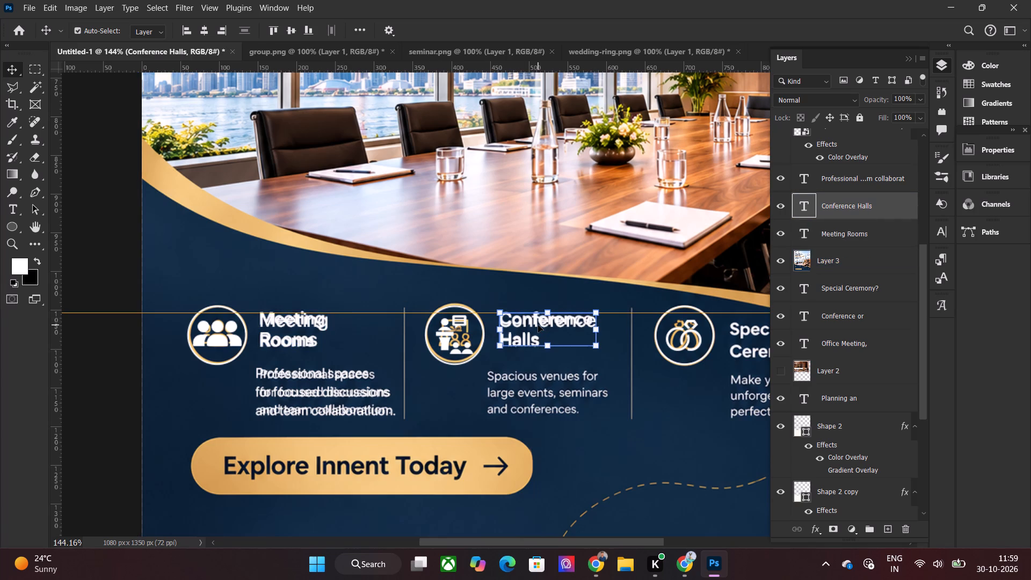
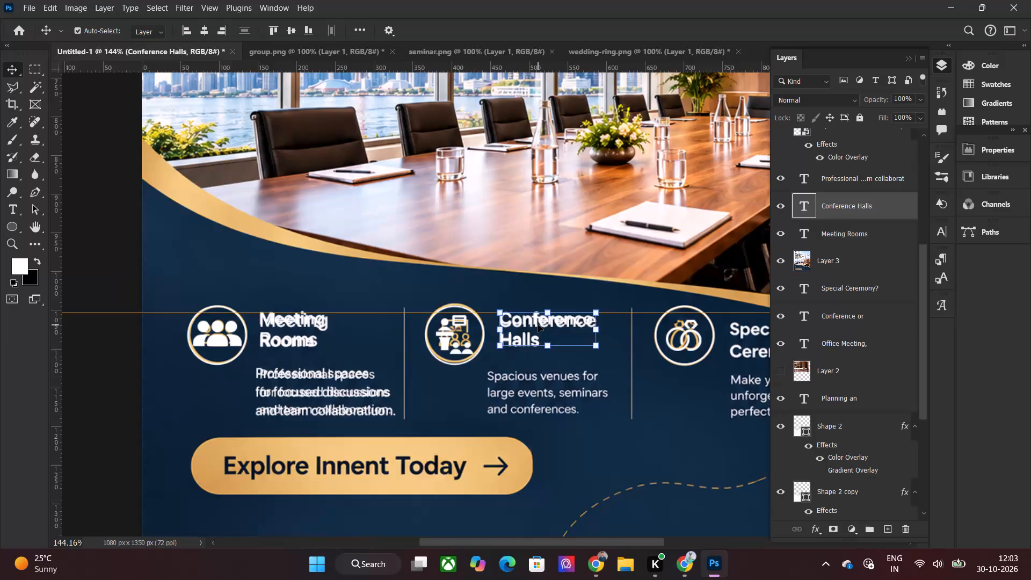
Duplicate the "Professional spaces" description and move the copy horizontally under "Conference Halls", over the reference's matching description.
{"action": "left_click", "coordinate": [355, 375]}
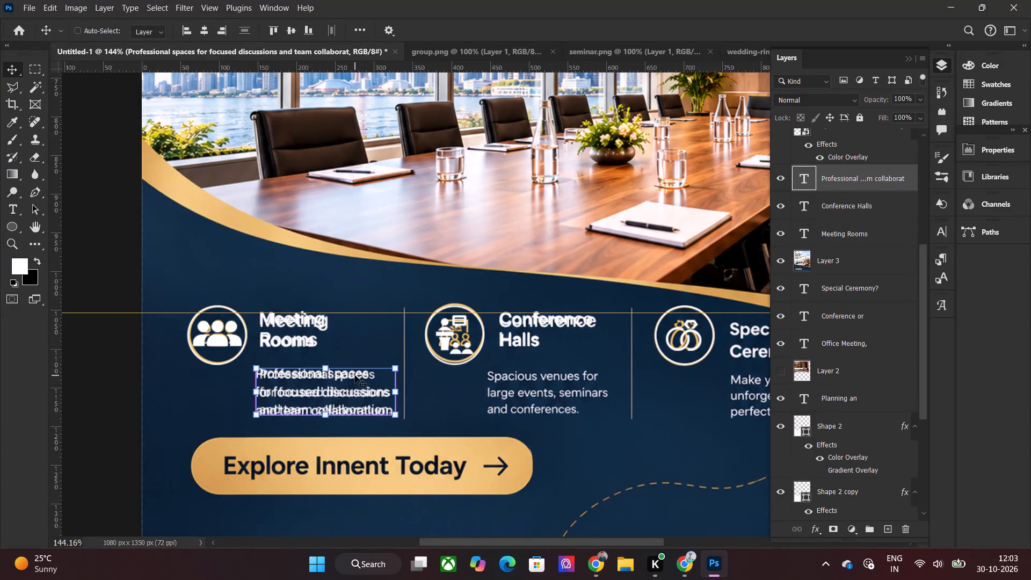
{"action": "key", "text": "ctrl+j"}
{"action": "left_click_drag", "start_coordinate": [355, 375], "coordinate": [553, 377]}
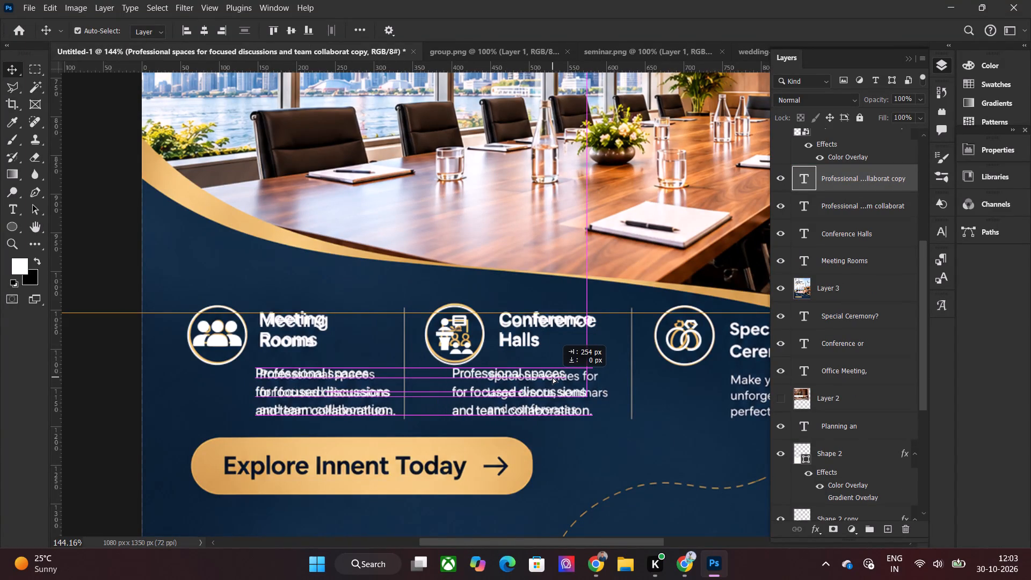
{"action": "left_click_drag", "start_coordinate": [553, 377], "coordinate": [606, 378]}
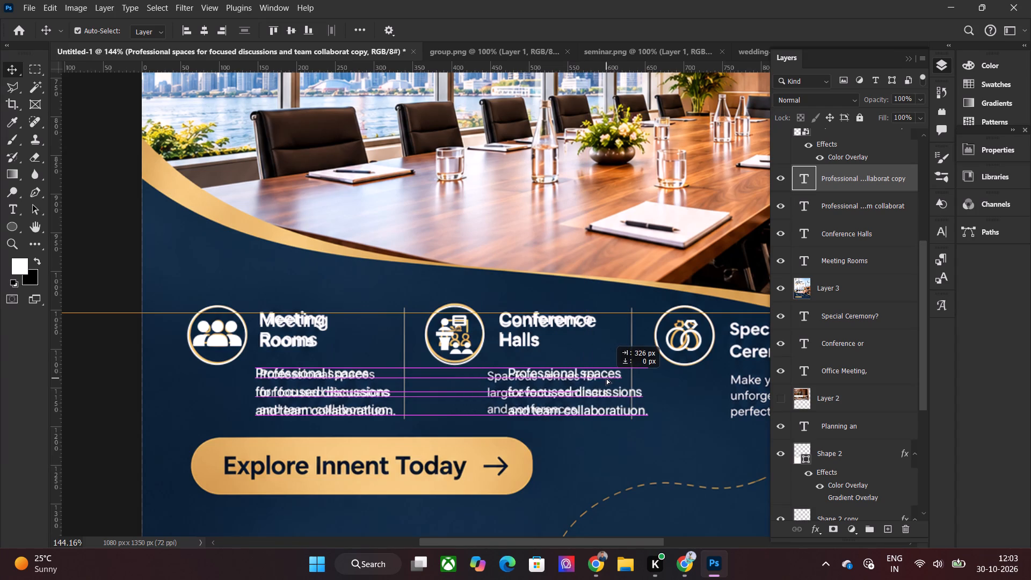
{"action": "left_click_drag", "start_coordinate": [606, 378], "coordinate": [595, 379]}
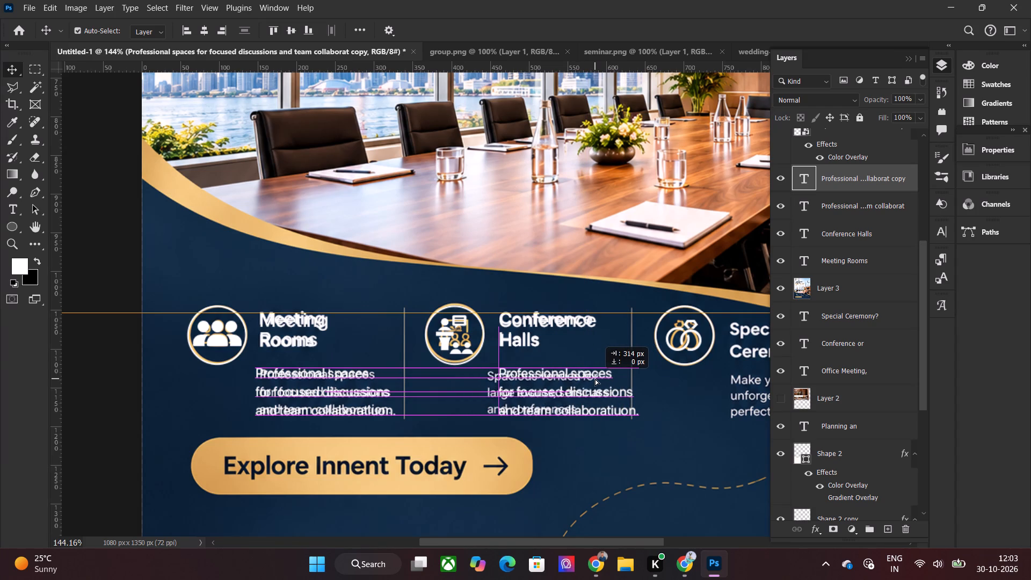
{"action": "left_click_drag", "start_coordinate": [595, 379], "coordinate": [593, 379]}
Replace the copied description's text with three lines, "Spacious venues for", "lar ge events, seminars" and "and conferences.", and commit the edit.
{"action": "double_click", "coordinate": [593, 379]}
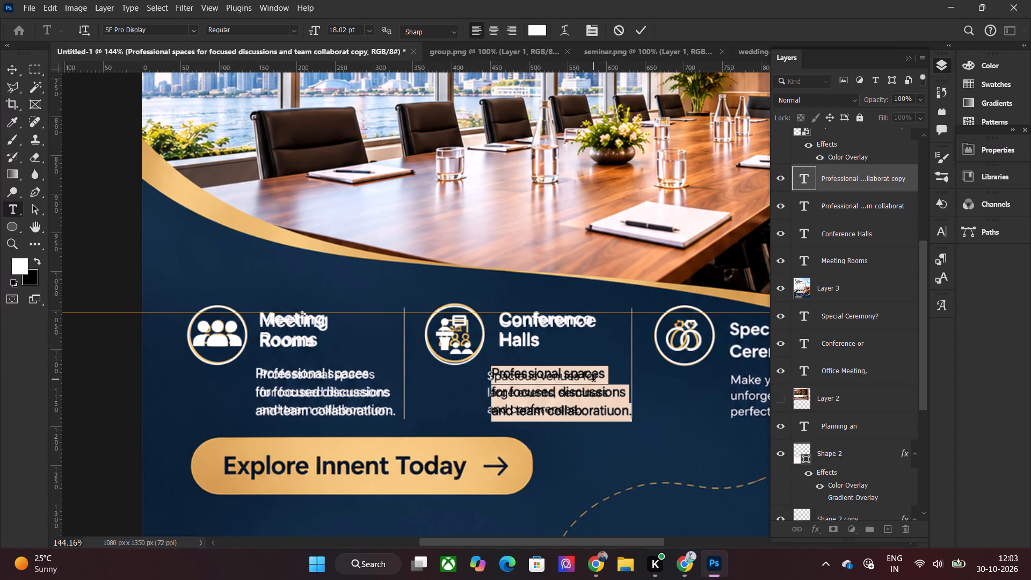
{"action": "key", "text": "shift+s"}
{"action": "type", "text": "paci"}
{"action": "type", "text": "ous venues for"}
{"action": "key", "text": "Return"}
{"action": "type", "text": "lar ge events, seminars"}
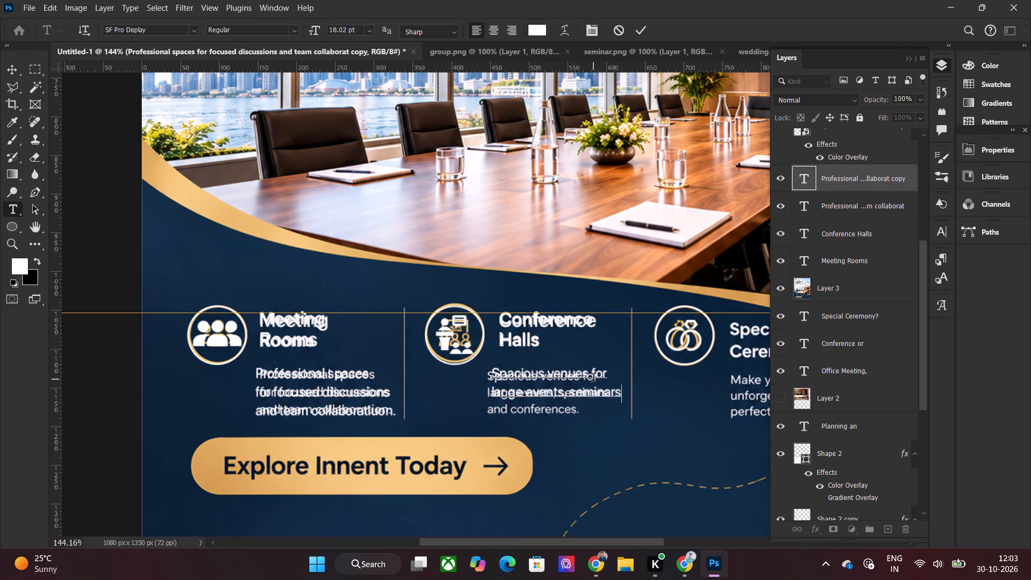
{"action": "key", "text": "Return"}
{"action": "type", "text": "and con"}
{"action": "type", "text": "fere"}
{"action": "key", "text": "BackSpace"}
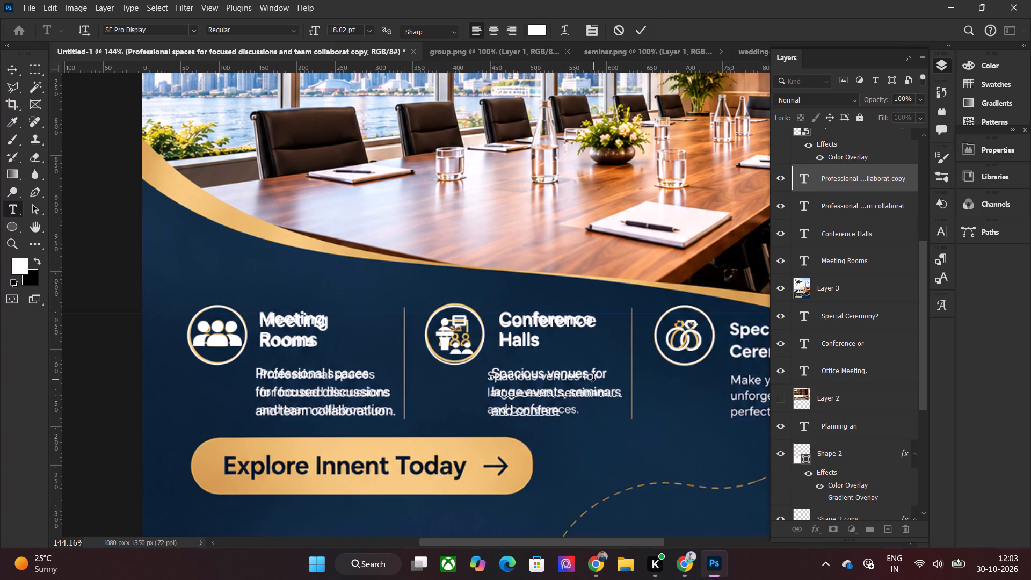
{"action": "key", "text": "BackSpace"}
{"action": "key", "text": "BackSpace"}
{"action": "key", "text": "BackSpace"}
{"action": "key", "text": "f"}
{"action": "key", "text": "BackSpace"}
{"action": "key", "text": "BackSpace"}
{"action": "type", "text": "nferences."}
{"action": "left_click", "coordinate": [641, 25]}
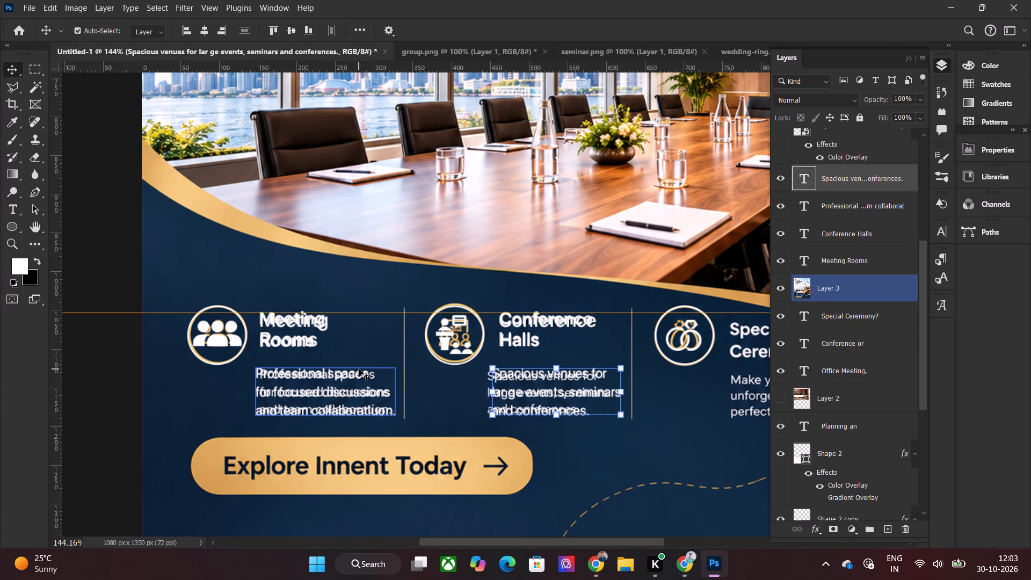
Nudge the "Spacious venues" description left to line up with the reference's left text edge, and deselect it.
{"action": "key", "text": "Left"}
{"action": "key", "text": "Left"}
{"action": "key", "text": "Left"}
{"action": "key", "text": "Left"}
{"action": "key", "text": "Left"}
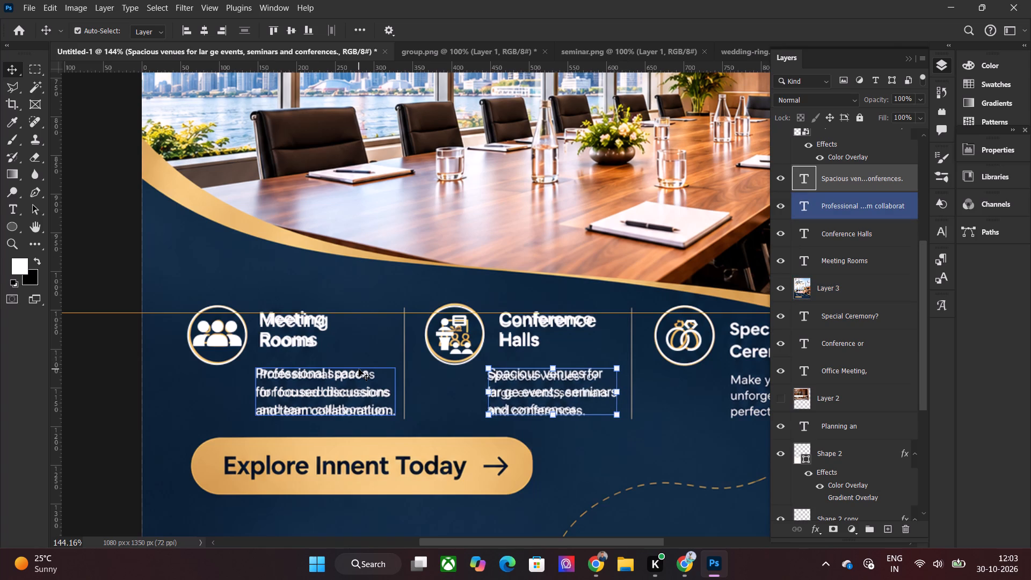
{"action": "key", "text": "Left"}
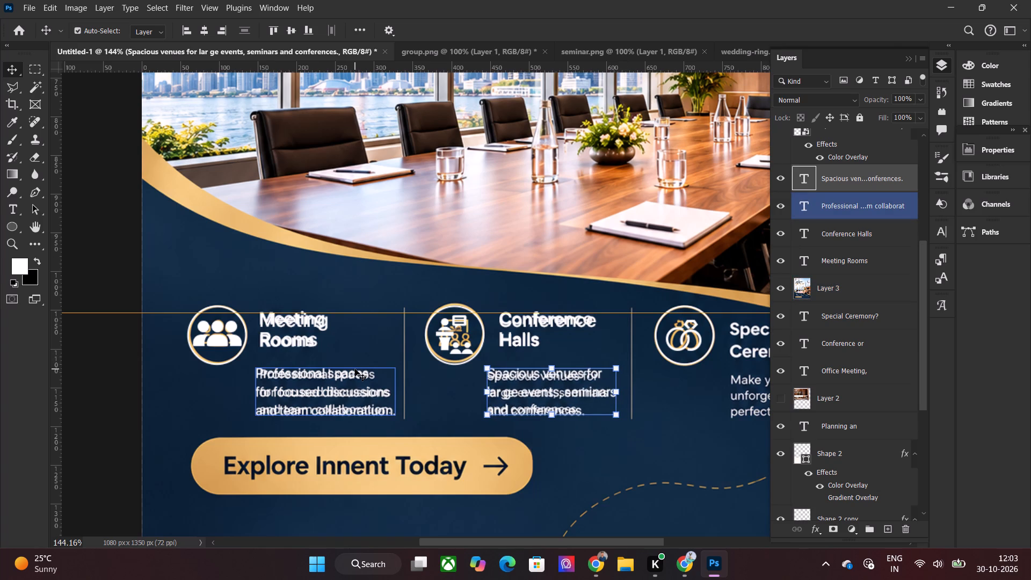
{"action": "left_click", "coordinate": [84, 132]}
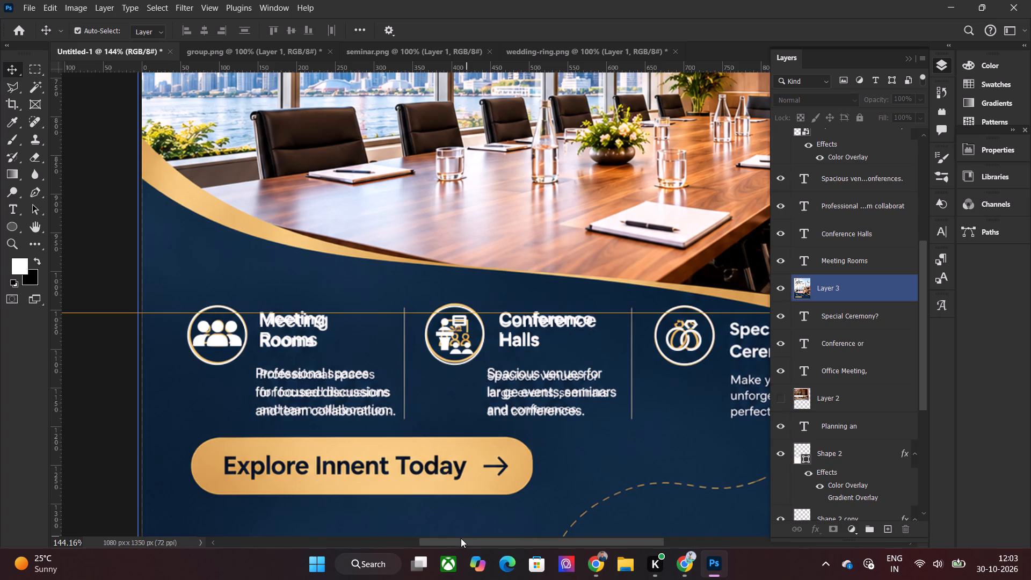
Duplicate the "Spacious venues" description and move the copy horizontally under "Special Ceremony Venues", aligned with that heading's left edge.
{"action": "left_click_drag", "start_coordinate": [461, 538], "coordinate": [529, 541]}
{"action": "left_click", "coordinate": [320, 378]}
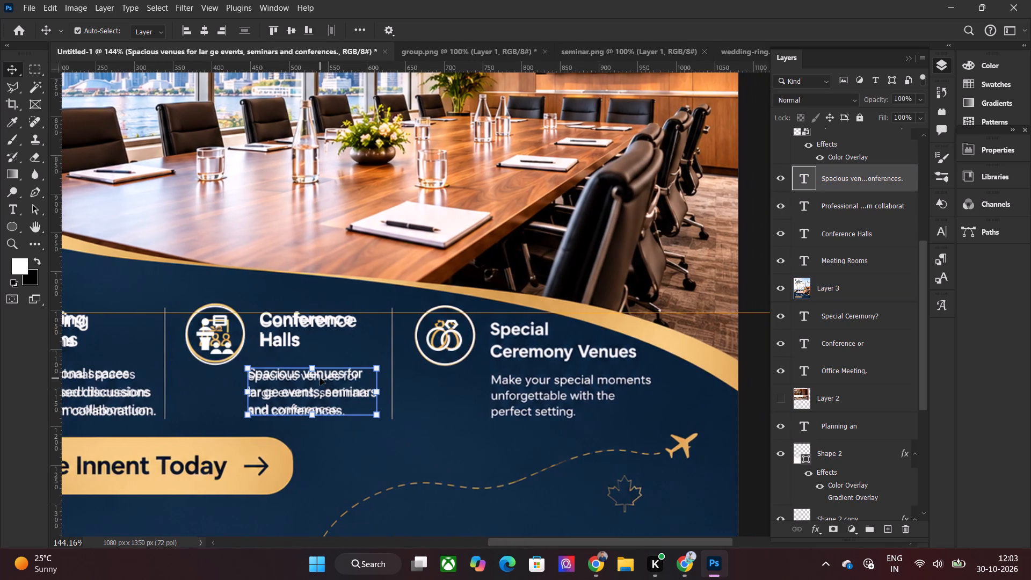
{"action": "key", "text": "ctrl+j"}
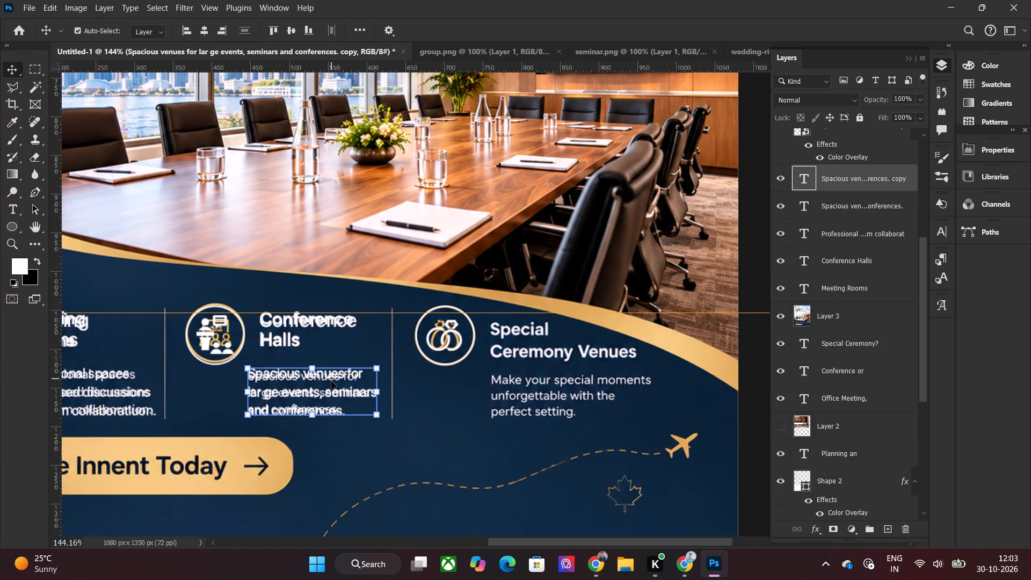
{"action": "left_click_drag", "start_coordinate": [342, 394], "coordinate": [532, 395], "text": "shift"}
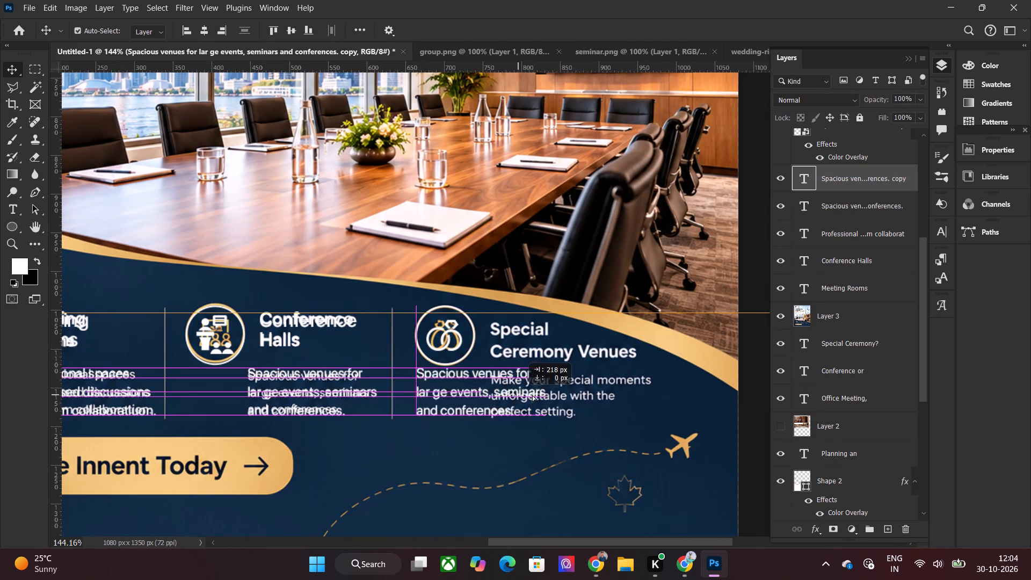
{"action": "left_click_drag", "start_coordinate": [532, 395], "coordinate": [585, 396], "text": "shift"}
Open the copied description under "Special Ceremony Venues" for editing with all its text selected.
{"action": "double_click", "coordinate": [585, 396]}
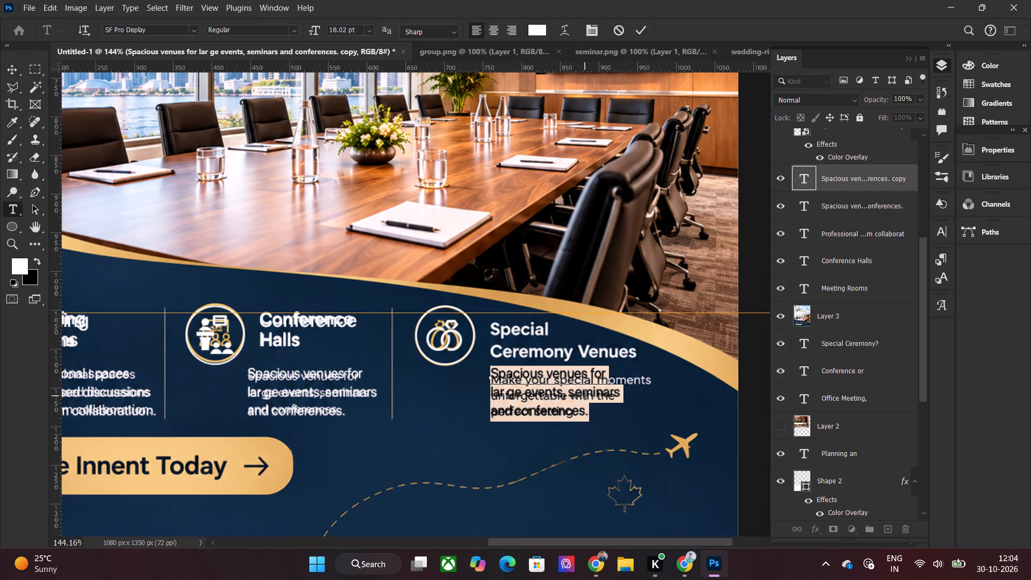
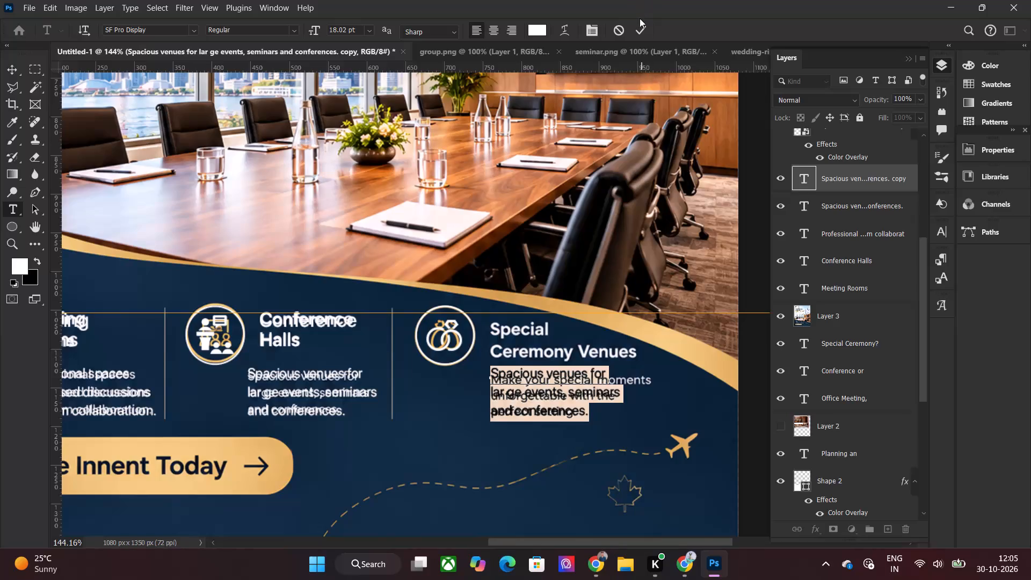
Close the open text edit on the copied description under "Special Ceremony Venues".
{"action": "left_click", "coordinate": [637, 27]}
{"action": "left_click", "coordinate": [548, 183]}
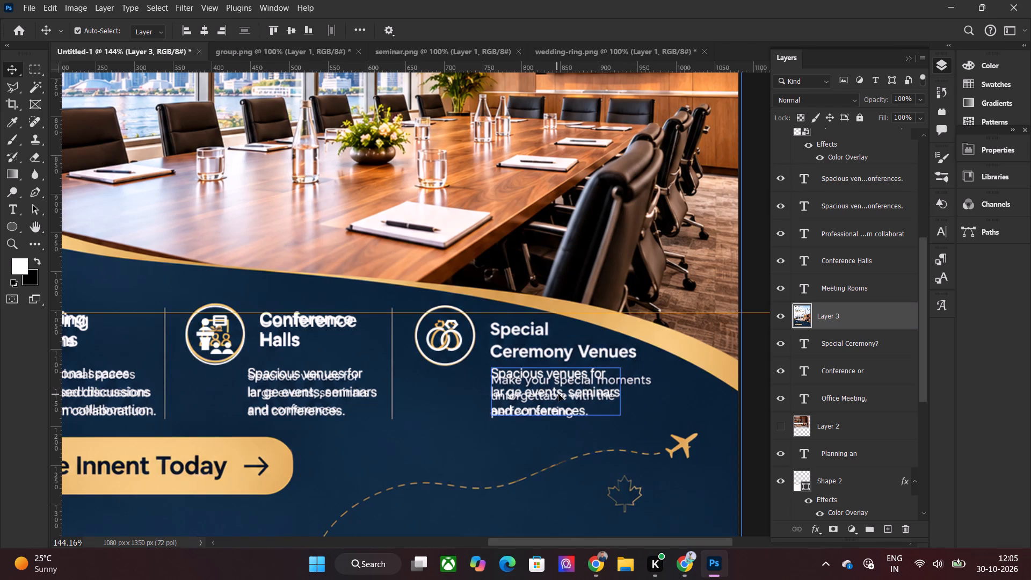
Draw a white, stroke-free vertical divider rectangle about 4 x 146 px over the reference line between Meeting Rooms and Conference Halls.
{"action": "scroll", "coordinate": [538, 394], "scroll_direction": "down", "scroll_amount": 7, "text": "alt"}
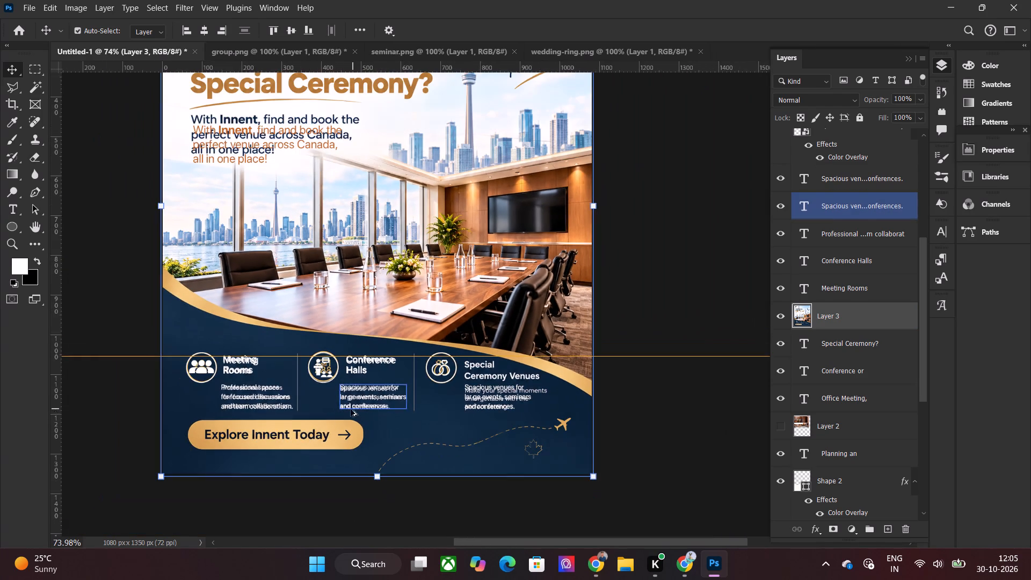
{"action": "scroll", "coordinate": [201, 454], "scroll_direction": "up", "scroll_amount": 3, "text": "ctrl"}
{"action": "scroll", "coordinate": [268, 478], "scroll_direction": "up", "scroll_amount": 5, "text": "alt"}
{"action": "scroll", "coordinate": [235, 474], "scroll_direction": "down", "scroll_amount": 3}
{"action": "scroll", "coordinate": [226, 472], "scroll_direction": "up", "scroll_amount": 3, "text": "alt"}
{"action": "scroll", "coordinate": [420, 203], "scroll_direction": "up", "scroll_amount": 3, "text": "alt"}
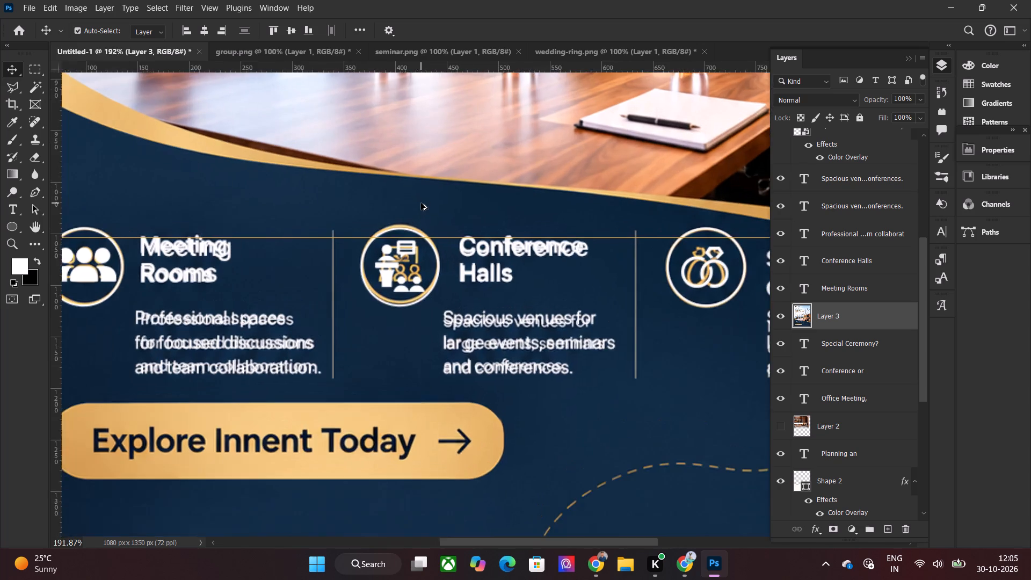
{"action": "scroll", "coordinate": [421, 203], "scroll_direction": "up", "scroll_amount": 2, "text": "alt"}
{"action": "scroll", "coordinate": [262, 283], "scroll_direction": "down", "scroll_amount": 3}
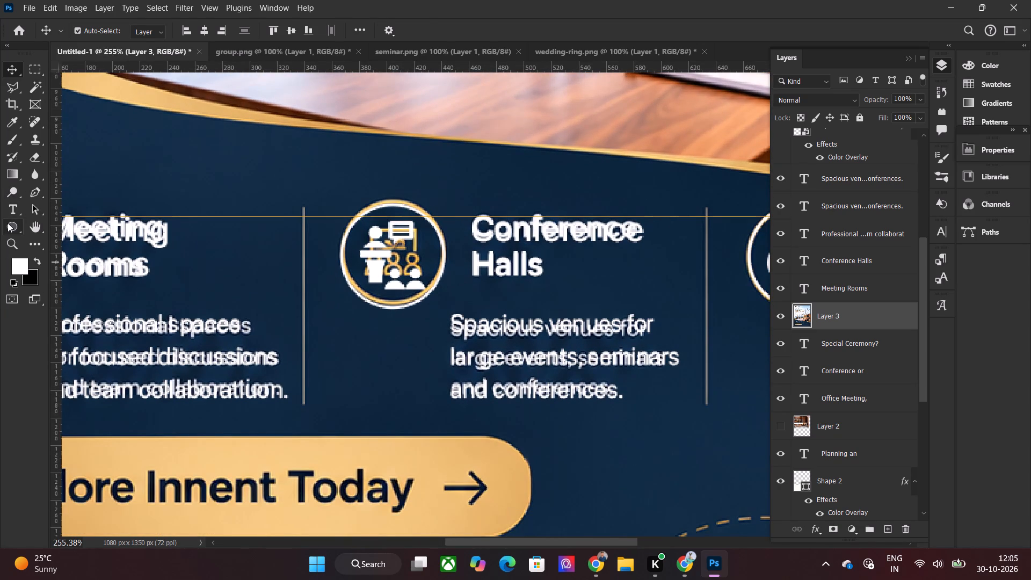
{"action": "left_click_drag", "start_coordinate": [8, 223], "coordinate": [48, 223]}
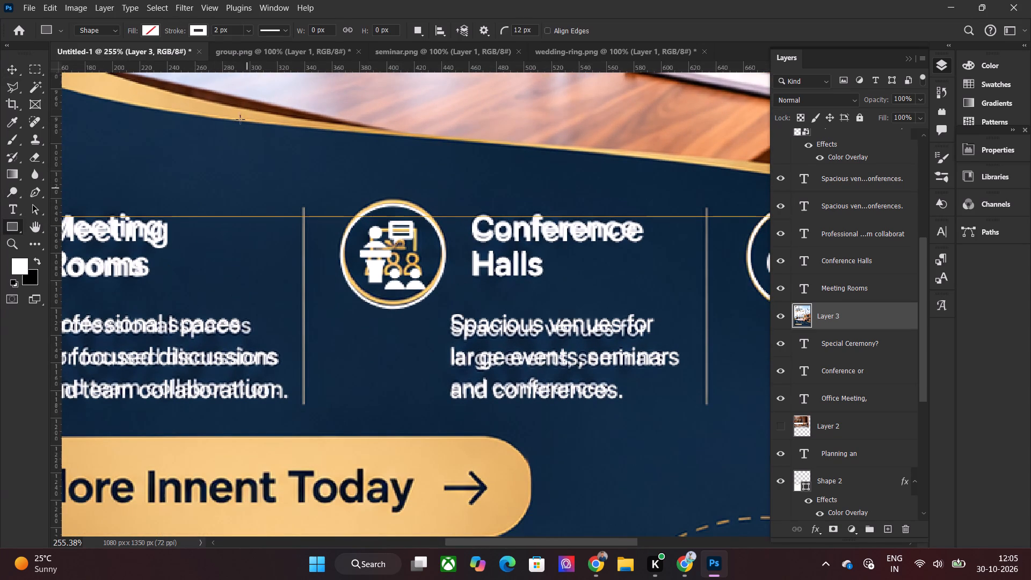
{"action": "left_click", "coordinate": [175, 30]}
{"action": "left_click", "coordinate": [190, 28]}
{"action": "left_click", "coordinate": [120, 60]}
{"action": "left_click", "coordinate": [149, 34]}
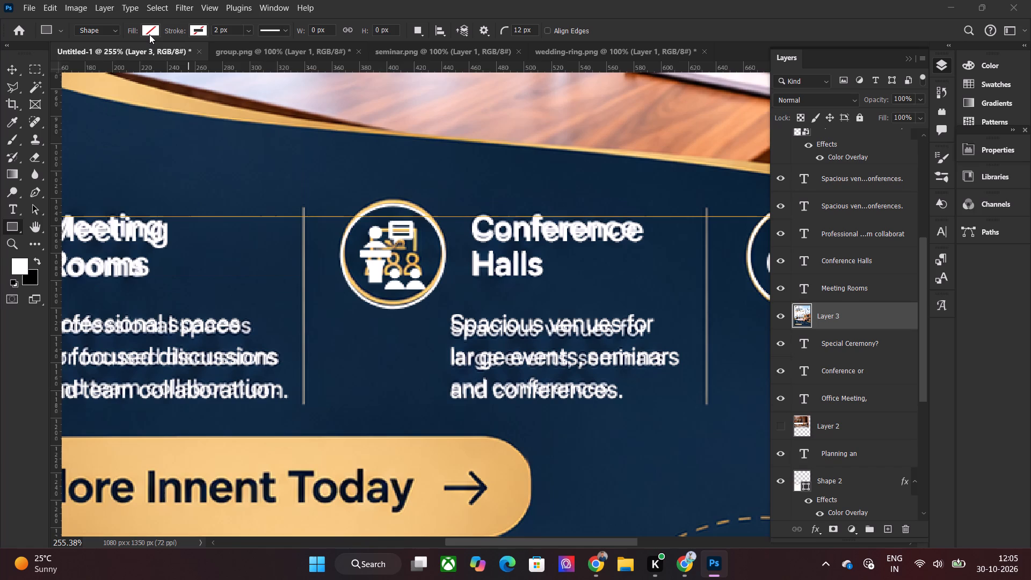
{"action": "left_click", "coordinate": [104, 102]}
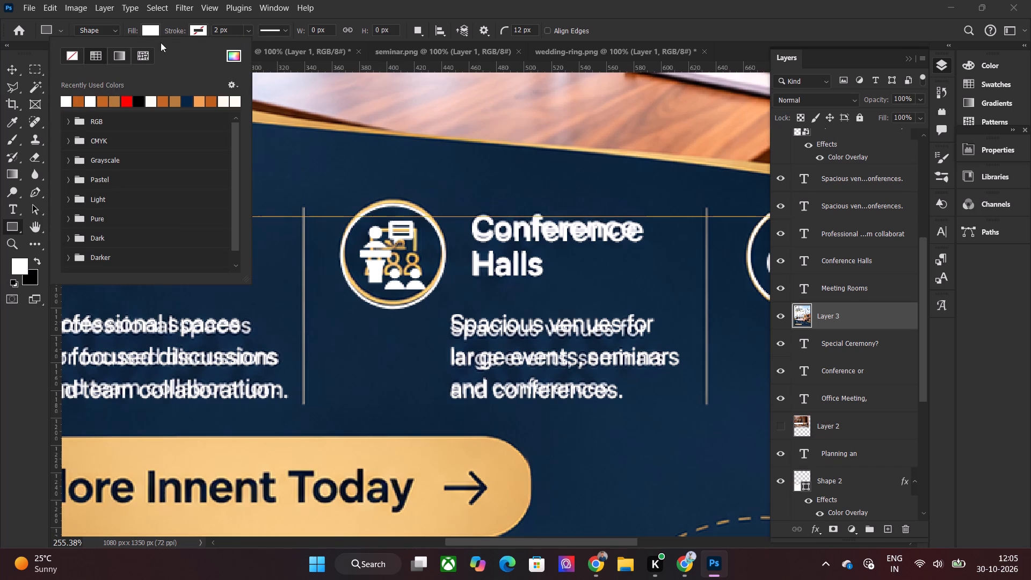
{"action": "left_click", "coordinate": [148, 32]}
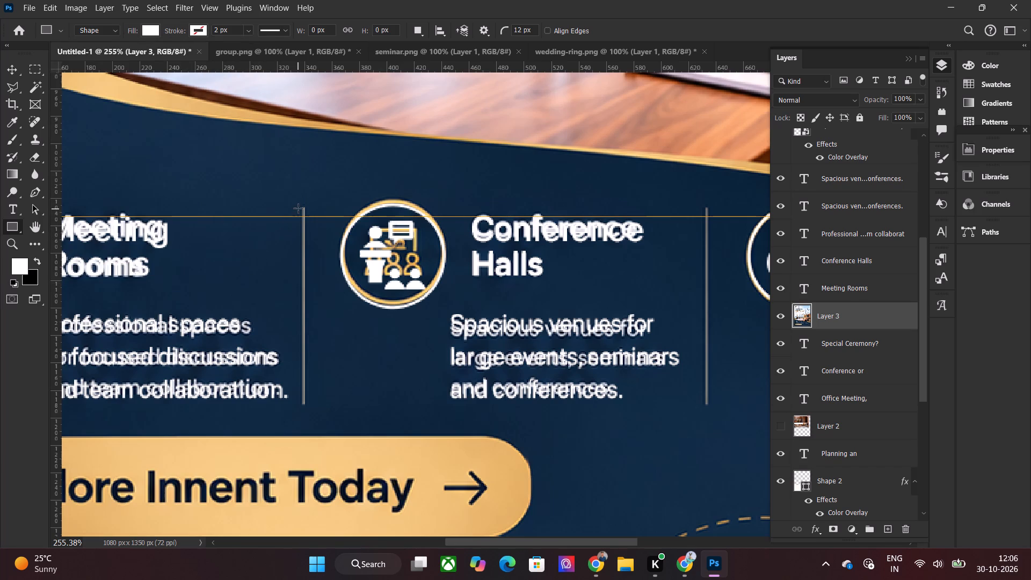
{"action": "left_click_drag", "start_coordinate": [301, 206], "coordinate": [303, 269]}
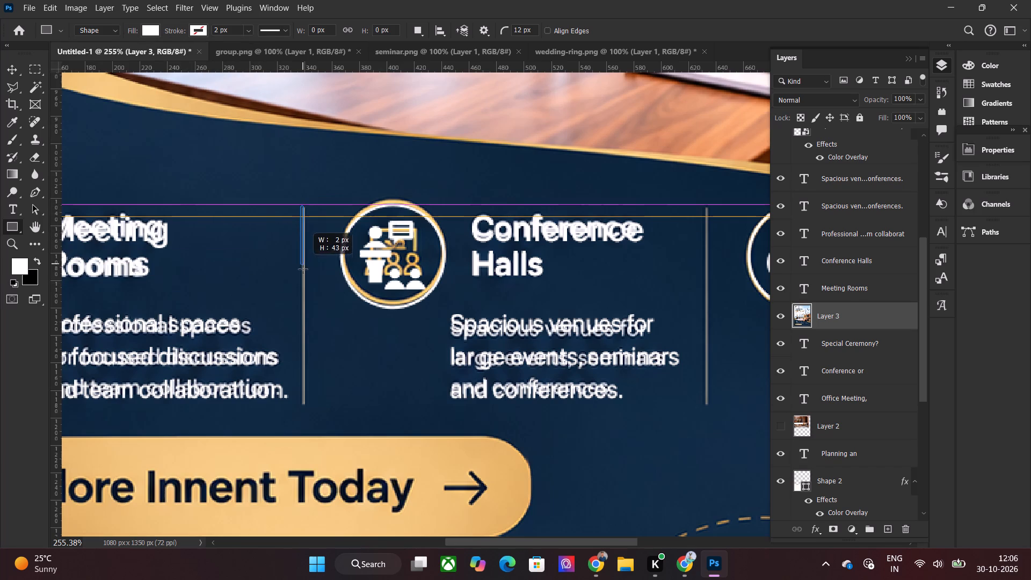
{"action": "left_click_drag", "start_coordinate": [303, 269], "coordinate": [306, 408]}
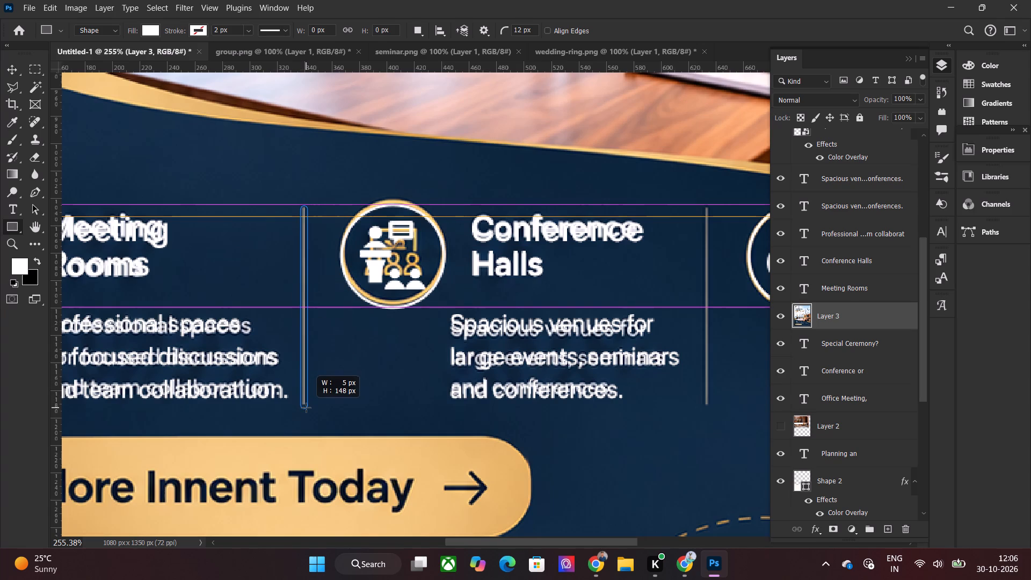
{"action": "left_click_drag", "start_coordinate": [306, 408], "coordinate": [304, 405]}
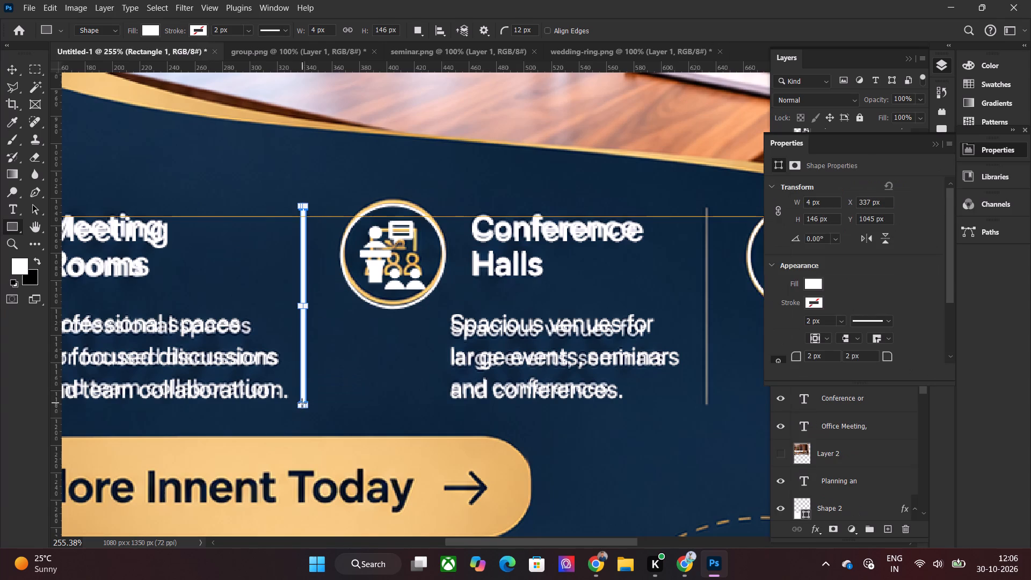
Duplicate the divider and move the copy horizontally onto the reference line between Conference Halls and Special Ceremony Venues.
{"action": "left_click", "coordinate": [10, 75]}
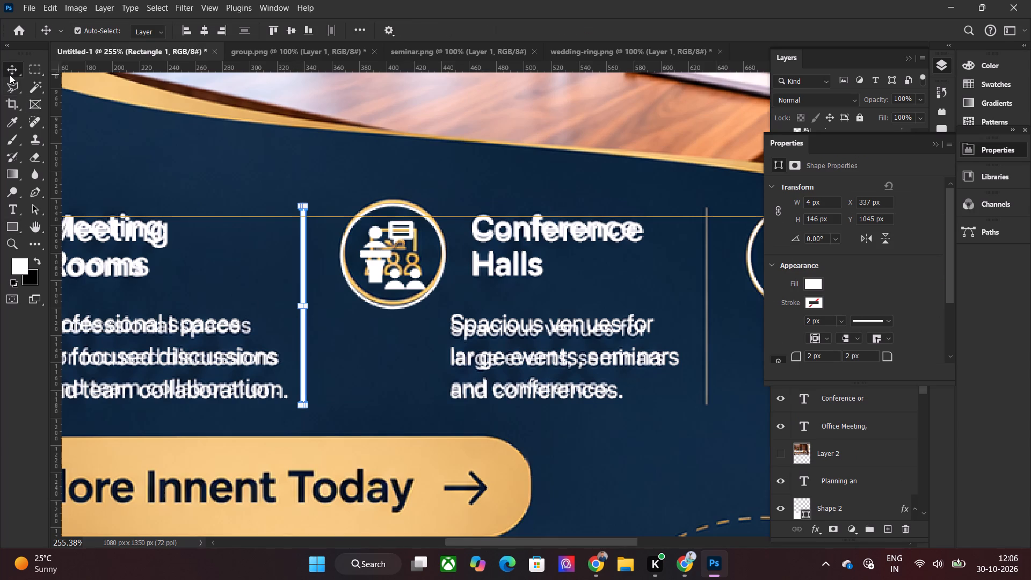
{"action": "key", "text": "ctrl+j"}
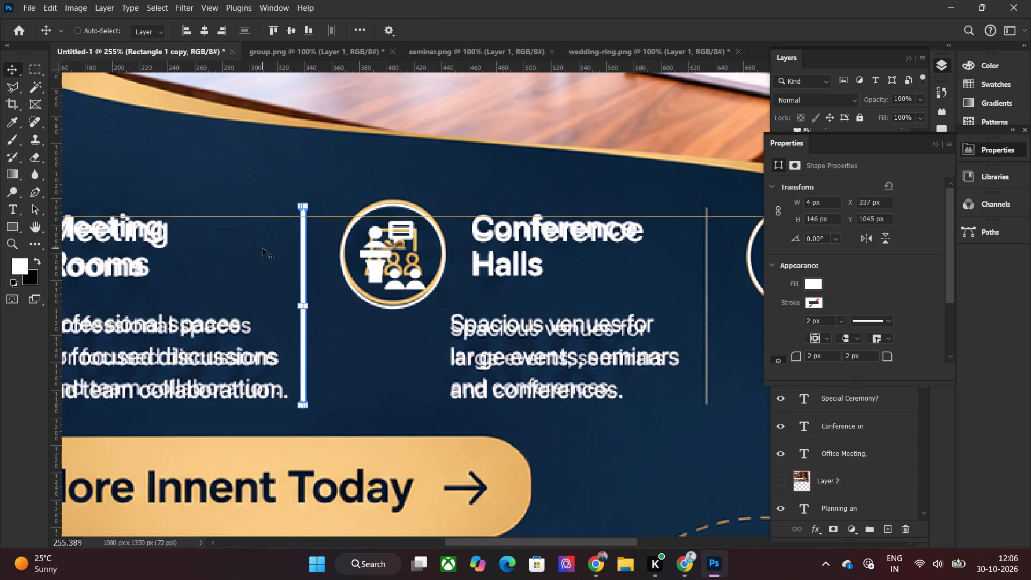
{"action": "left_click", "coordinate": [985, 155]}
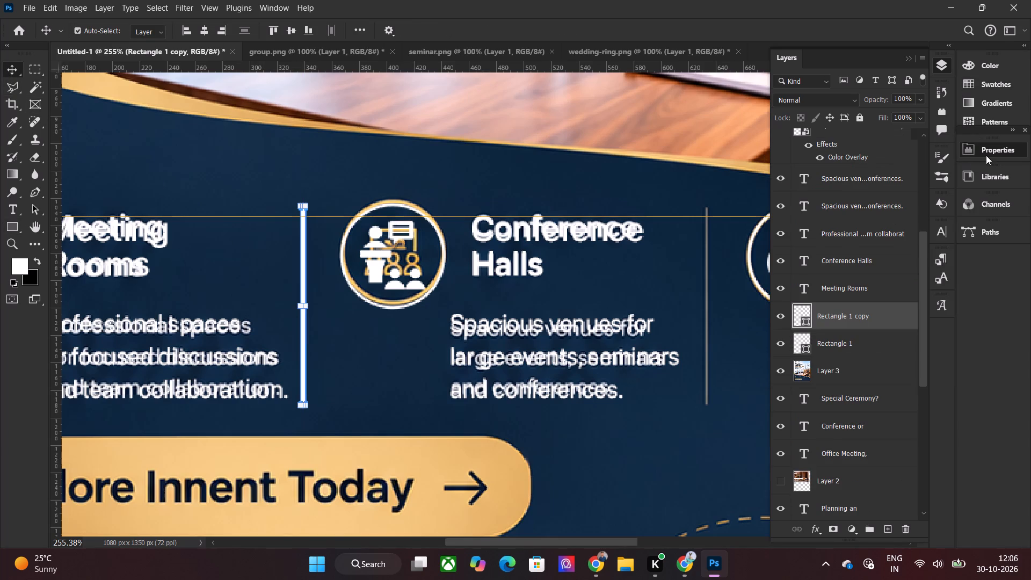
{"action": "left_click_drag", "start_coordinate": [302, 281], "coordinate": [306, 281]}
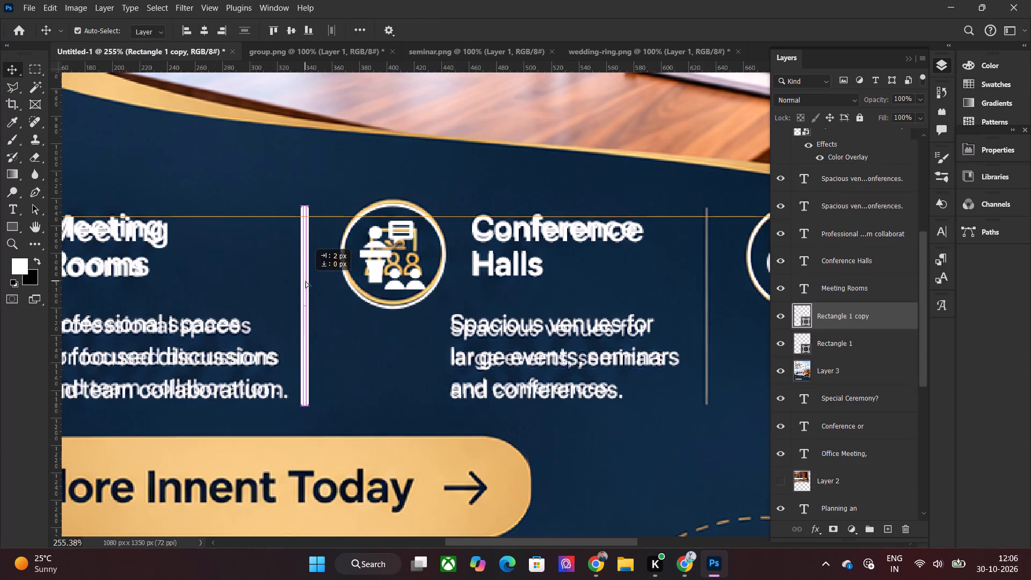
{"action": "left_click_drag", "start_coordinate": [306, 281], "coordinate": [705, 313]}
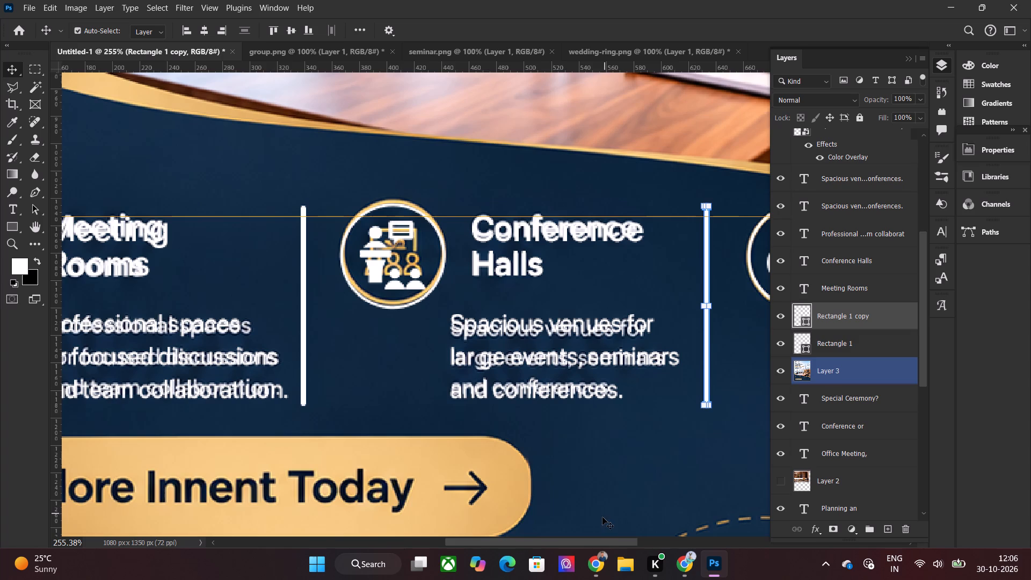
Draw a white pill-shaped rectangle about 437 x 81 px over the reference's "Explore Innent Today" button, rounding its corners to about 40 px.
{"action": "left_click_drag", "start_coordinate": [594, 540], "coordinate": [641, 543]}
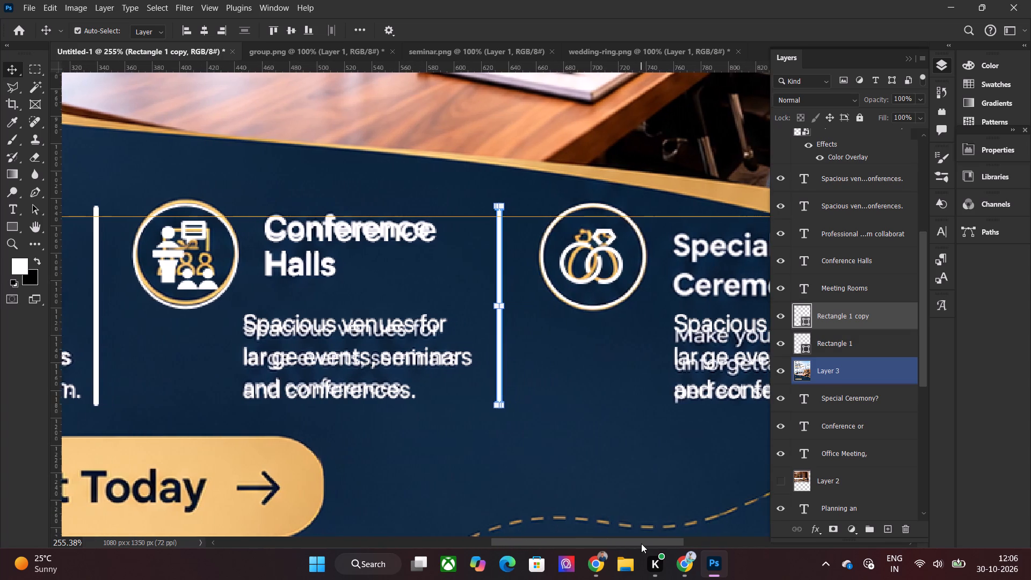
{"action": "left_click_drag", "start_coordinate": [641, 543], "coordinate": [679, 545]}
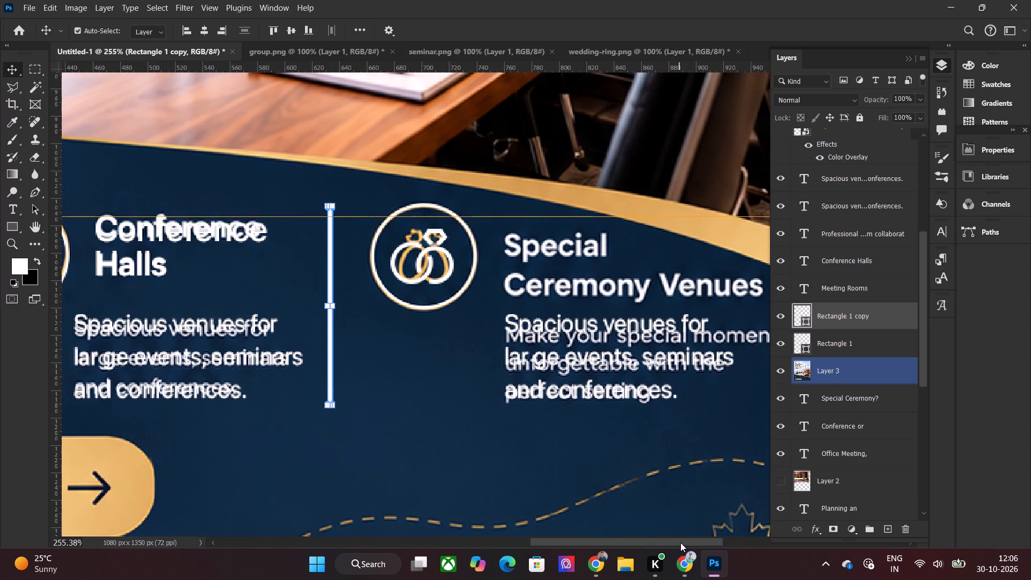
{"action": "left_click", "coordinate": [680, 542]}
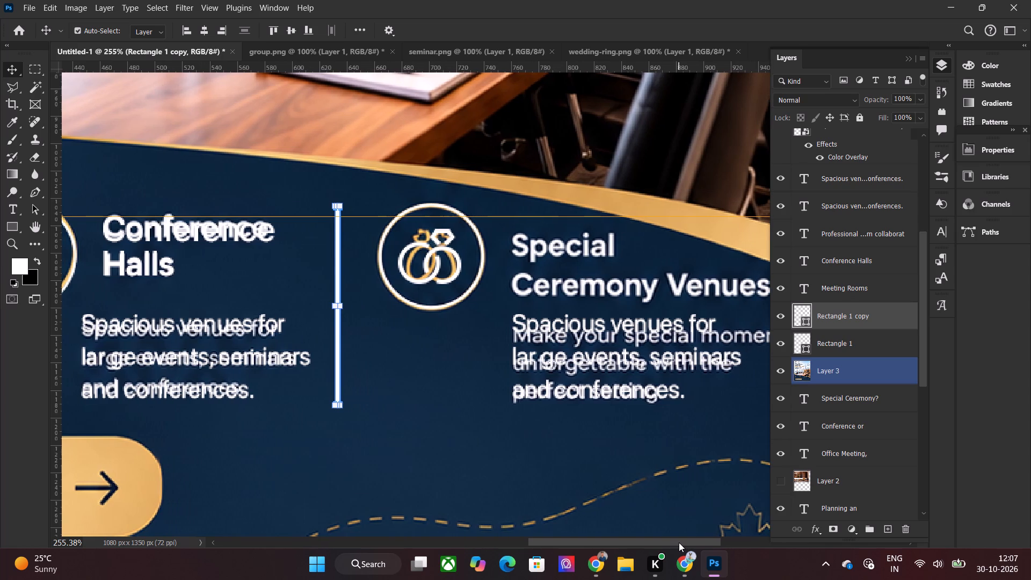
{"action": "key", "text": "ctrl+0"}
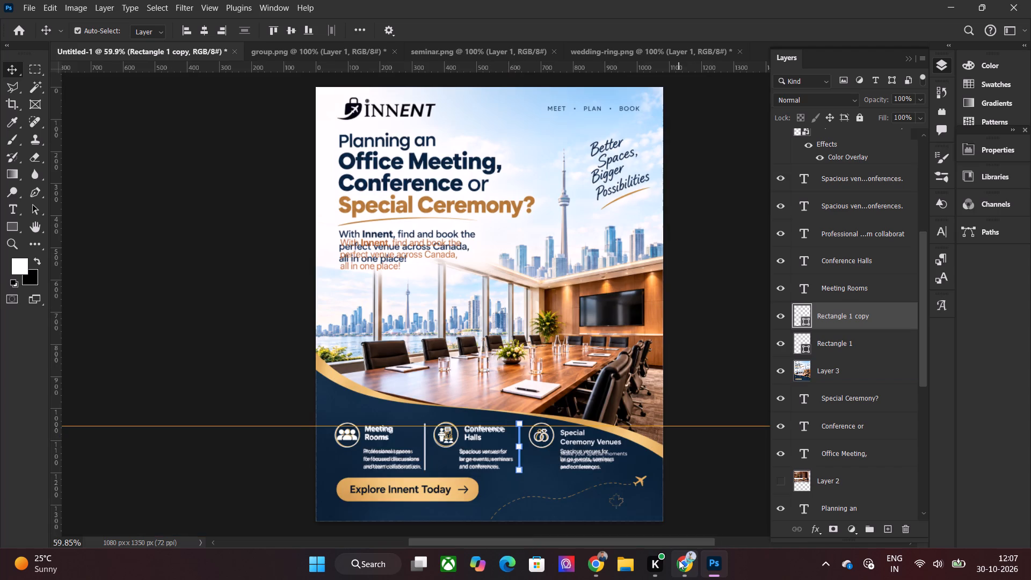
{"action": "scroll", "coordinate": [446, 481], "scroll_direction": "up", "scroll_amount": 7, "text": "alt"}
{"action": "scroll", "coordinate": [446, 481], "scroll_direction": "down", "scroll_amount": 3, "text": "alt"}
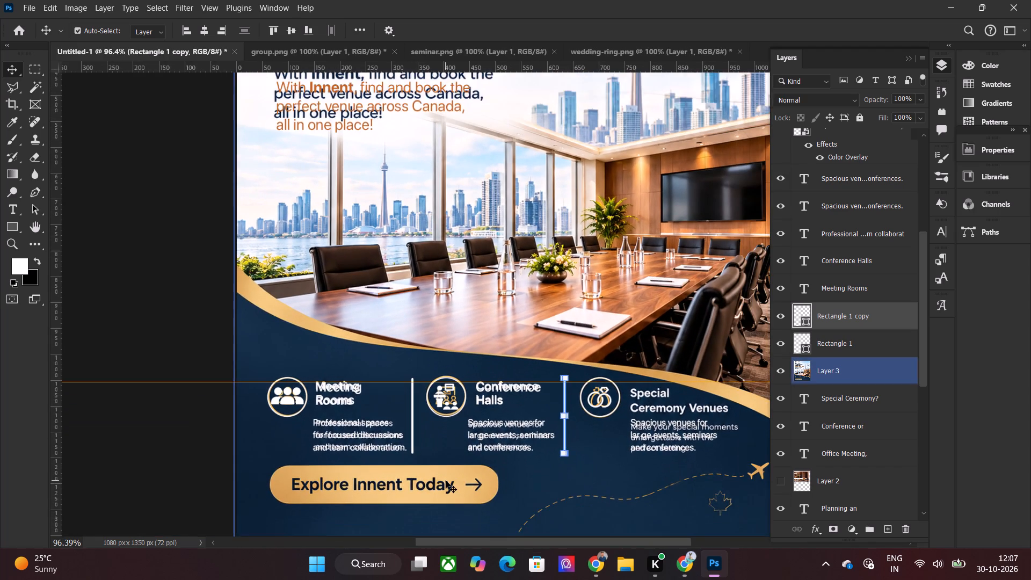
{"action": "scroll", "coordinate": [446, 481], "scroll_direction": "down", "scroll_amount": 8}
{"action": "key", "text": "z"}
{"action": "scroll", "coordinate": [487, 418], "scroll_direction": "up", "scroll_amount": 8, "text": "alt"}
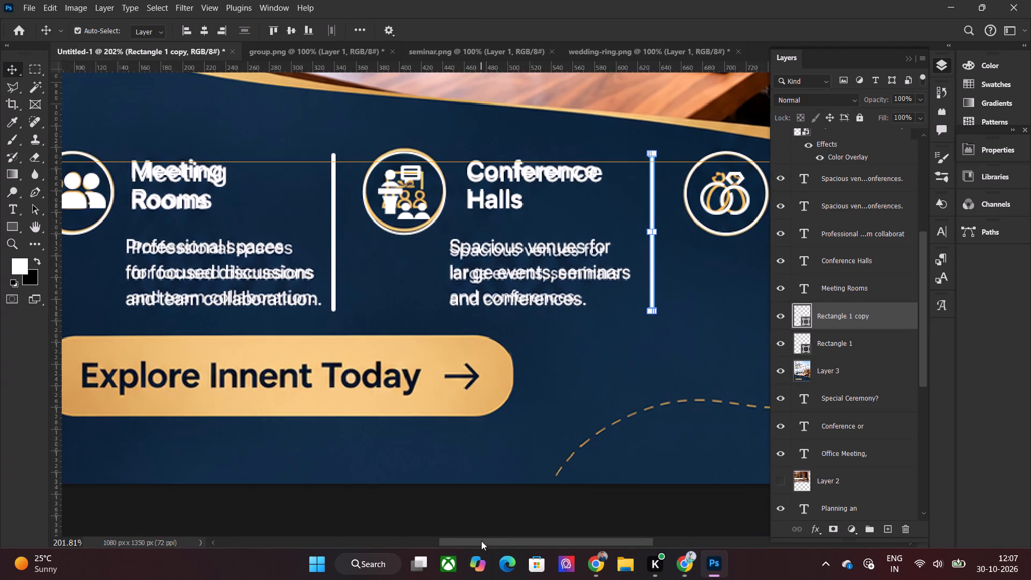
{"action": "left_click_drag", "start_coordinate": [481, 541], "coordinate": [441, 545]}
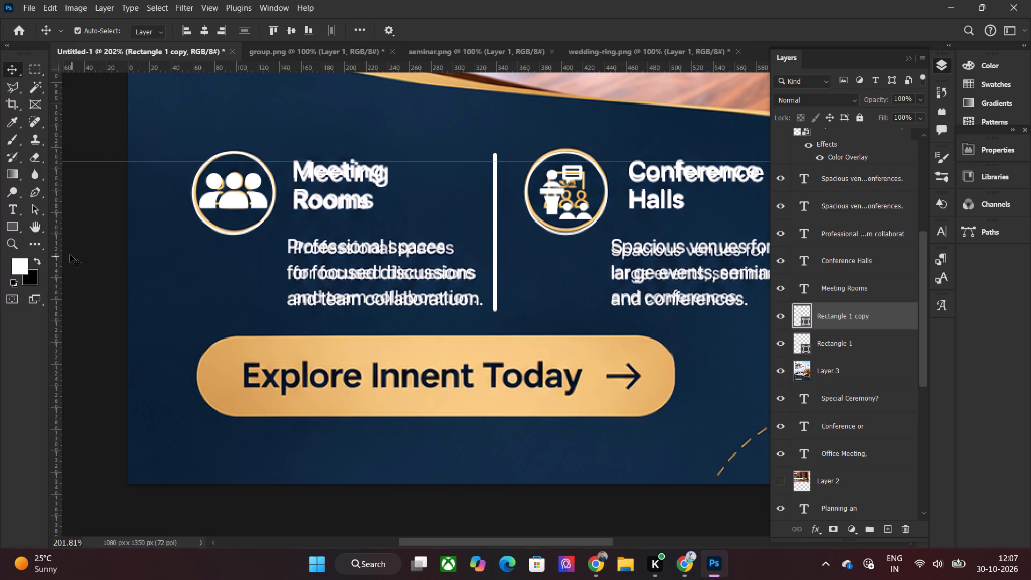
{"action": "left_click", "coordinate": [20, 229]}
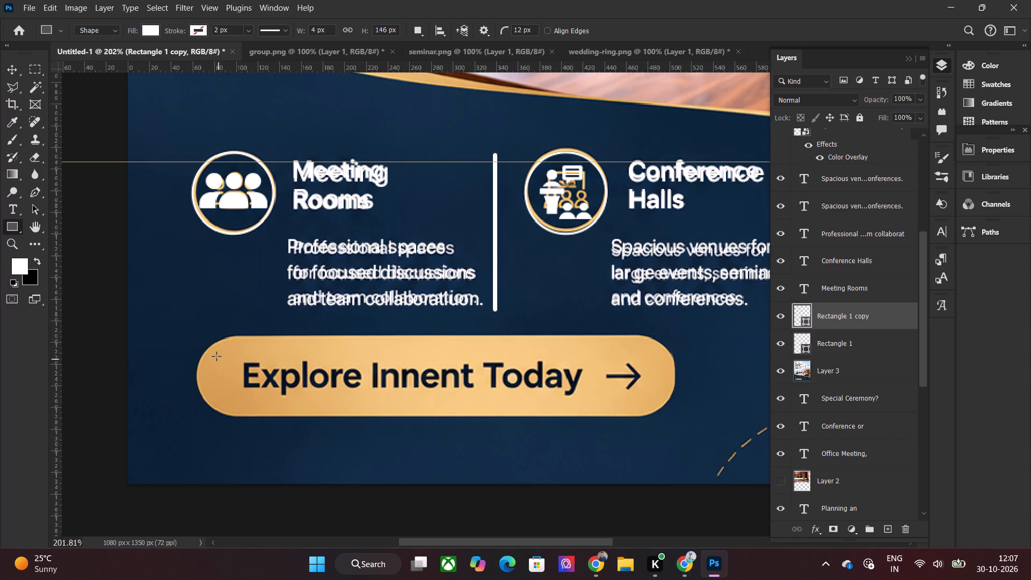
{"action": "left_click_drag", "start_coordinate": [200, 333], "coordinate": [636, 419]}
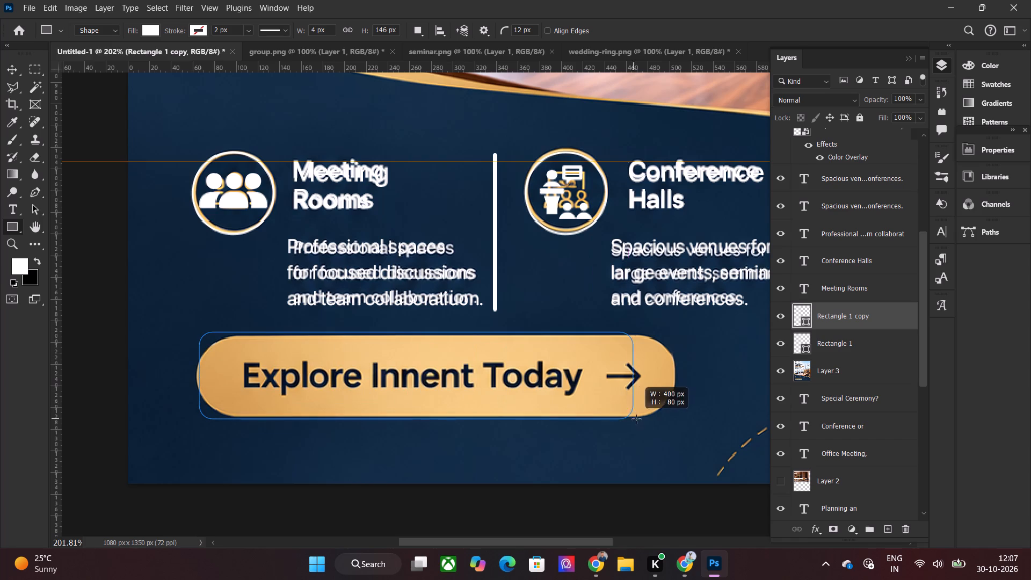
{"action": "left_click_drag", "start_coordinate": [636, 419], "coordinate": [673, 419]}
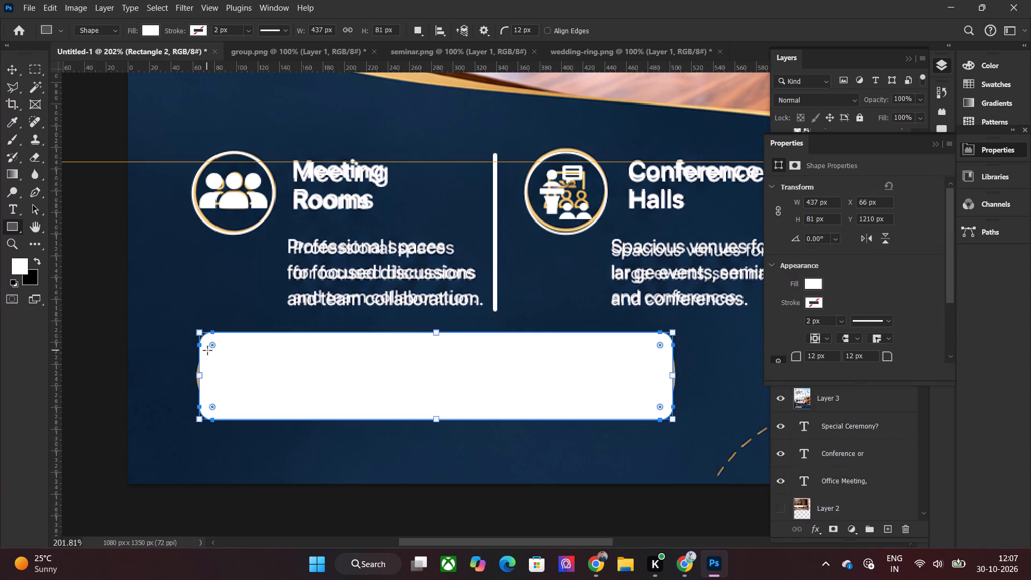
{"action": "left_click_drag", "start_coordinate": [210, 348], "coordinate": [256, 352]}
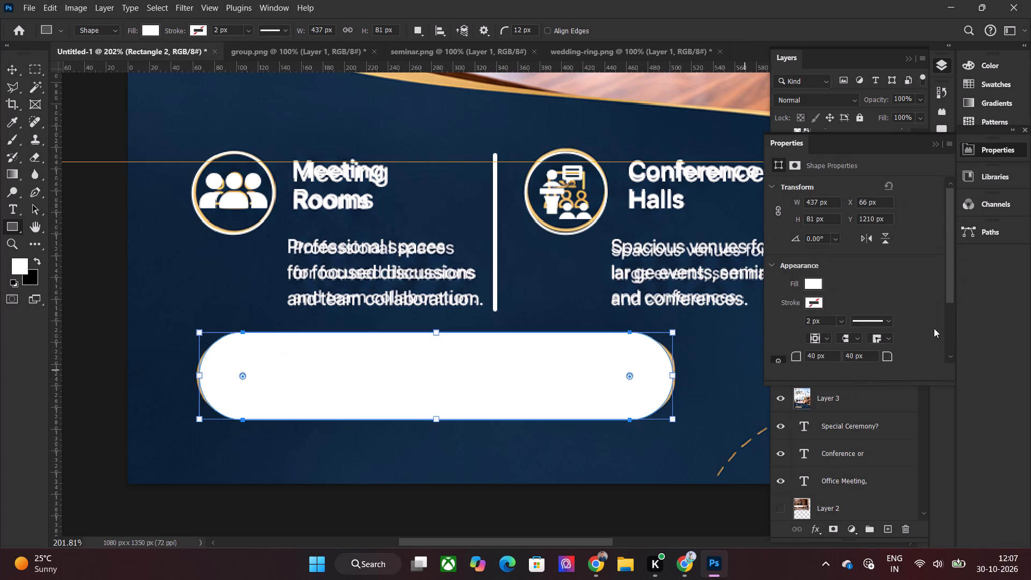
{"action": "left_click", "coordinate": [988, 150]}
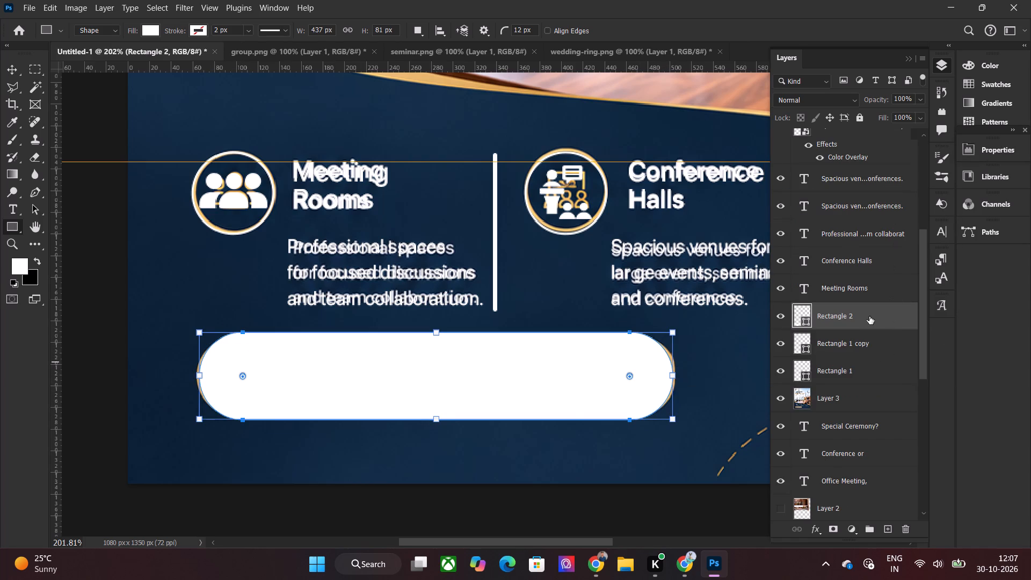
Move the Rectangle 2 layer below both divider layers, directly above Layer 3.
{"action": "left_click_drag", "start_coordinate": [869, 316], "coordinate": [871, 378]}
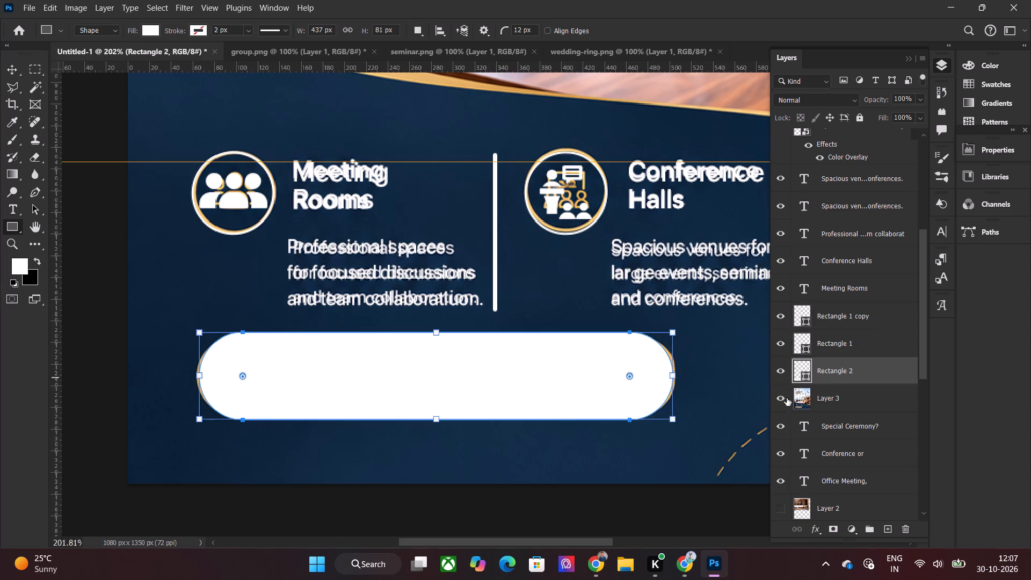
Move the reference image, Layer 3, above the "Conference Halls" text layer and hide it.
{"action": "left_click", "coordinate": [851, 394]}
{"action": "left_click_drag", "start_coordinate": [846, 400], "coordinate": [825, 251]}
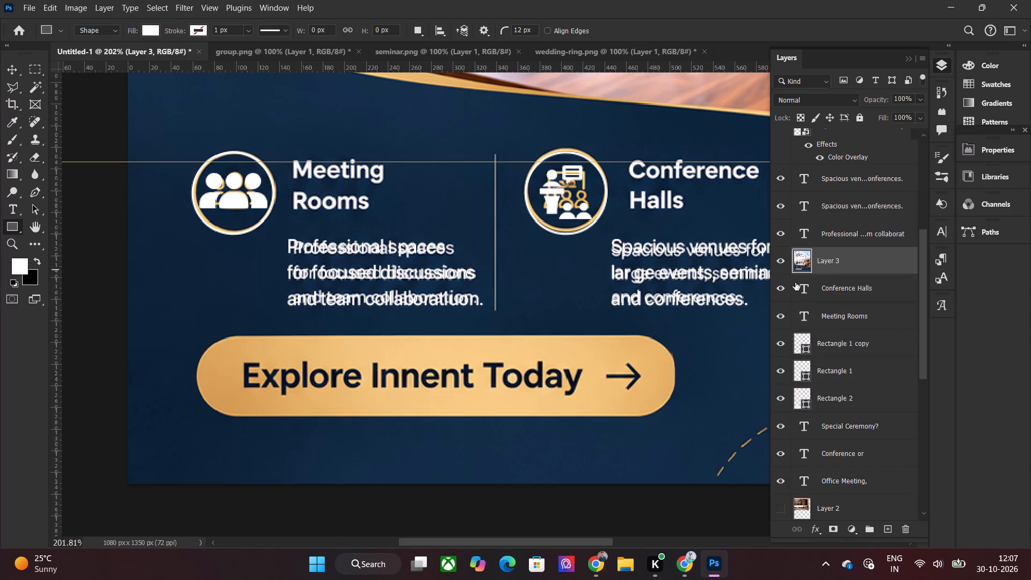
{"action": "left_click", "coordinate": [785, 262]}
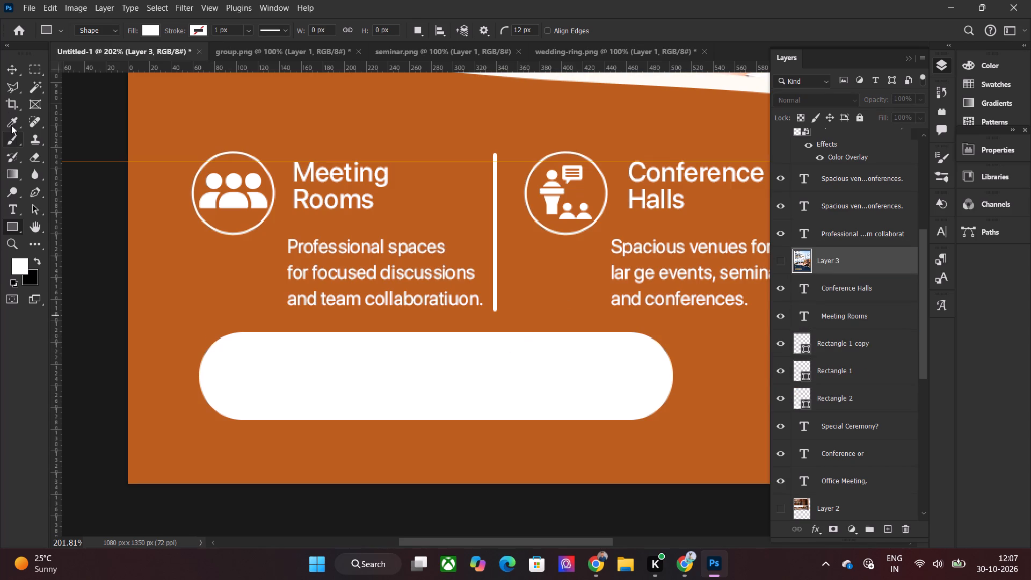
Nudge the white pill-shaped Rectangle 2 down about 10 px, leaving more space below the venue descriptions.
{"action": "left_click", "coordinate": [9, 74]}
{"action": "key", "text": "ctrl+0"}
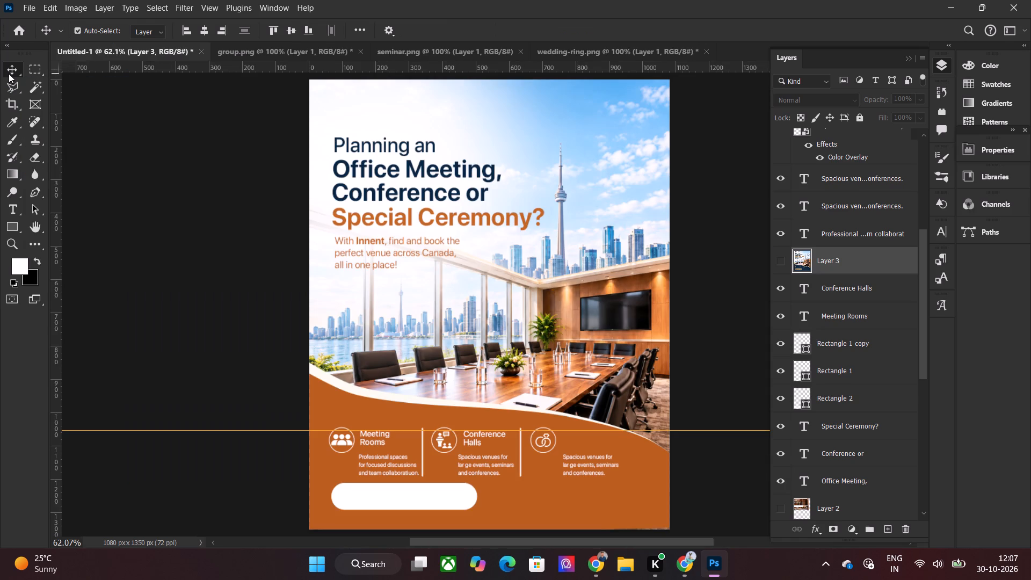
{"action": "left_click", "coordinate": [397, 501]}
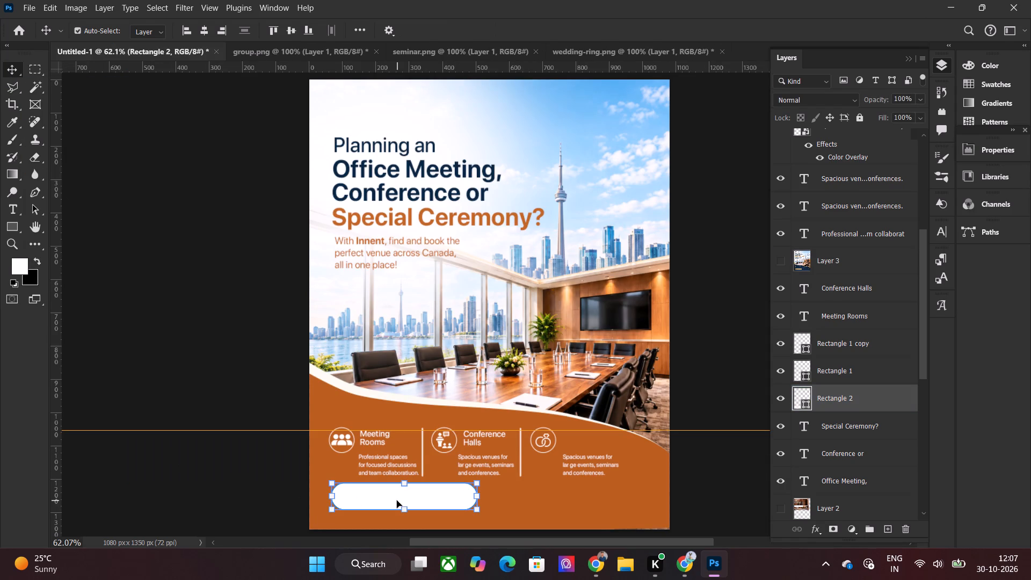
{"action": "key", "text": "Down"}
{"action": "key", "text": "Down"}
{"action": "key", "text": "Down"}
{"action": "key", "text": "Down"}
{"action": "key", "text": "Down"}
{"action": "key", "text": "Up"}
{"action": "key", "text": "Down"}
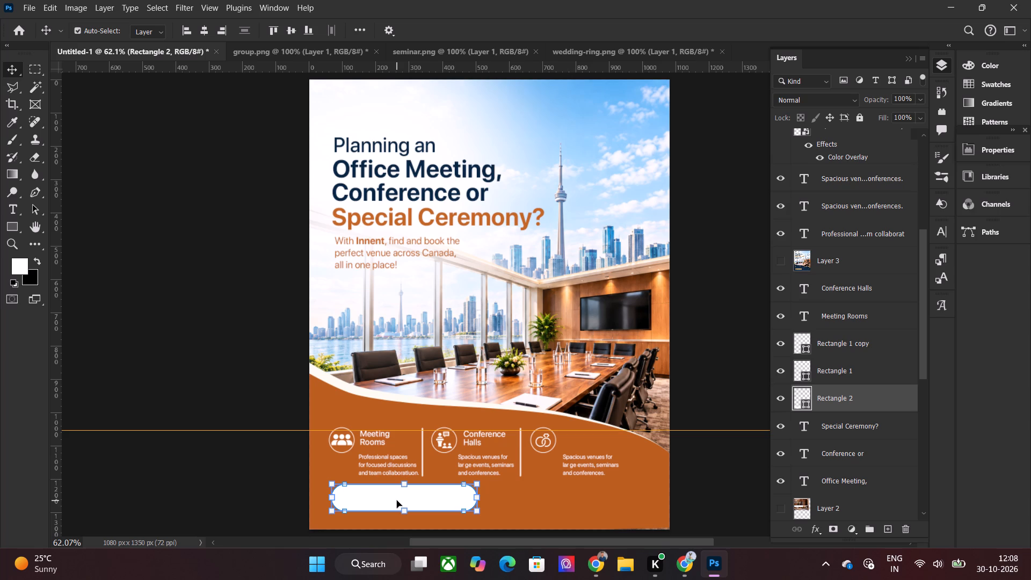
{"action": "left_click", "coordinate": [219, 187]}
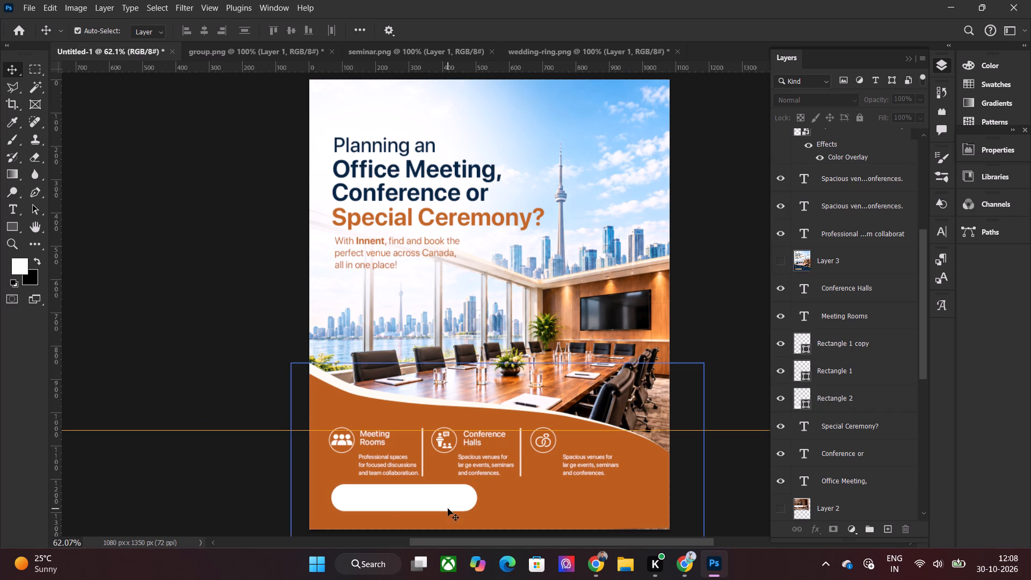
{"action": "left_click", "coordinate": [430, 506]}
{"action": "key", "text": "Down"}
{"action": "key", "text": "Down"}
{"action": "key", "text": "Down"}
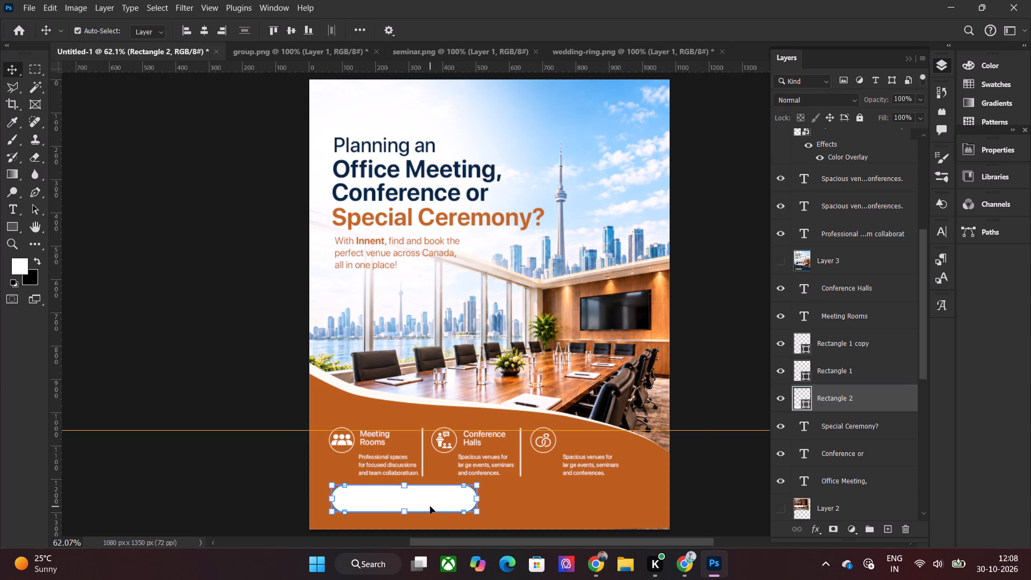
{"action": "key", "text": "Down"}
{"action": "key", "text": "Down"}
{"action": "left_click", "coordinate": [194, 286]}
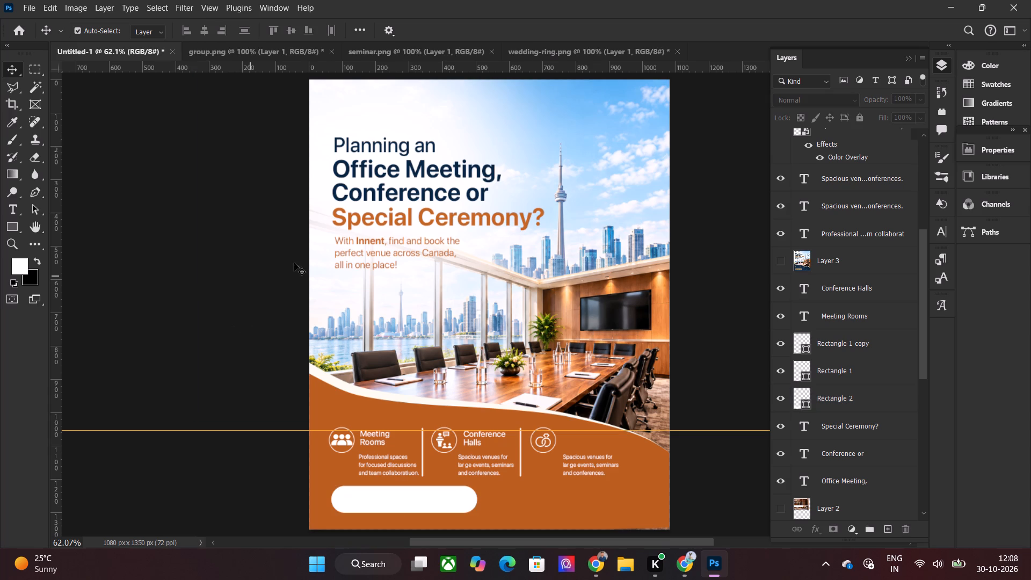
{"action": "left_click", "coordinate": [375, 226]}
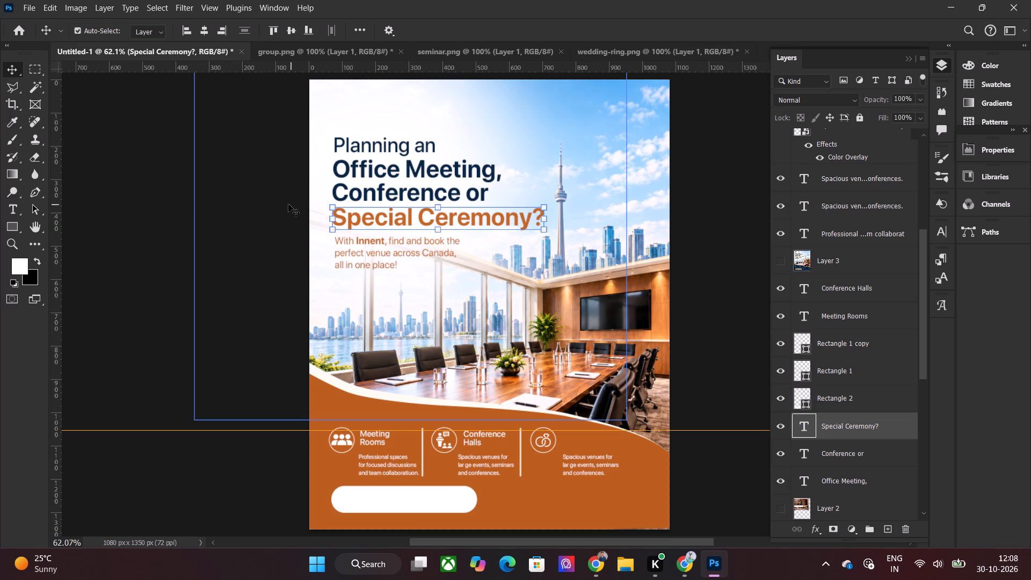
{"action": "left_click", "coordinate": [288, 204]}
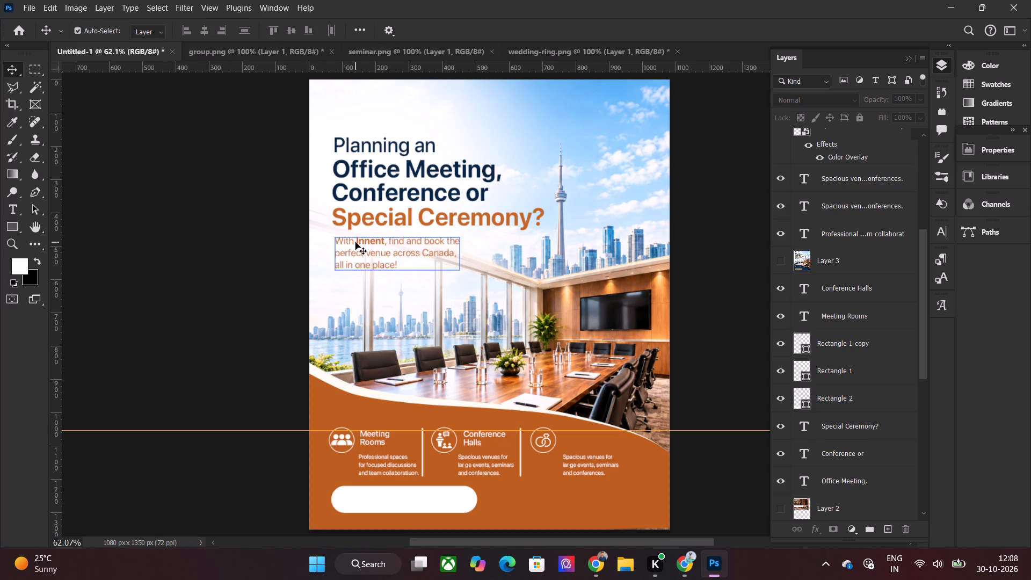
Duplicate the "Planning an" text down into the orange area and move the copy's layer directly above Layer 3.
{"action": "left_click", "coordinate": [778, 260]}
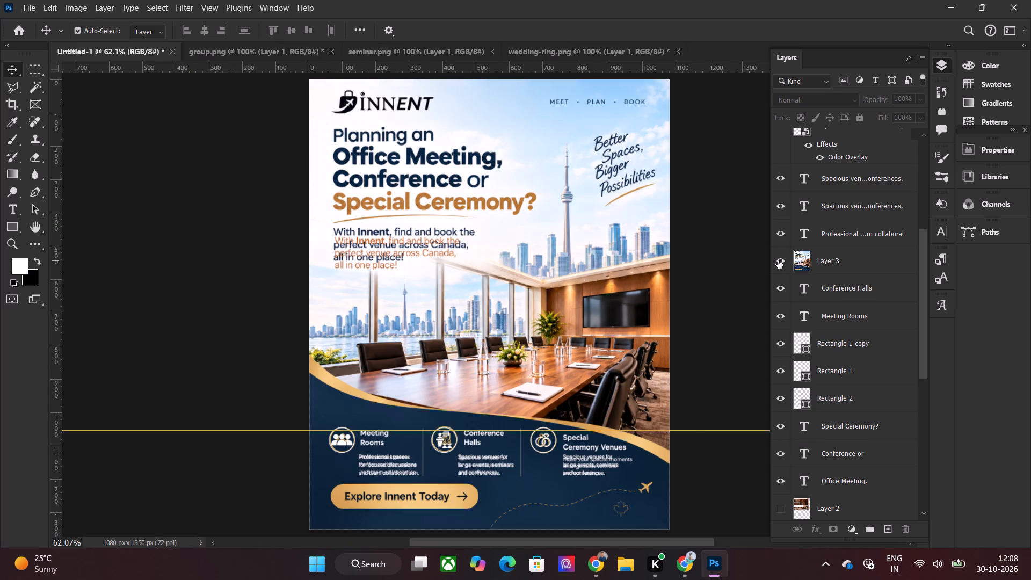
{"action": "left_click", "coordinate": [778, 260]}
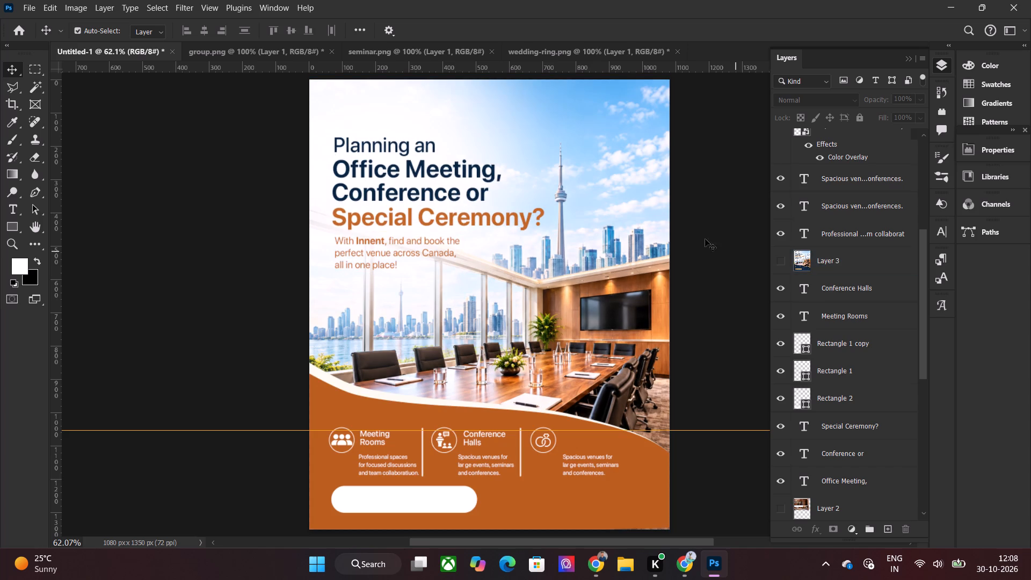
{"action": "left_click", "coordinate": [405, 150]}
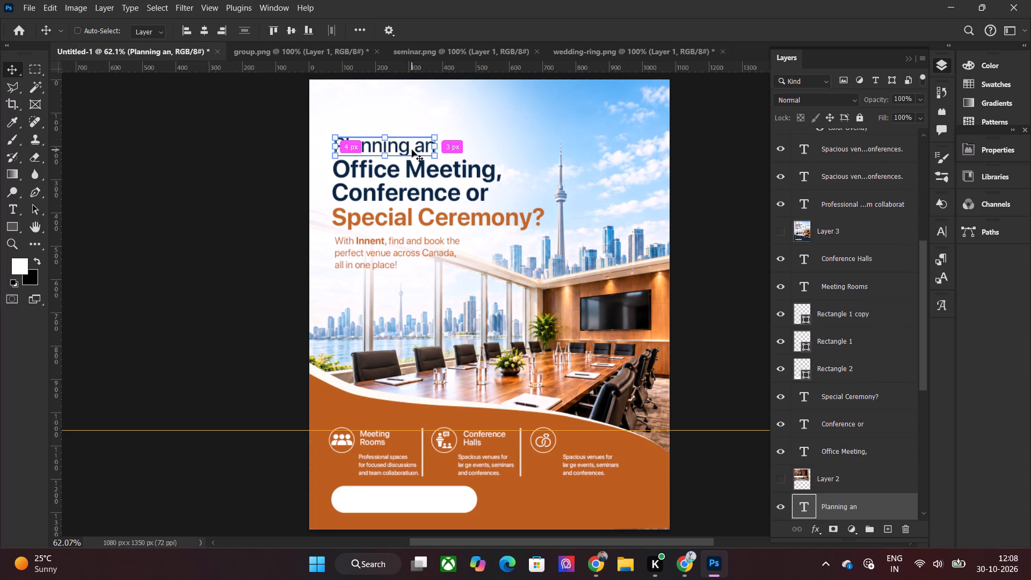
{"action": "key", "text": "ctrl+j"}
{"action": "left_click_drag", "start_coordinate": [412, 150], "coordinate": [406, 494]}
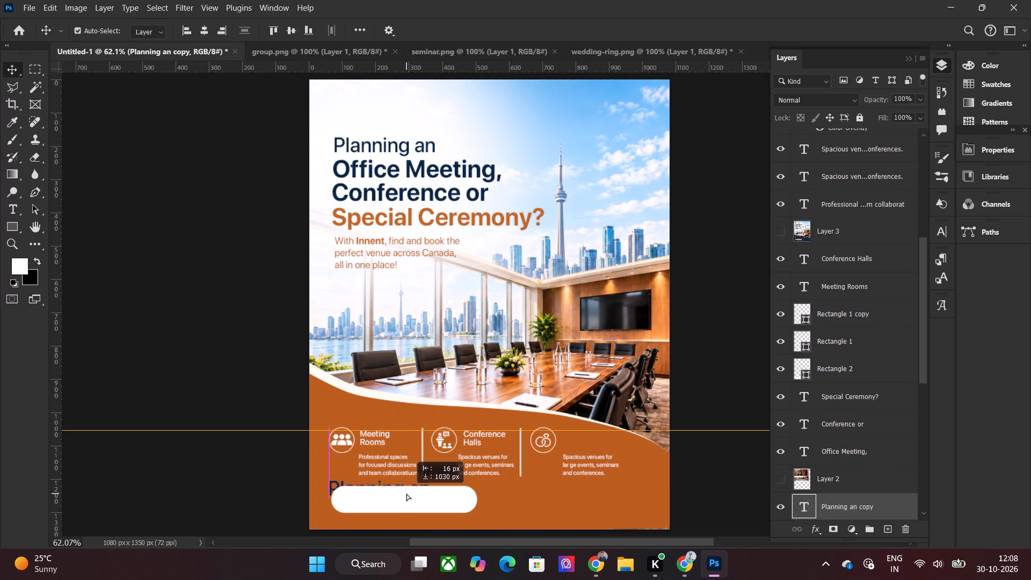
{"action": "left_click_drag", "start_coordinate": [406, 494], "coordinate": [378, 473]}
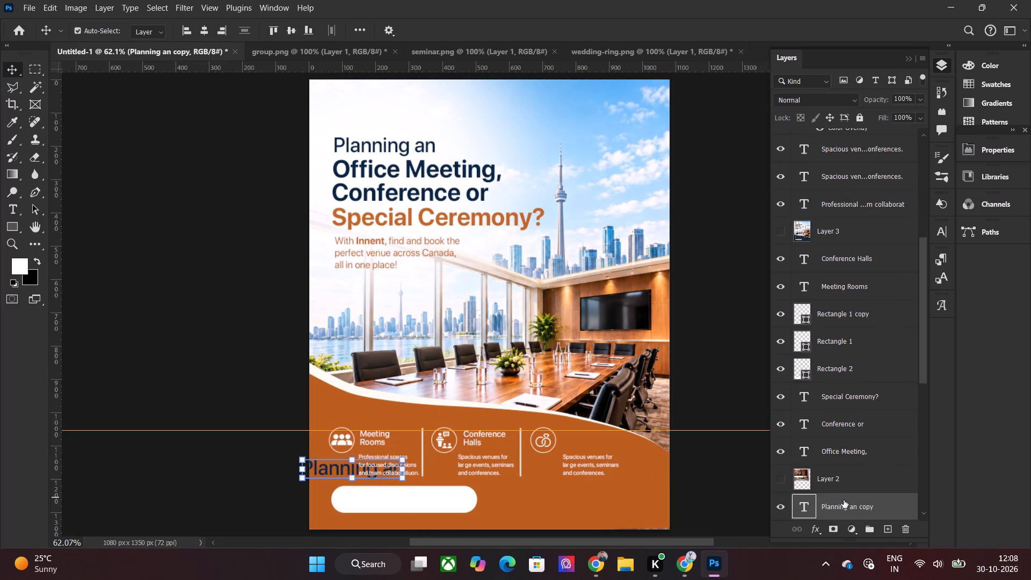
{"action": "left_click_drag", "start_coordinate": [849, 508], "coordinate": [795, 222]}
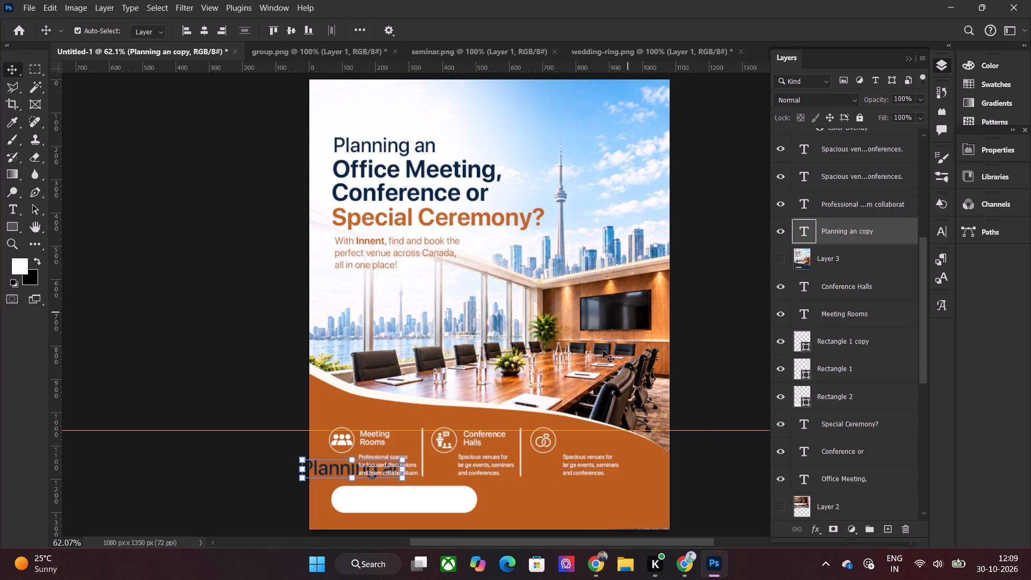
Position the copied "Planning an" text over the white pill, checking its placement against the reference's button text.
{"action": "left_click_drag", "start_coordinate": [335, 467], "coordinate": [383, 497]}
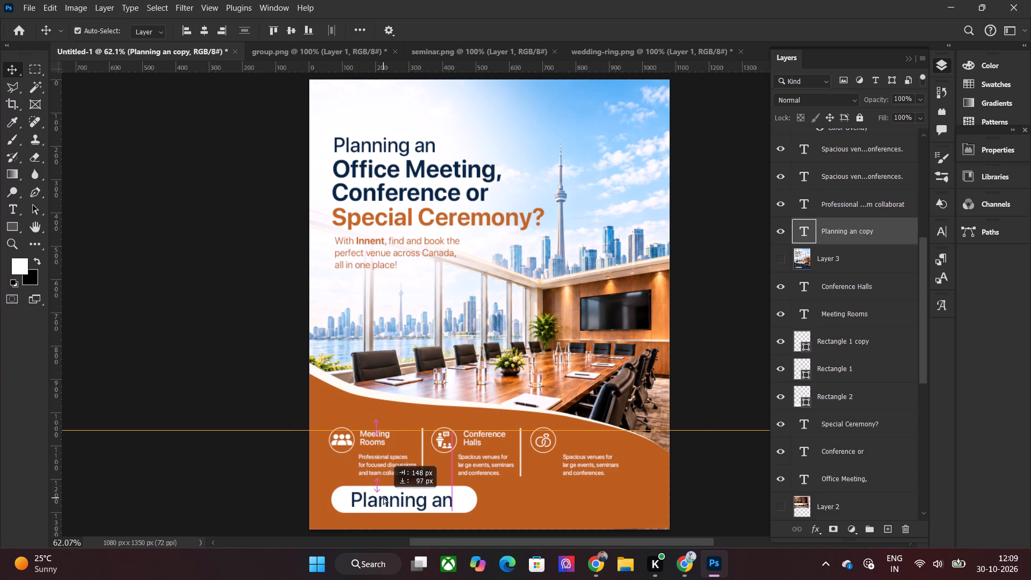
{"action": "left_click_drag", "start_coordinate": [383, 497], "coordinate": [380, 497]}
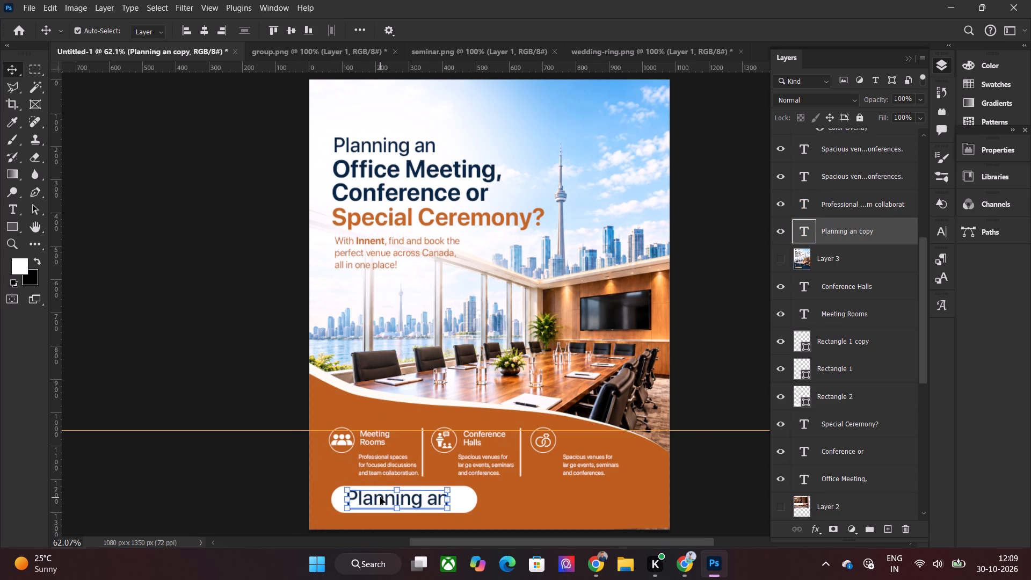
{"action": "left_click", "coordinate": [783, 259]}
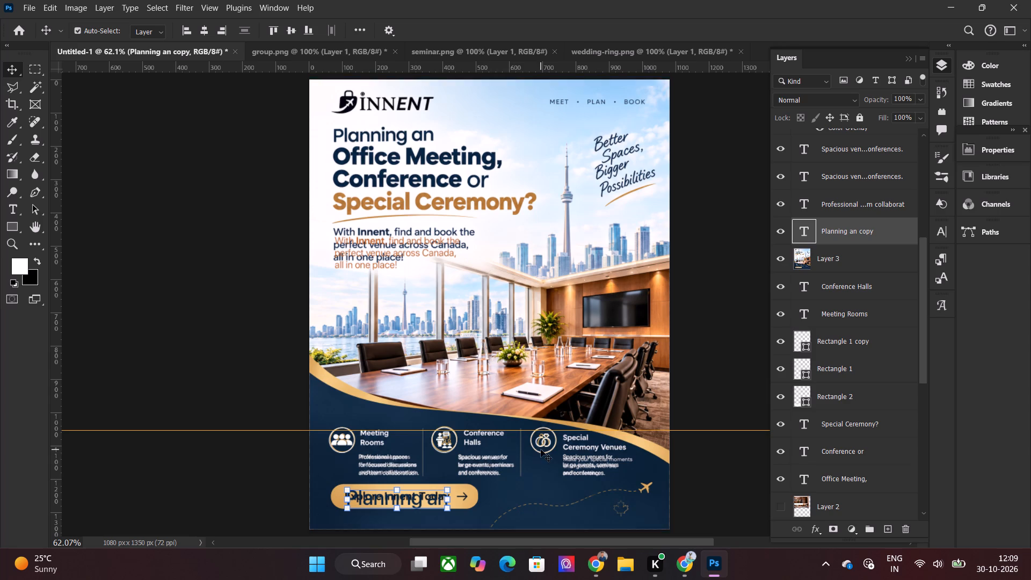
{"action": "left_click", "coordinate": [430, 501]}
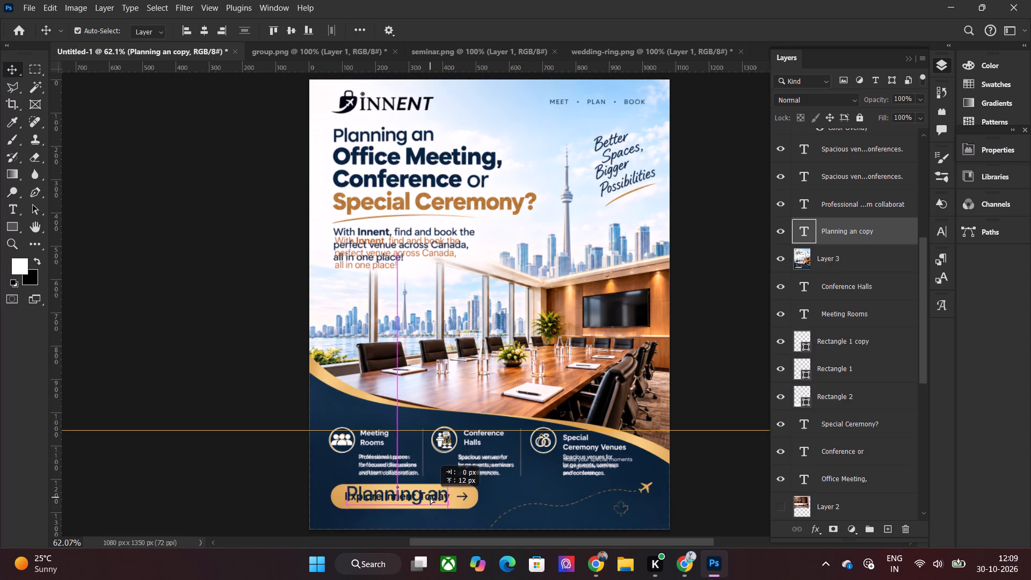
{"action": "left_click", "coordinate": [783, 254]}
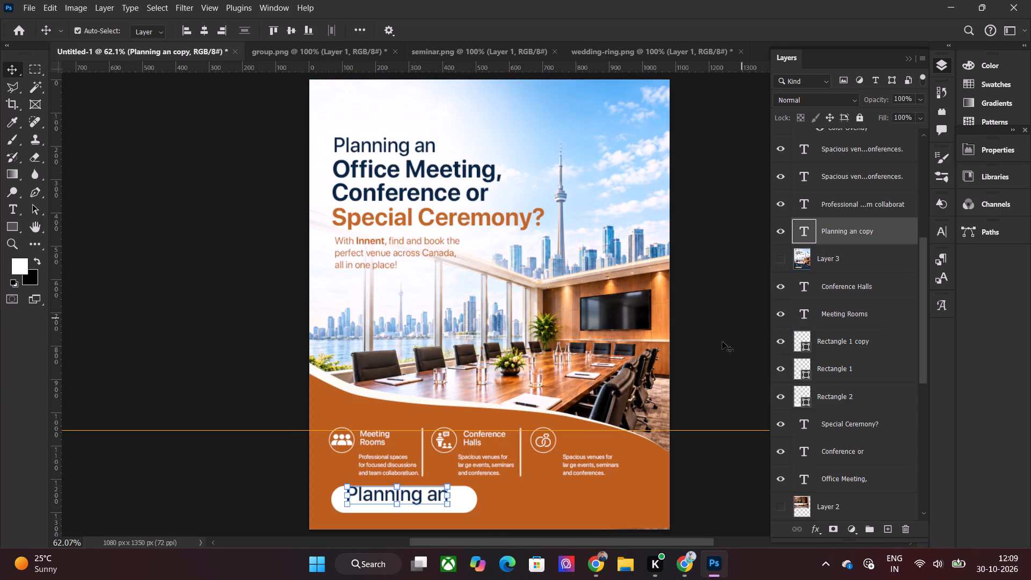
Replace the copied text on the pill with "Explore innent today -".
{"action": "double_click", "coordinate": [432, 491]}
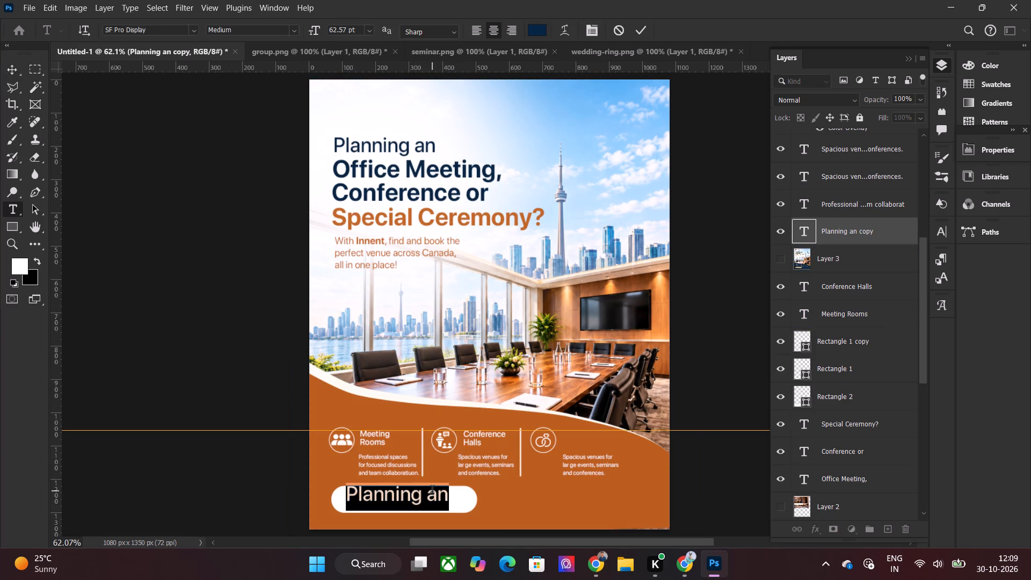
{"action": "type", "text": "Explore innent today"}
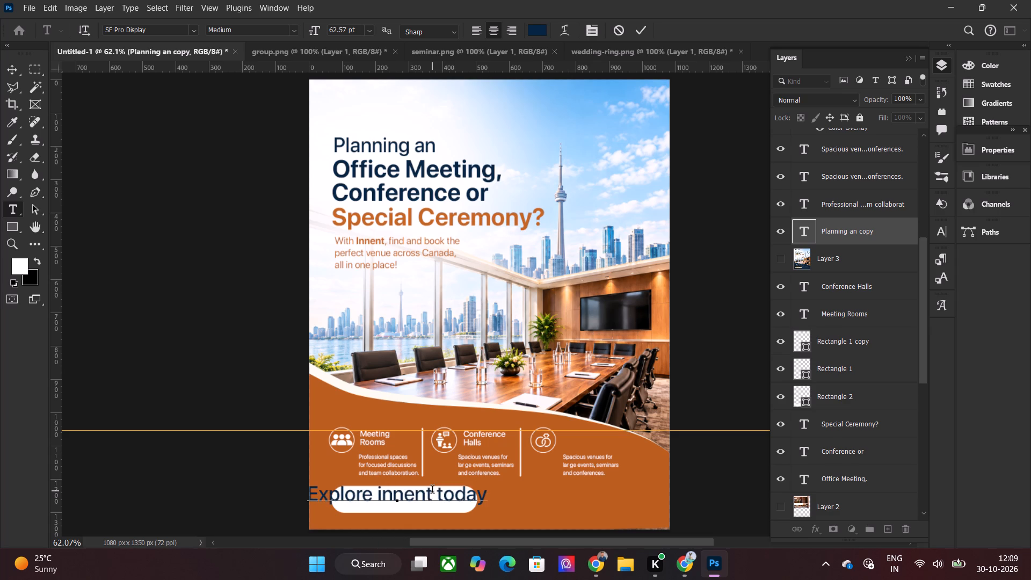
{"action": "key", "text": "space"}
{"action": "type", "text": "_"}
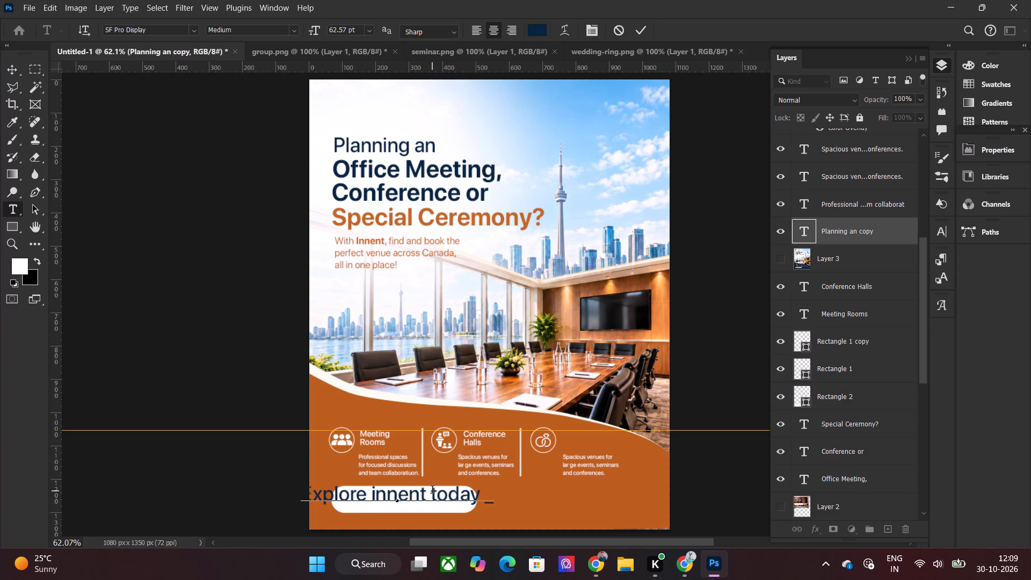
{"action": "key", "text": "BackSpace"}
{"action": "key", "text": "minus"}
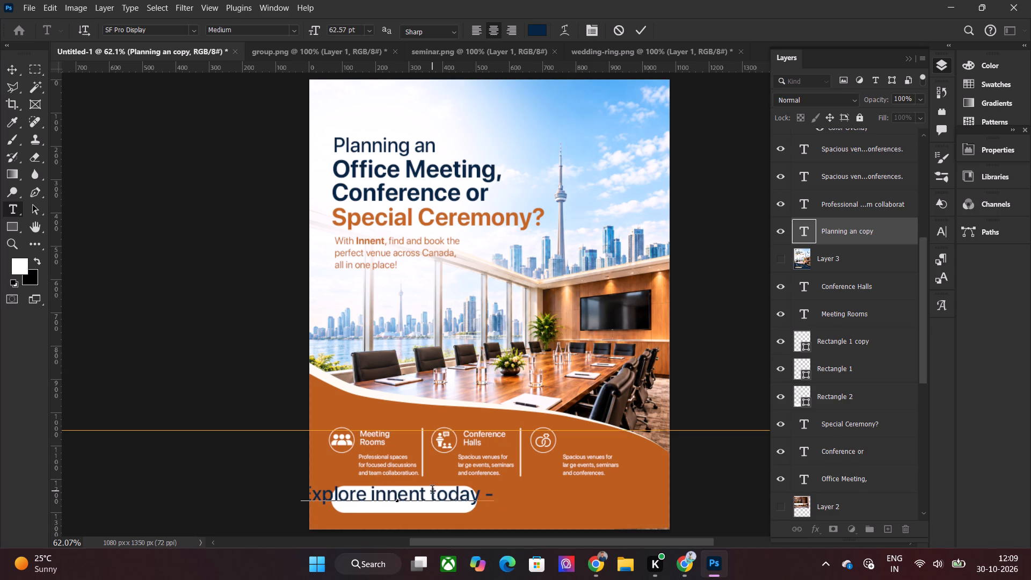
Set the button text's font size to 36 pt and apply the edit.
{"action": "key", "text": "ctrl+a"}
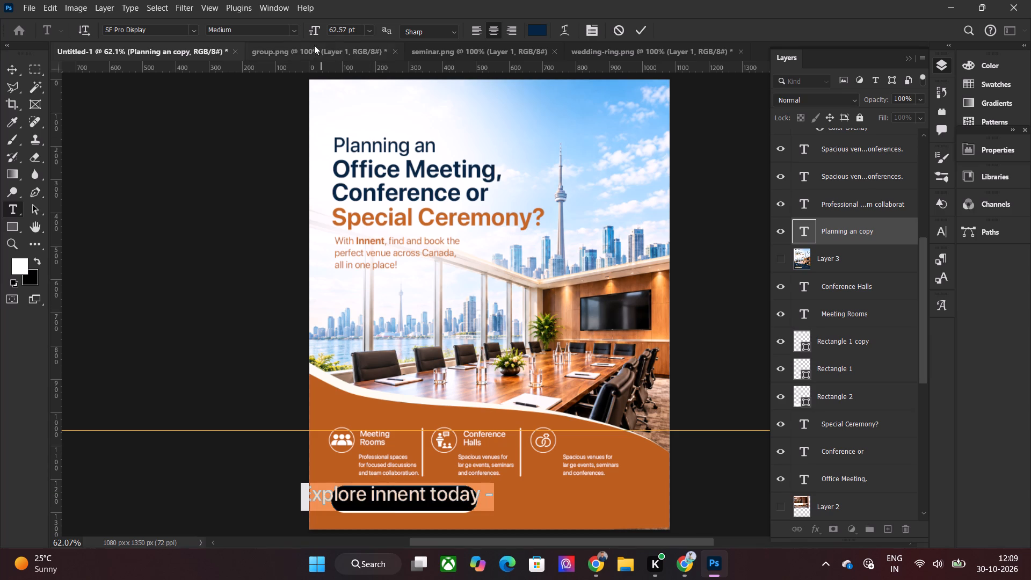
{"action": "left_click", "coordinate": [295, 27]}
{"action": "left_click", "coordinate": [296, 35]}
{"action": "left_click", "coordinate": [370, 29]}
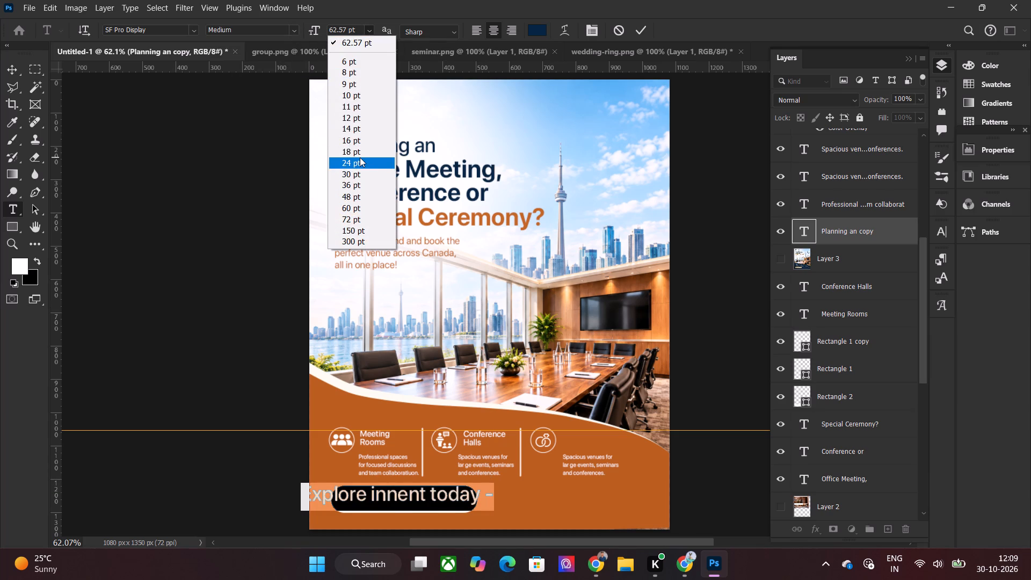
{"action": "left_click", "coordinate": [360, 157]}
{"action": "left_click", "coordinate": [372, 34]}
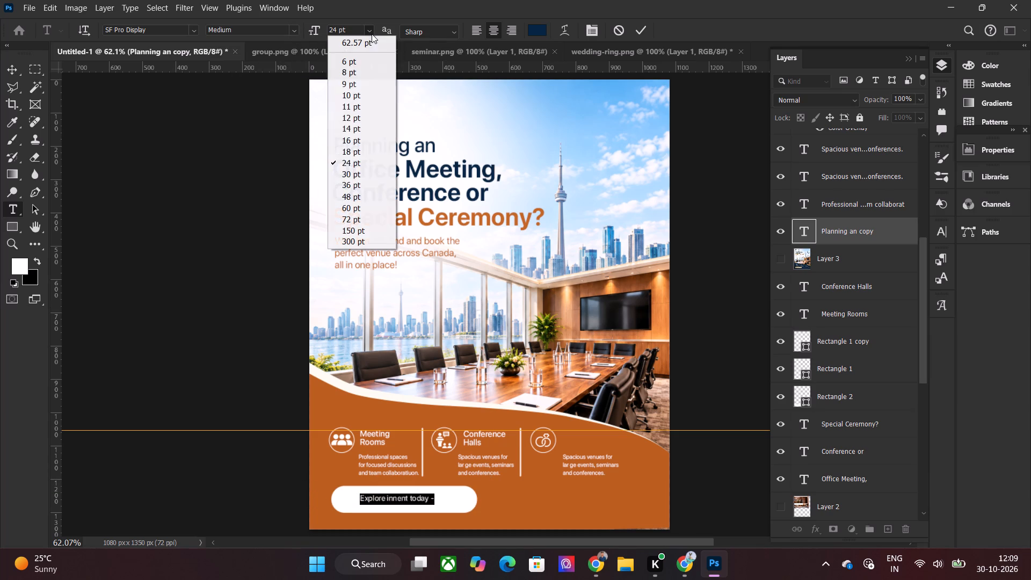
{"action": "left_click", "coordinate": [367, 184]}
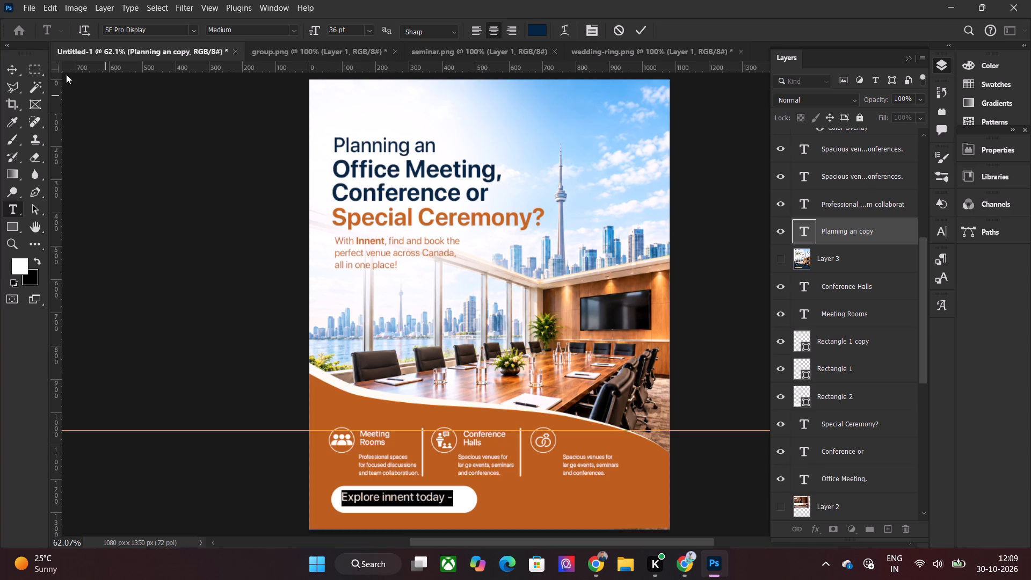
{"action": "left_click", "coordinate": [20, 70]}
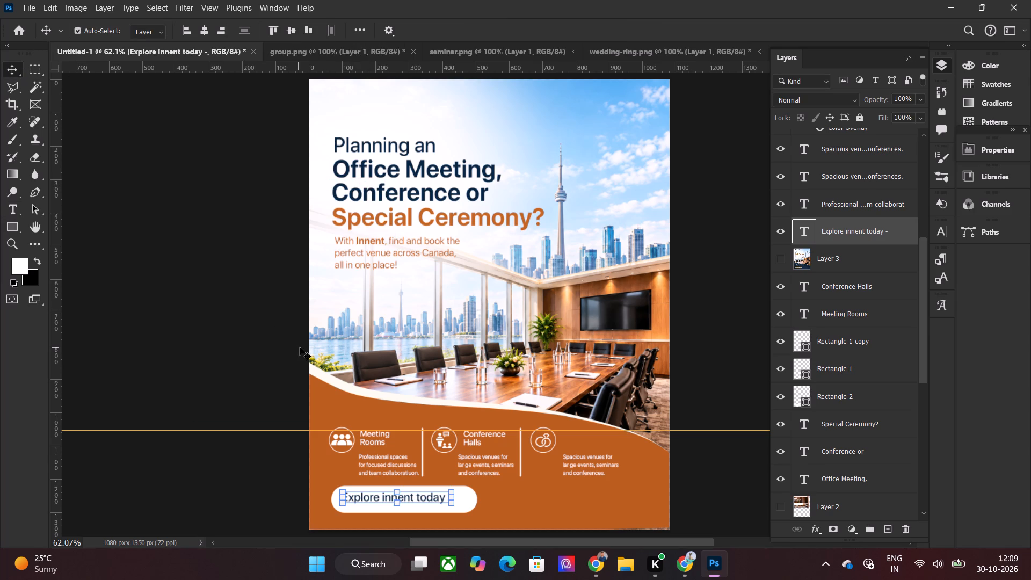
Nudge the "Explore innent today -" text about 14 px right and 6 px down to centre it in the white pill.
{"action": "key", "text": "Down"}
{"action": "key", "text": "Down"}
{"action": "key", "text": "Down"}
{"action": "key", "text": "Right"}
{"action": "key", "text": "Right"}
{"action": "key", "text": "Right"}
{"action": "key", "text": "Right"}
{"action": "key", "text": "Right"}
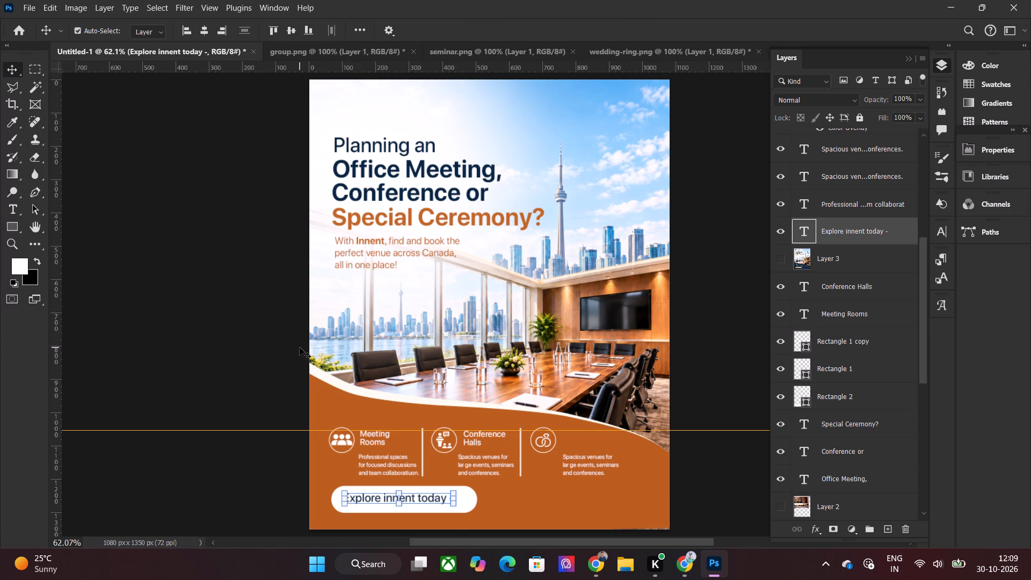
{"action": "key", "text": "Right"}
{"action": "key", "text": "Right"}
{"action": "key", "text": "Right"}
{"action": "key", "text": "Right"}
{"action": "key", "text": "Right"}
{"action": "key", "text": "Right"}
{"action": "key", "text": "Right"}
{"action": "key", "text": "Right"}
{"action": "key", "text": "Right"}
{"action": "key", "text": "Down"}
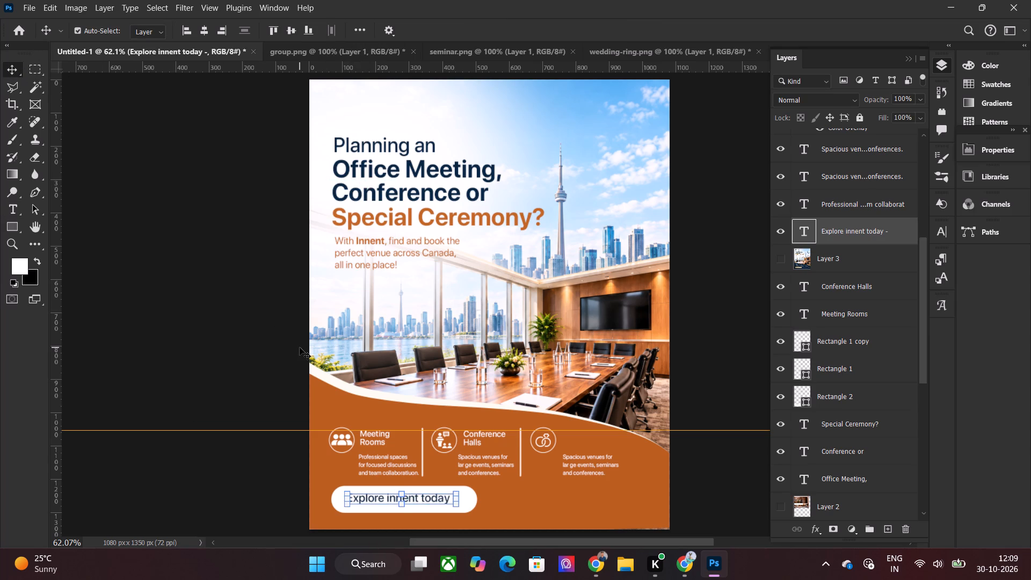
{"action": "key", "text": "Down"}
{"action": "key", "text": "Down"}
{"action": "key", "text": "Up"}
{"action": "key", "text": "Up"}
{"action": "key", "text": "Down"}
{"action": "key", "text": "Down"}
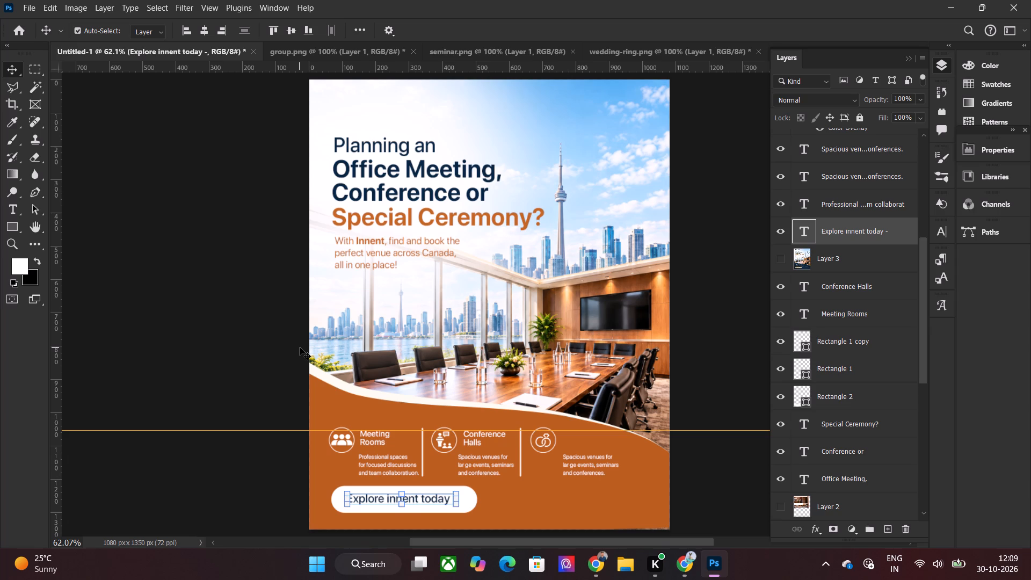
Change the button text's SF Pro Display style to Bold, apply the edit and deselect the layer.
{"action": "double_click", "coordinate": [439, 497]}
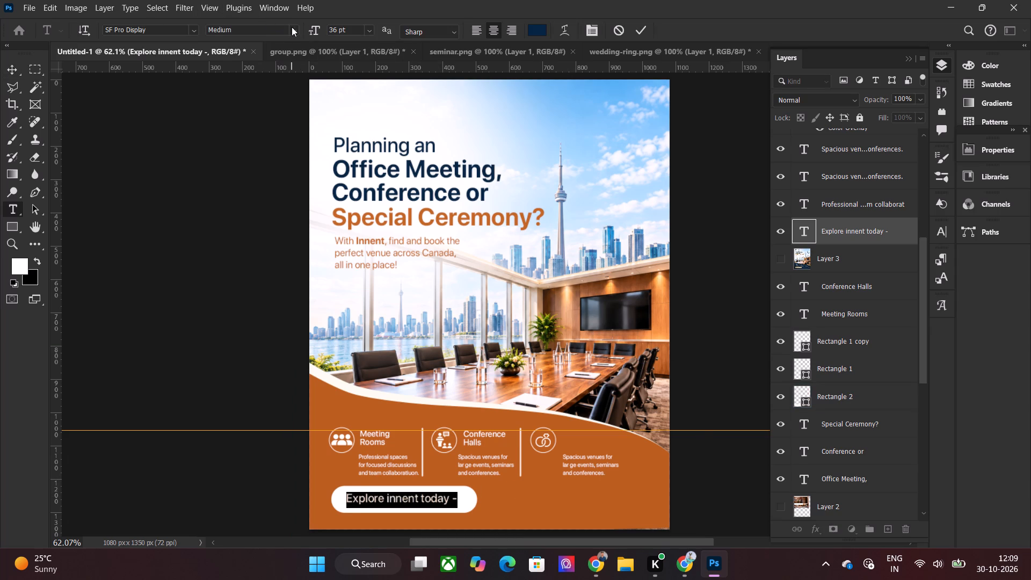
{"action": "left_click", "coordinate": [292, 27]}
{"action": "left_click", "coordinate": [276, 143]}
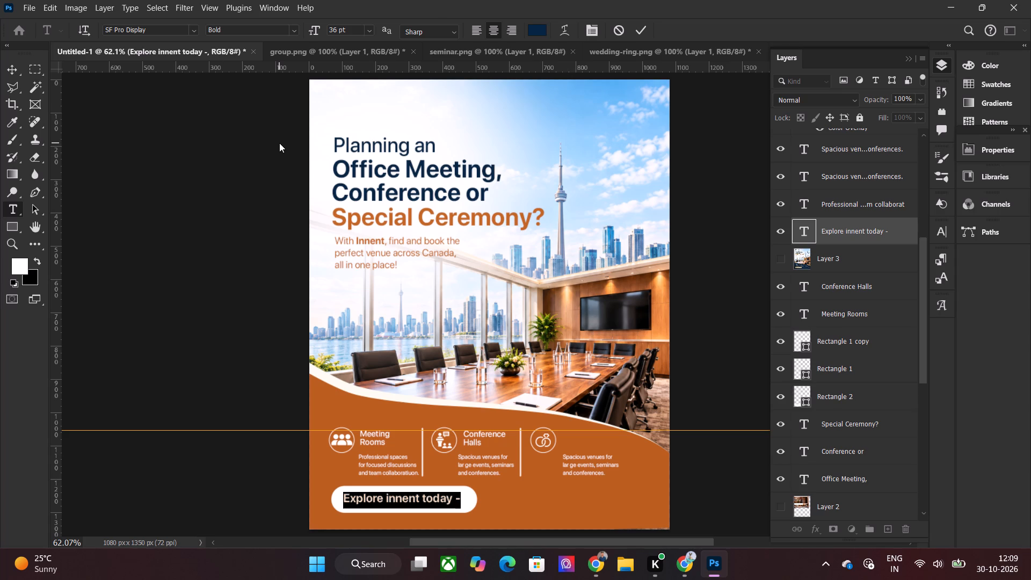
{"action": "left_click", "coordinate": [646, 26]}
{"action": "left_click", "coordinate": [163, 320]}
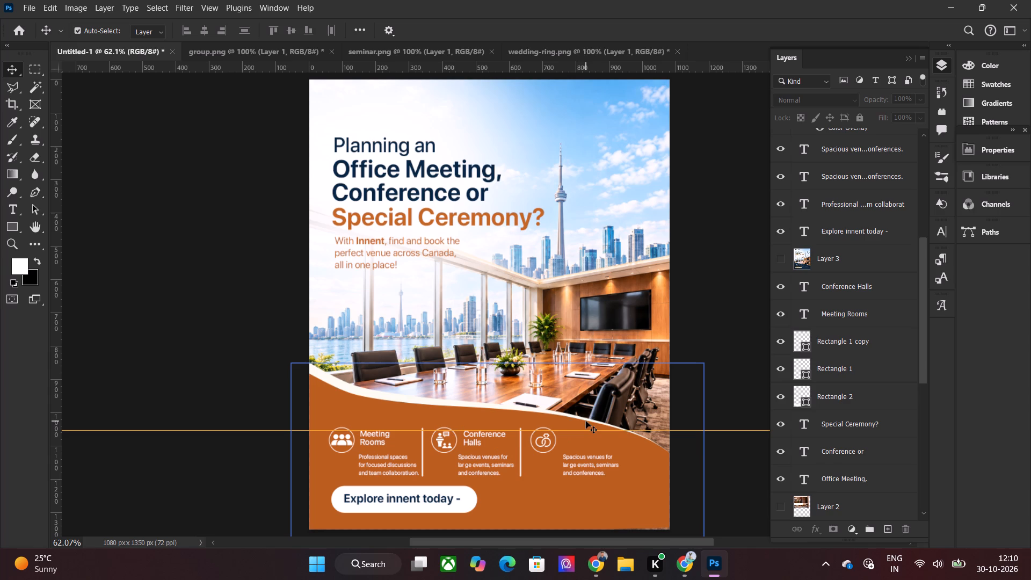
Toggle the Layer 3 reference design to compare its venue headings with the poster's, leaving it hidden.
{"action": "left_click", "coordinate": [782, 260]}
{"action": "scroll", "coordinate": [574, 487], "scroll_direction": "up", "scroll_amount": 4, "text": "alt"}
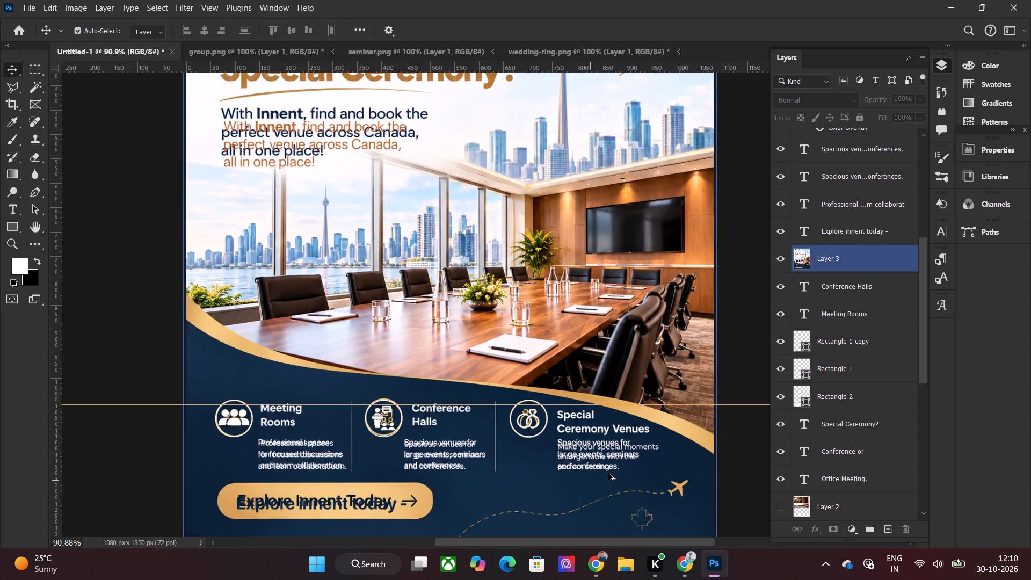
{"action": "scroll", "coordinate": [608, 473], "scroll_direction": "up", "scroll_amount": 6, "text": "alt"}
{"action": "left_click", "coordinate": [268, 382]}
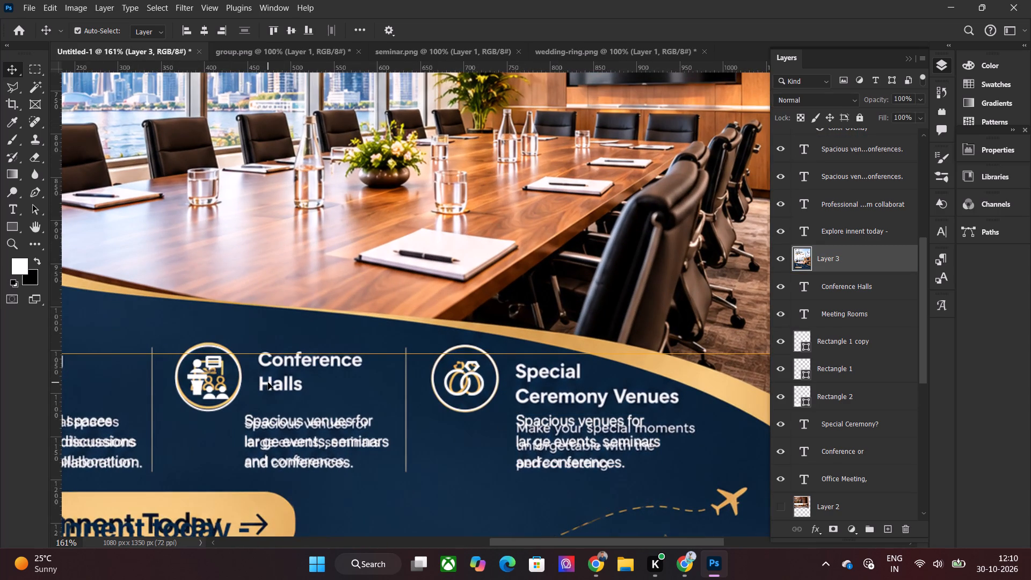
{"action": "left_click", "coordinate": [268, 382]}
{"action": "left_click", "coordinate": [786, 263]}
{"action": "left_click", "coordinate": [785, 262]}
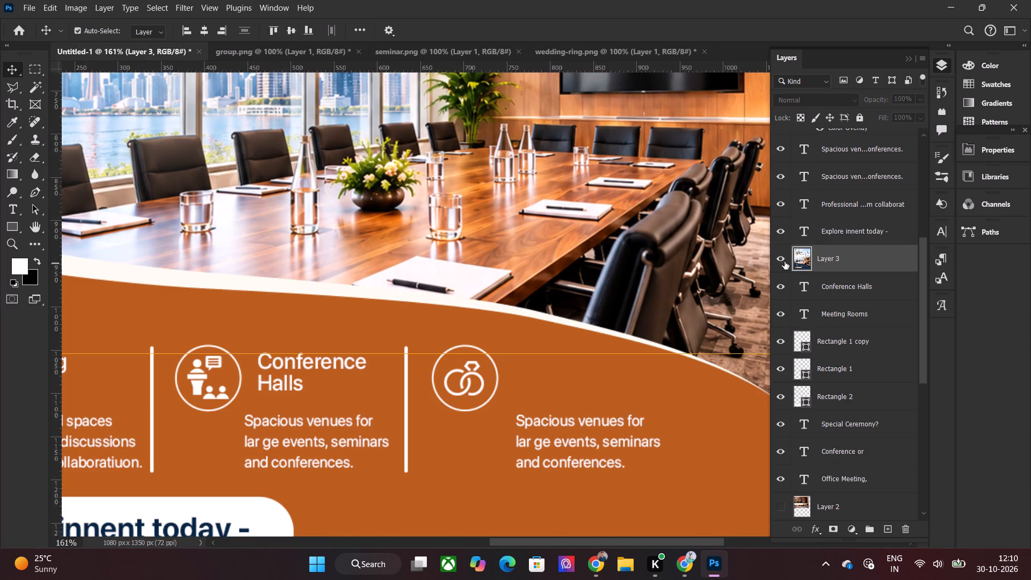
{"action": "left_click", "coordinate": [326, 359]}
{"action": "left_click", "coordinate": [321, 360]}
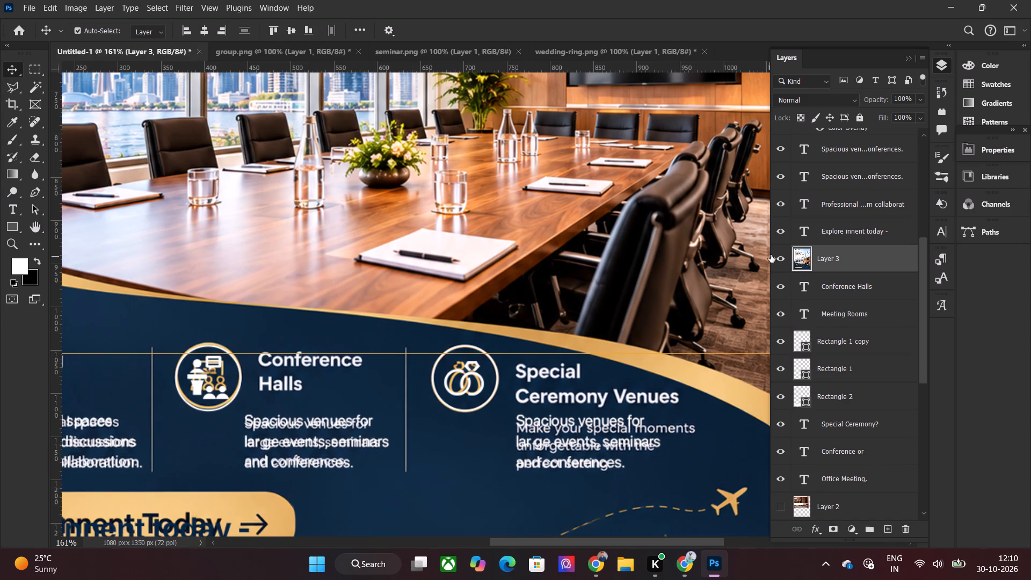
{"action": "left_click", "coordinate": [780, 262]}
Duplicate the "Conference Halls" heading, raise the copy above Layer 3, show that reference and place the copy beside the wedding-rings icon.
{"action": "left_click", "coordinate": [303, 364]}
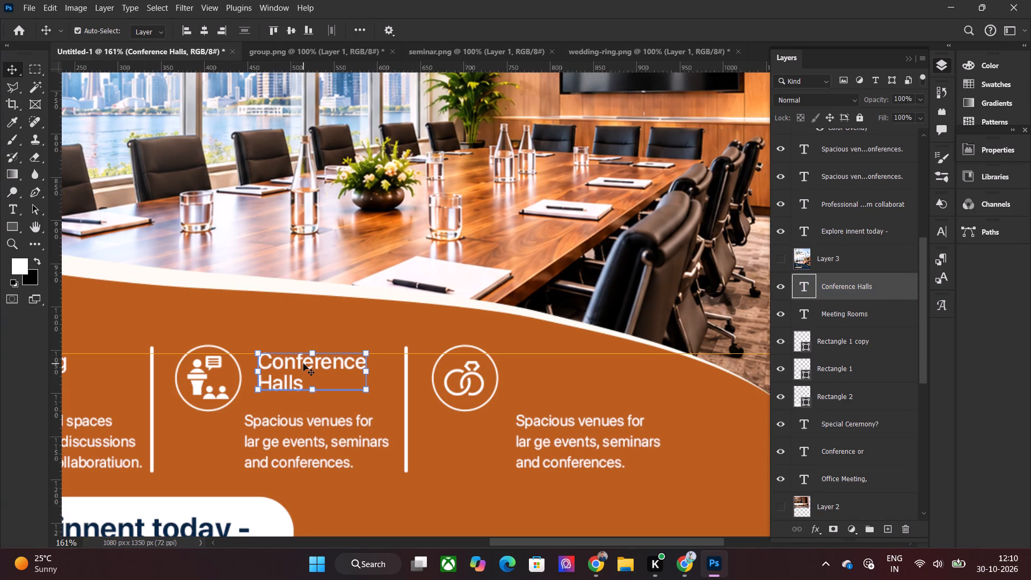
{"action": "key", "text": "ctrl+j"}
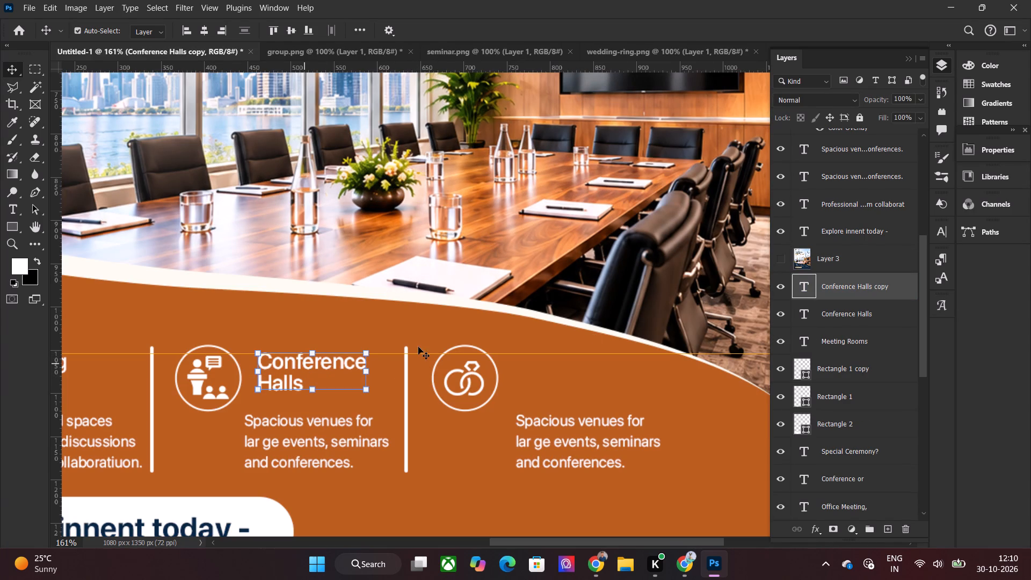
{"action": "left_click_drag", "start_coordinate": [877, 282], "coordinate": [877, 240]}
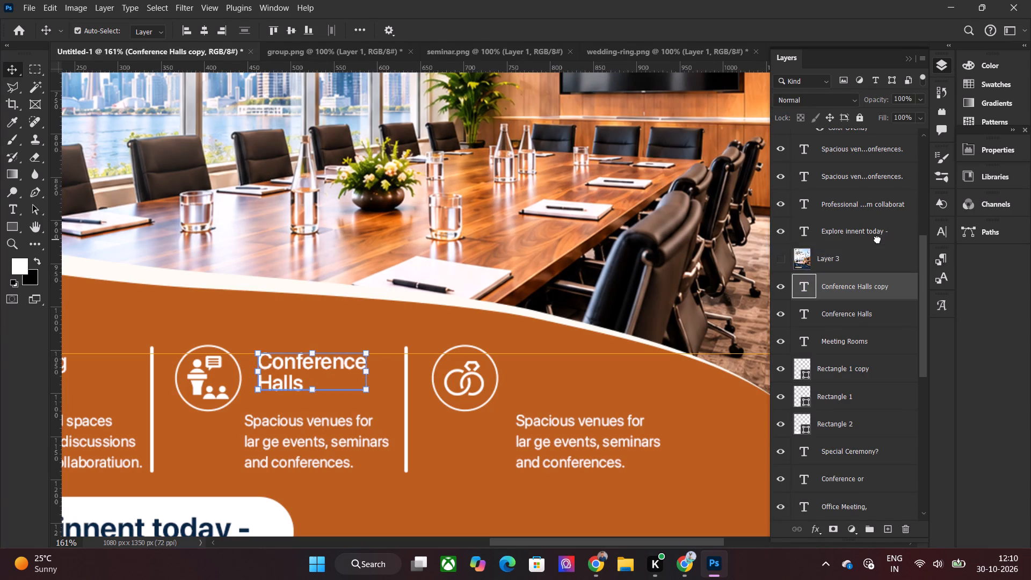
{"action": "left_click", "coordinate": [781, 286]}
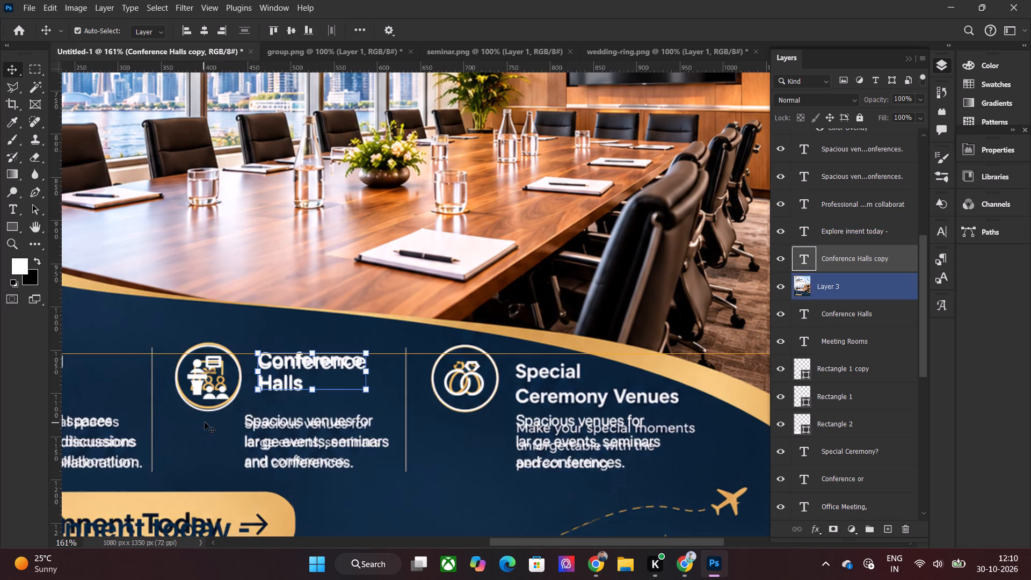
{"action": "left_click_drag", "start_coordinate": [318, 367], "coordinate": [564, 370]}
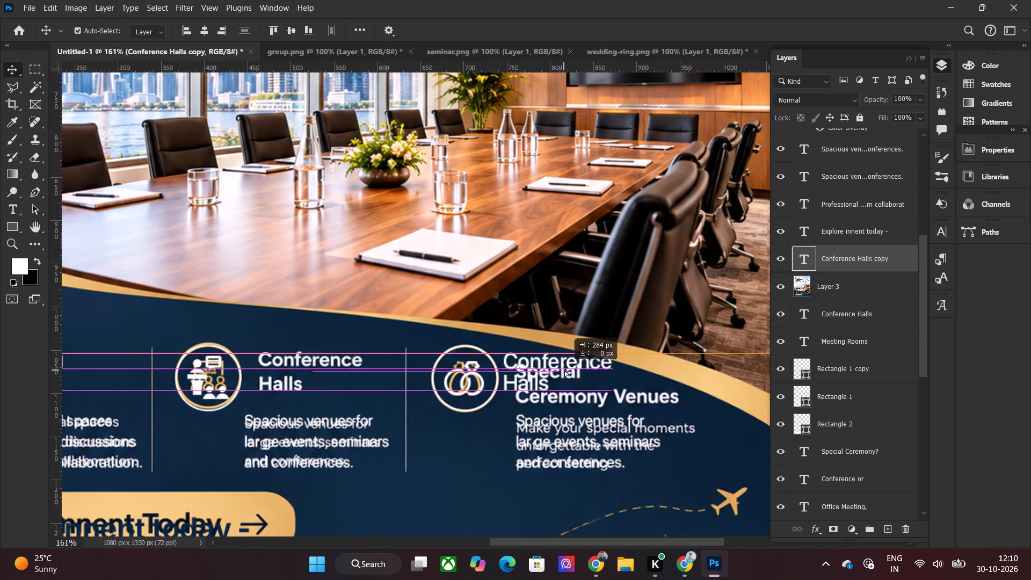
{"action": "left_click_drag", "start_coordinate": [564, 370], "coordinate": [624, 370]}
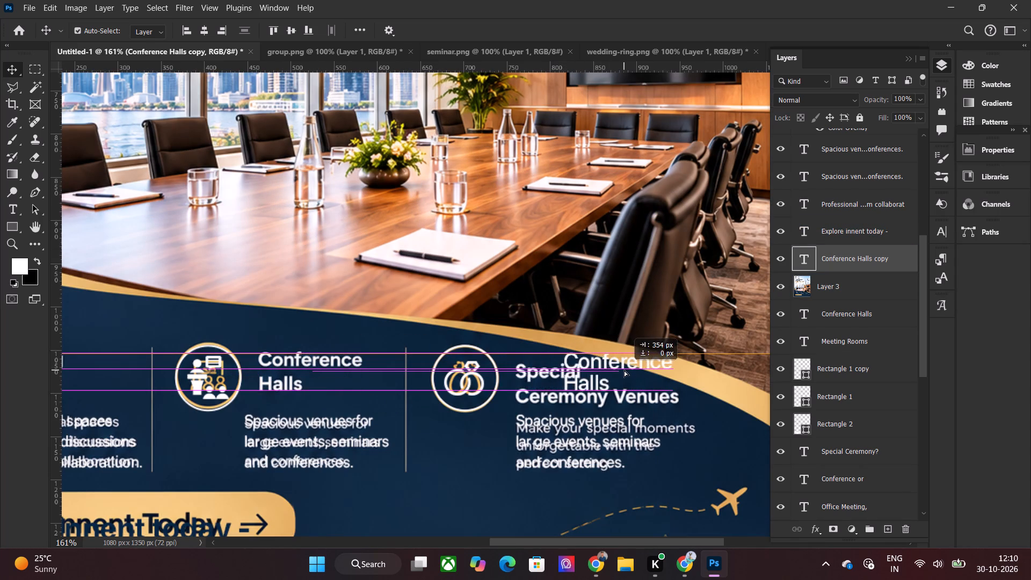
{"action": "left_click_drag", "start_coordinate": [624, 370], "coordinate": [573, 373]}
Replace the copied heading's text with "Special" and "Ceremony Venues" on two lines and apply the edit.
{"action": "left_click", "coordinate": [576, 541]}
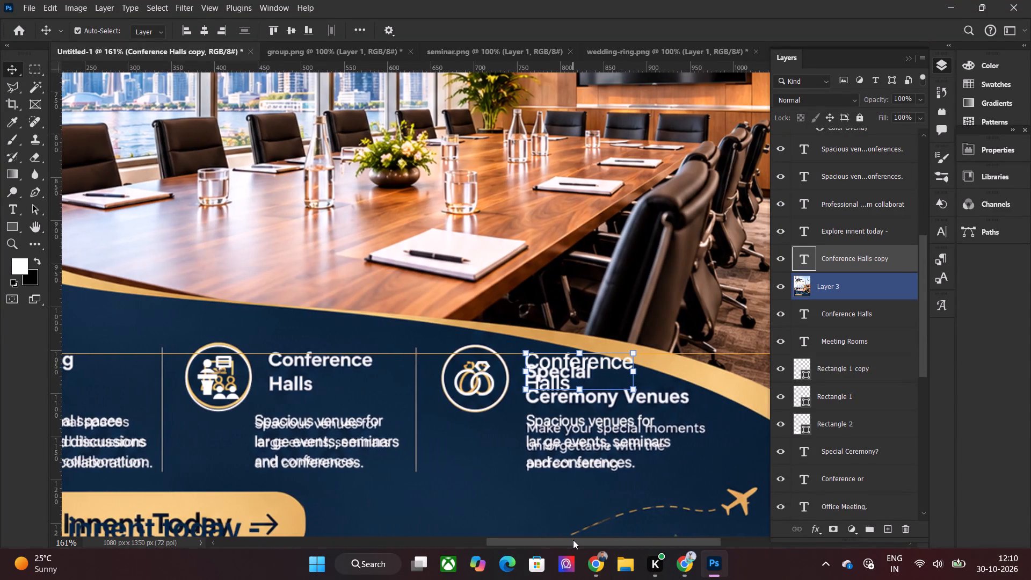
{"action": "double_click", "coordinate": [528, 369]}
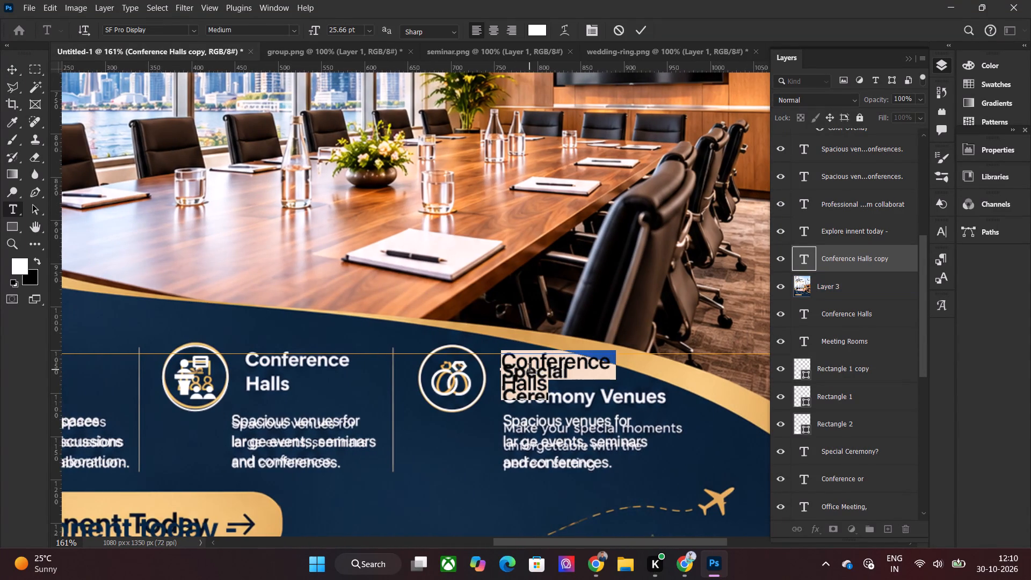
{"action": "type", "text": "Speciap"}
{"action": "key", "text": "BackSpace"}
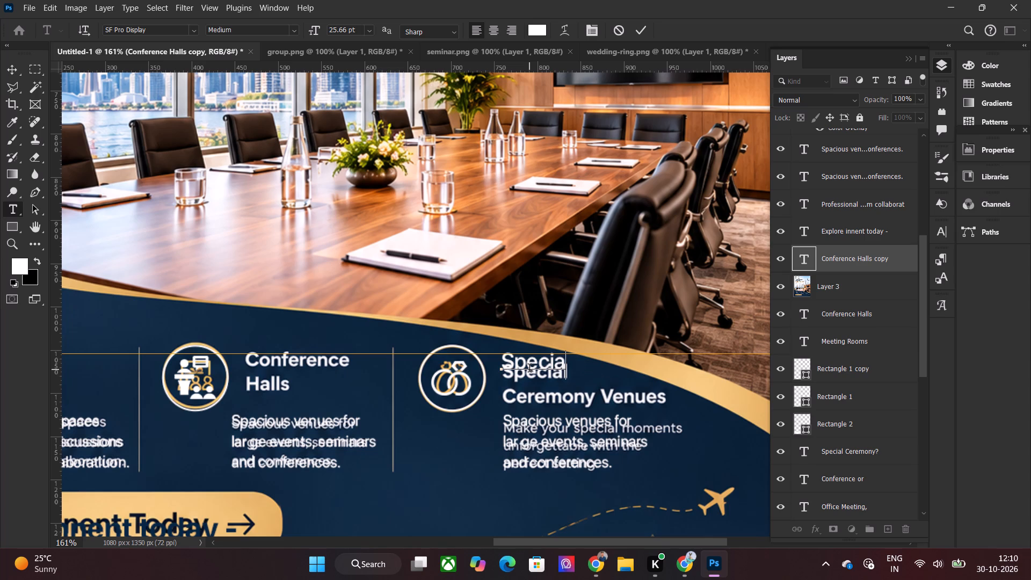
{"action": "key", "text": "l"}
{"action": "key", "text": "Return"}
{"action": "type", "text": "Cere"}
{"action": "type", "text": "mony Venues"}
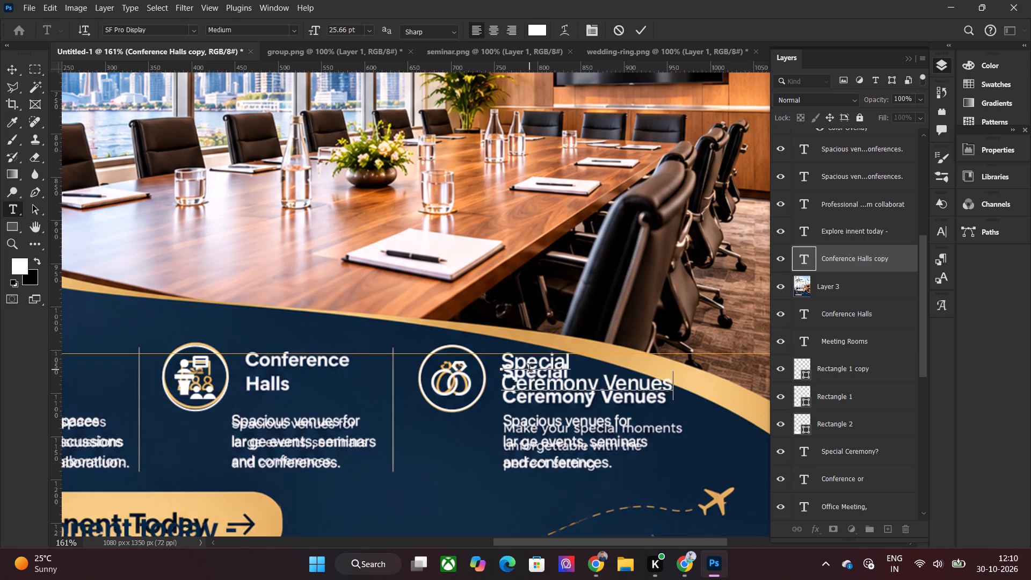
{"action": "left_click", "coordinate": [641, 24]}
Hide the Layer 3 reference design under the new heading.
{"action": "left_click", "coordinate": [326, 435]}
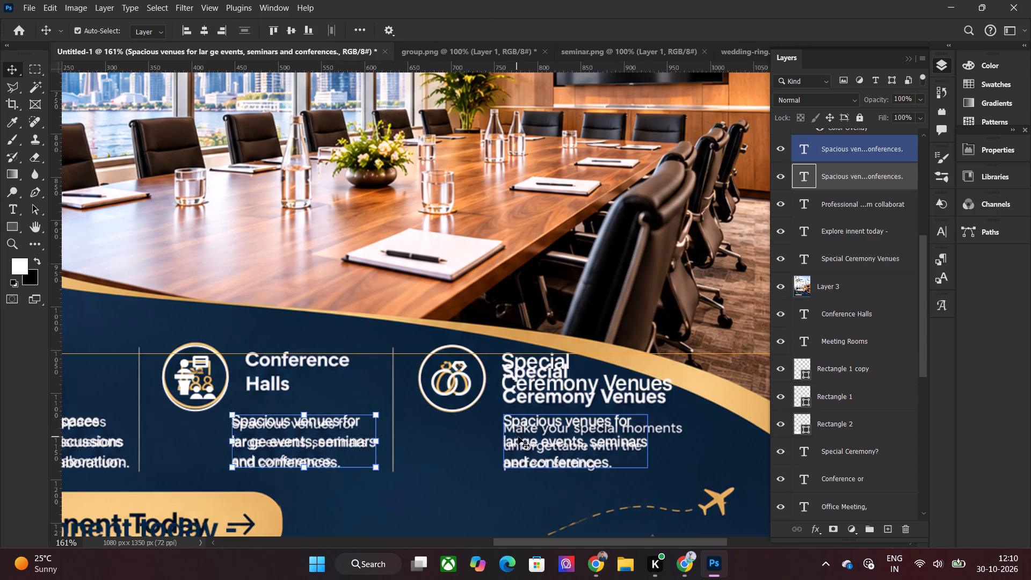
{"action": "left_click", "coordinate": [520, 436], "text": "shift"}
{"action": "left_click", "coordinate": [425, 512]}
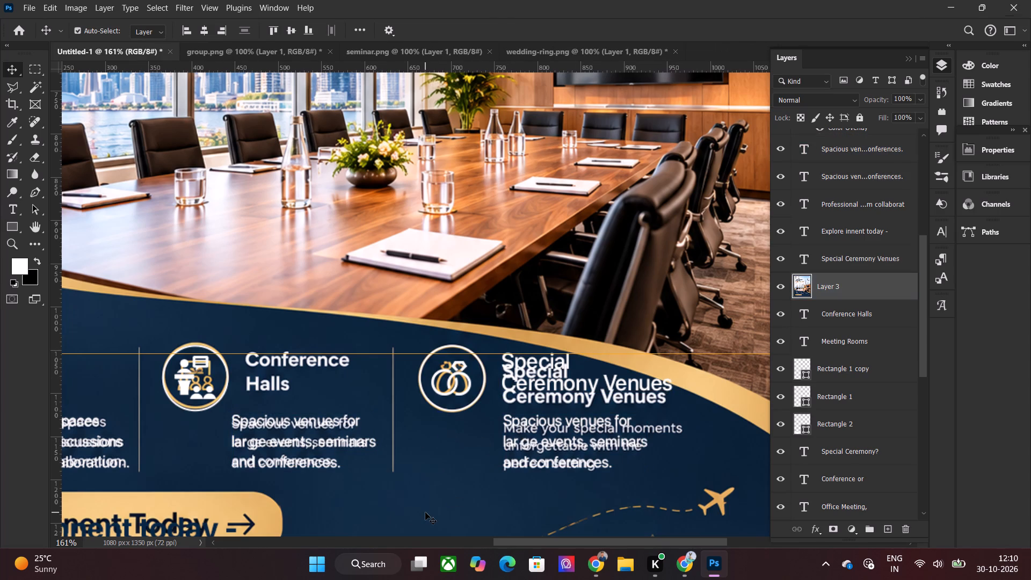
{"action": "left_click", "coordinate": [783, 286]}
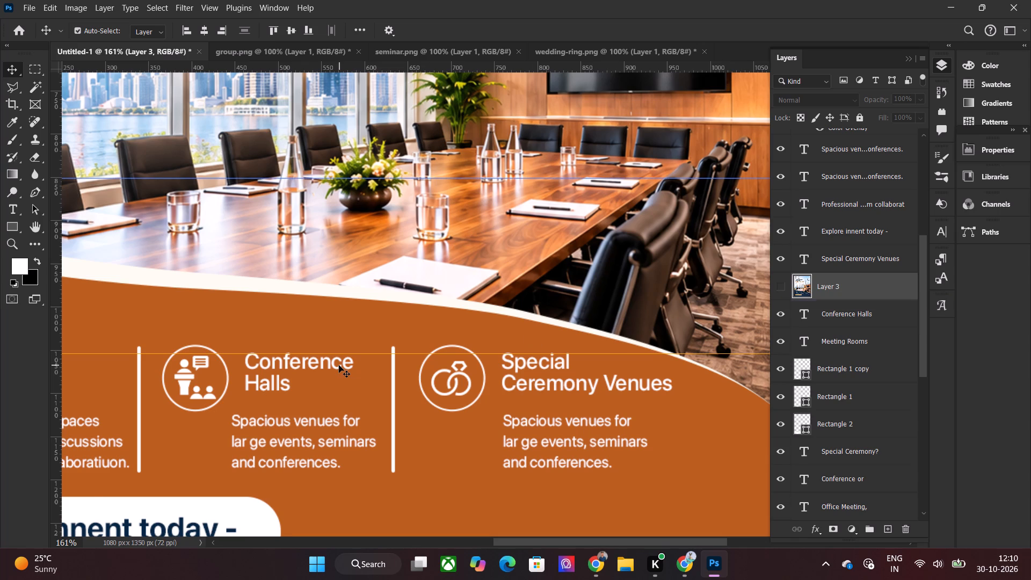
Lock the background layers Shape 2, Shape 2 copy and Ellipse 1.
{"action": "scroll", "coordinate": [339, 365], "scroll_direction": "down", "scroll_amount": 8, "text": "alt"}
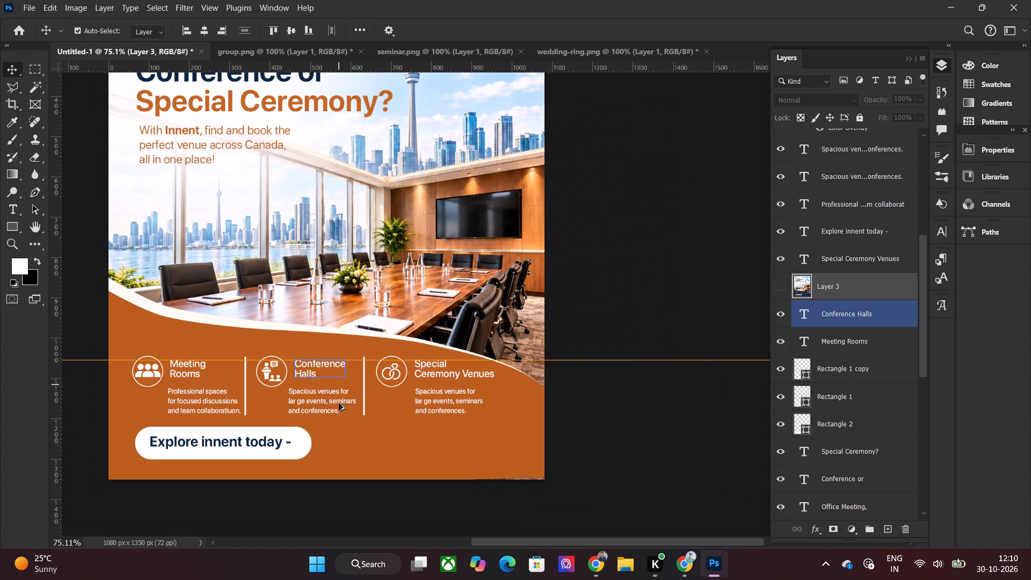
{"action": "left_click_drag", "start_coordinate": [512, 540], "coordinate": [453, 540]}
{"action": "scroll", "coordinate": [427, 494], "scroll_direction": "up", "scroll_amount": 1, "text": "alt"}
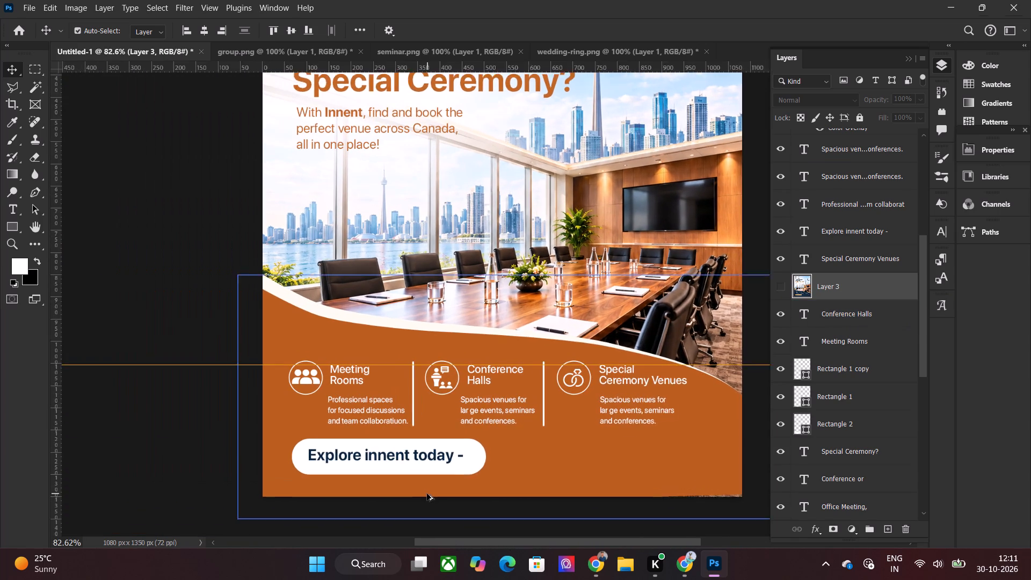
{"action": "scroll", "coordinate": [427, 494], "scroll_direction": "up", "scroll_amount": 3, "text": "alt"}
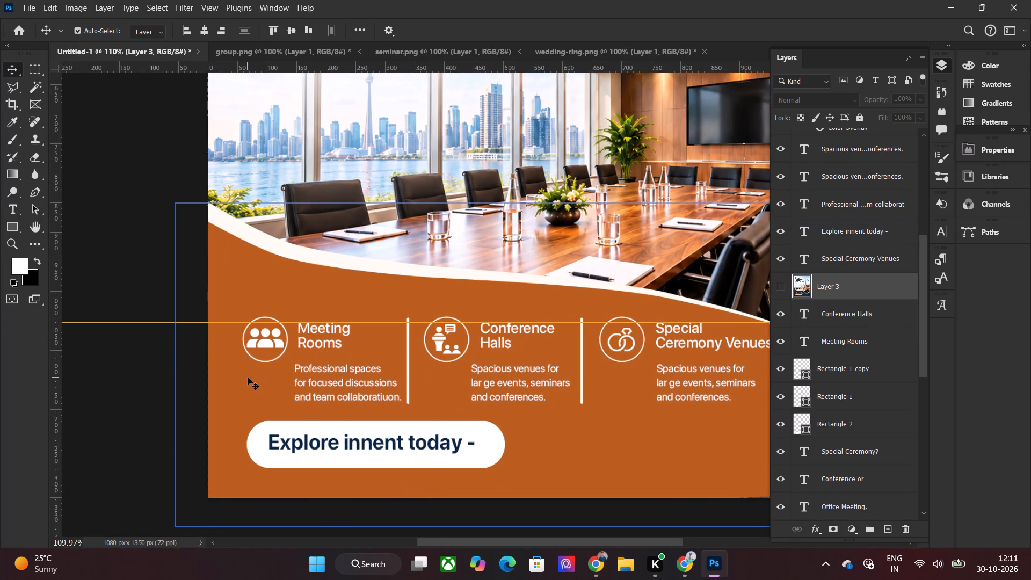
{"action": "left_click", "coordinate": [260, 263]}
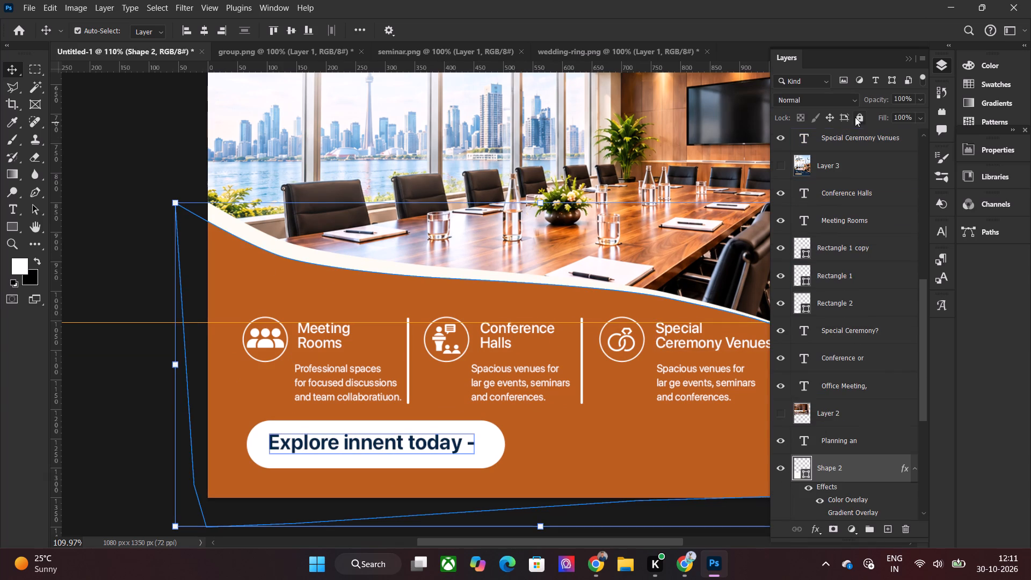
{"action": "left_click", "coordinate": [858, 117]}
{"action": "left_click_drag", "start_coordinate": [129, 297], "coordinate": [214, 326]}
{"action": "left_click", "coordinate": [863, 120]}
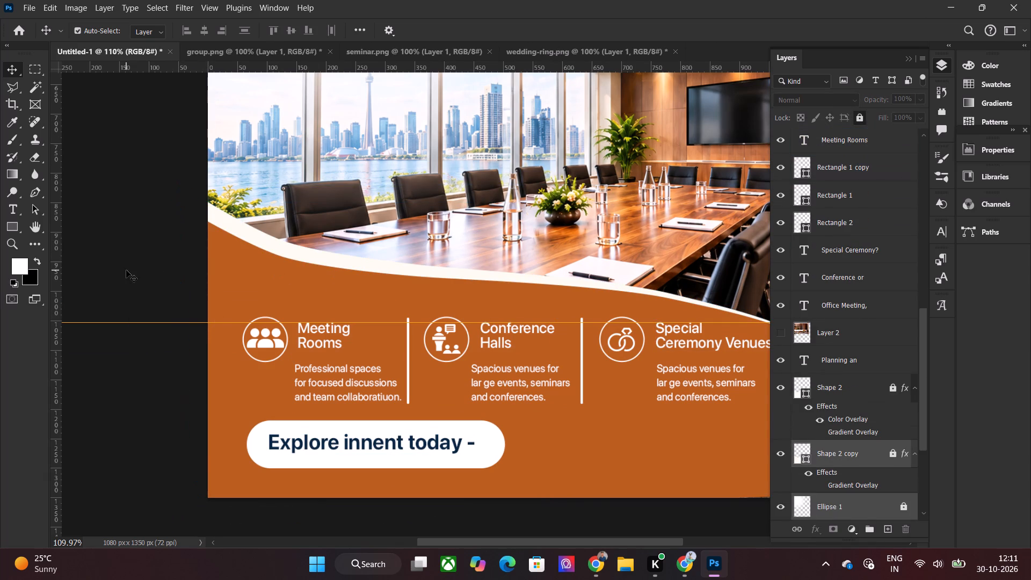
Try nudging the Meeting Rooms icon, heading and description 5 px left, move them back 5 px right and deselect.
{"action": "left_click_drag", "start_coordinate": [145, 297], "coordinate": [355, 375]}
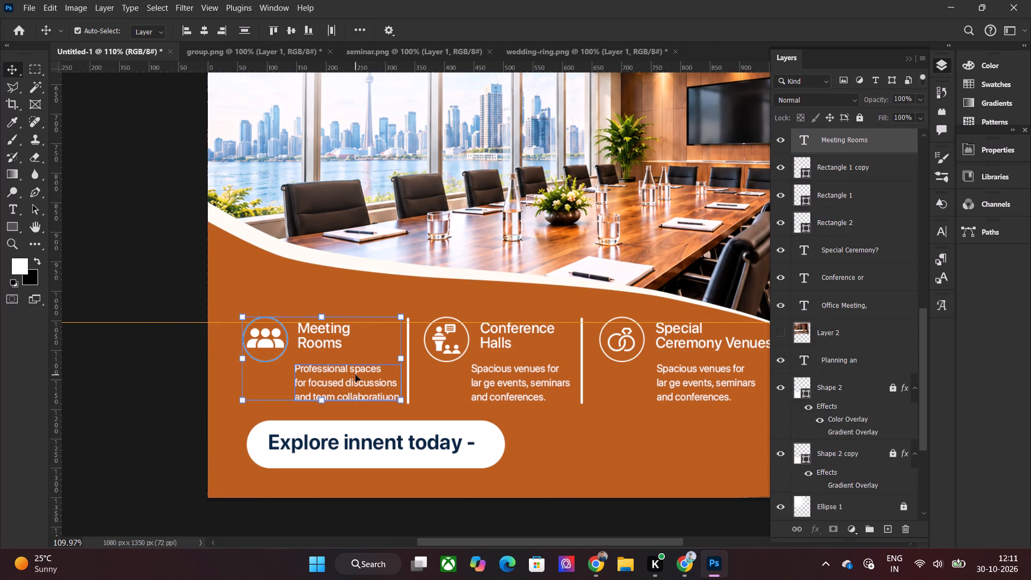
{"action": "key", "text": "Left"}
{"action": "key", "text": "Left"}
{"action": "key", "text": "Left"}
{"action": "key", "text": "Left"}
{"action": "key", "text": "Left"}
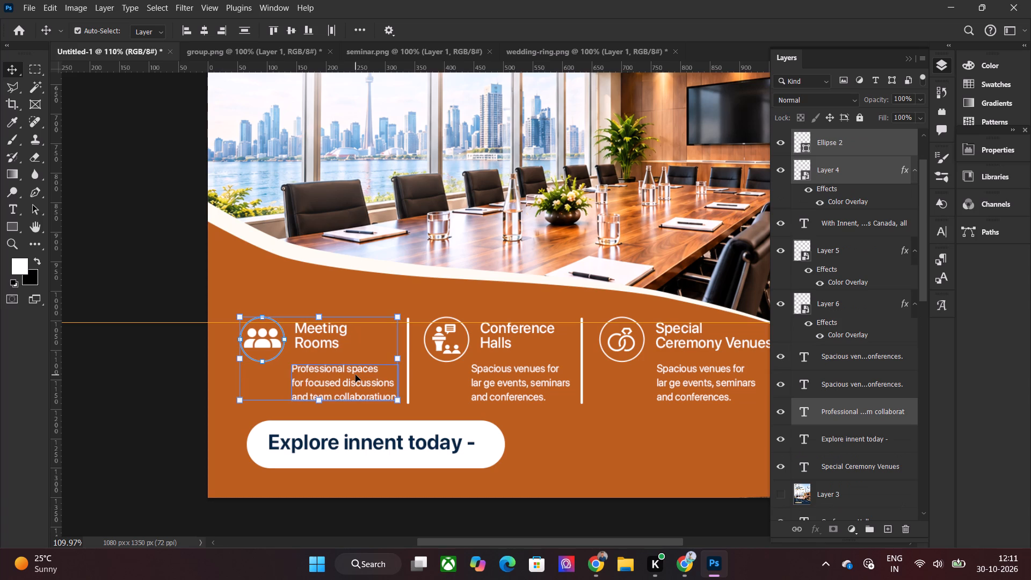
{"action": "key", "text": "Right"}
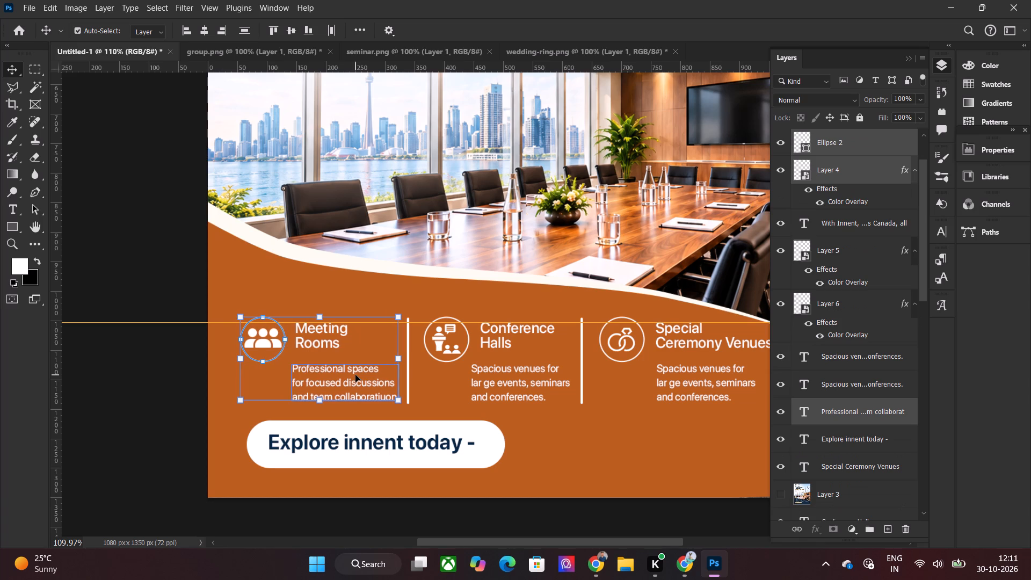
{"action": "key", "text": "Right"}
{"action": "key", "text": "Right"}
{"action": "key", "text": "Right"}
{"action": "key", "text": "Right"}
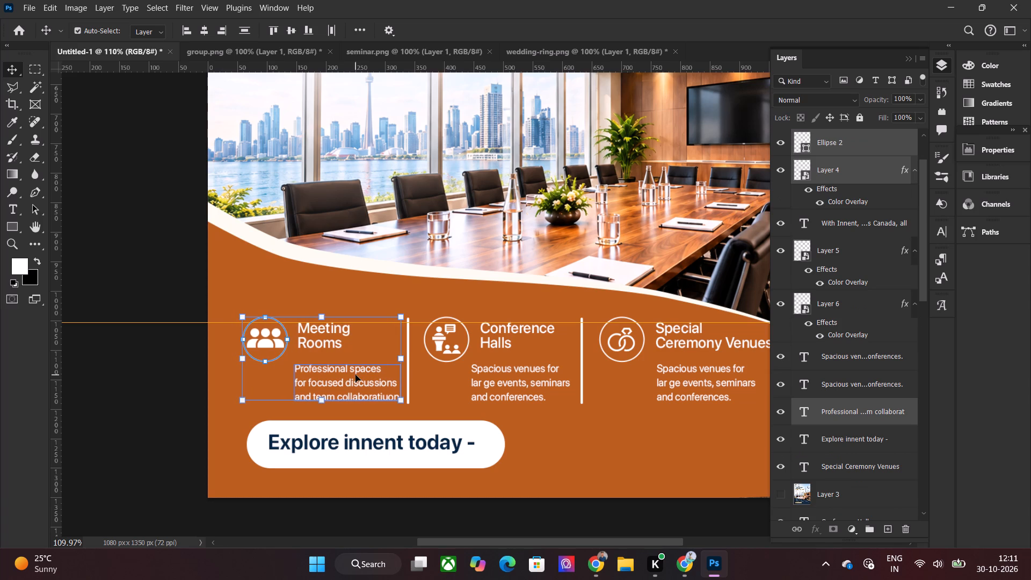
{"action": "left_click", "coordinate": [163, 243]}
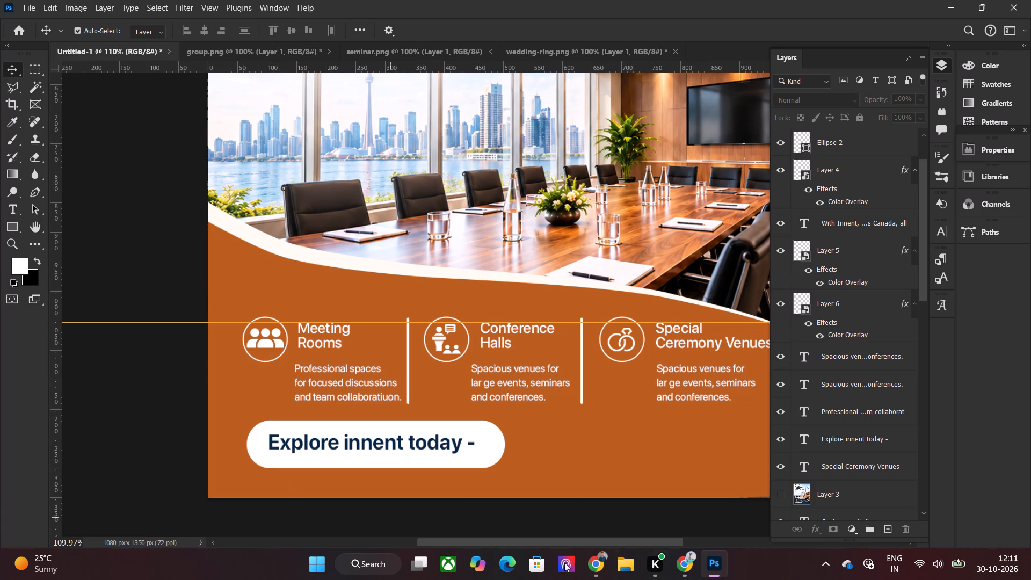
Add a vertical guide at the poster's horizontal centre, at about 540 px.
{"action": "left_click_drag", "start_coordinate": [602, 541], "coordinate": [634, 545]}
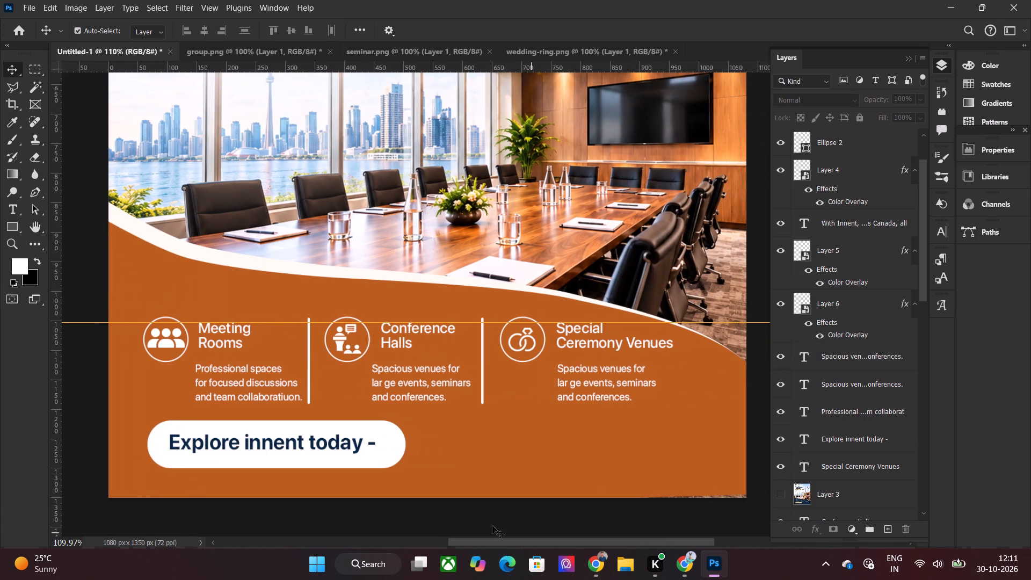
{"action": "left_click_drag", "start_coordinate": [58, 382], "coordinate": [299, 407]}
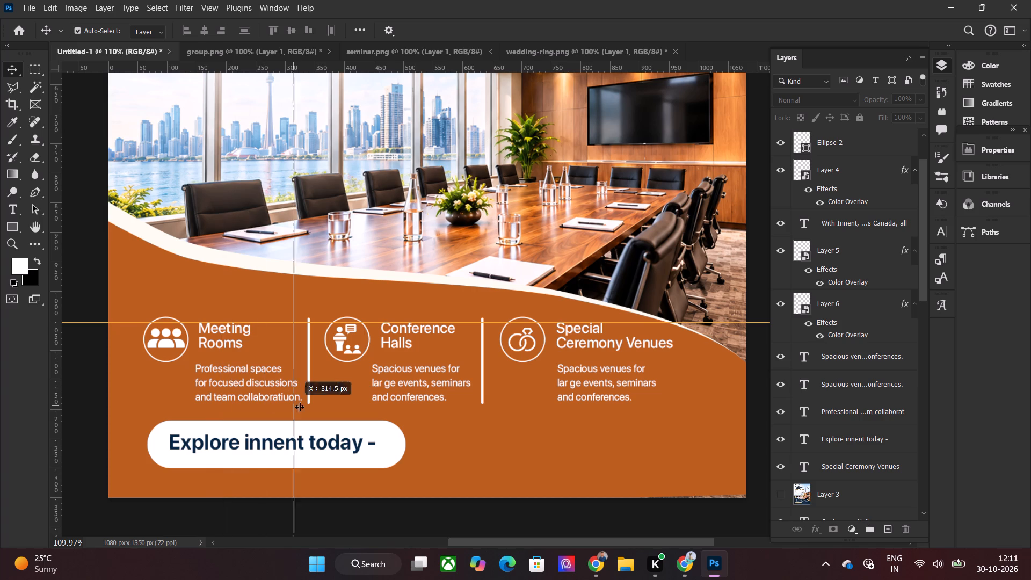
{"action": "left_click_drag", "start_coordinate": [299, 407], "coordinate": [441, 414]}
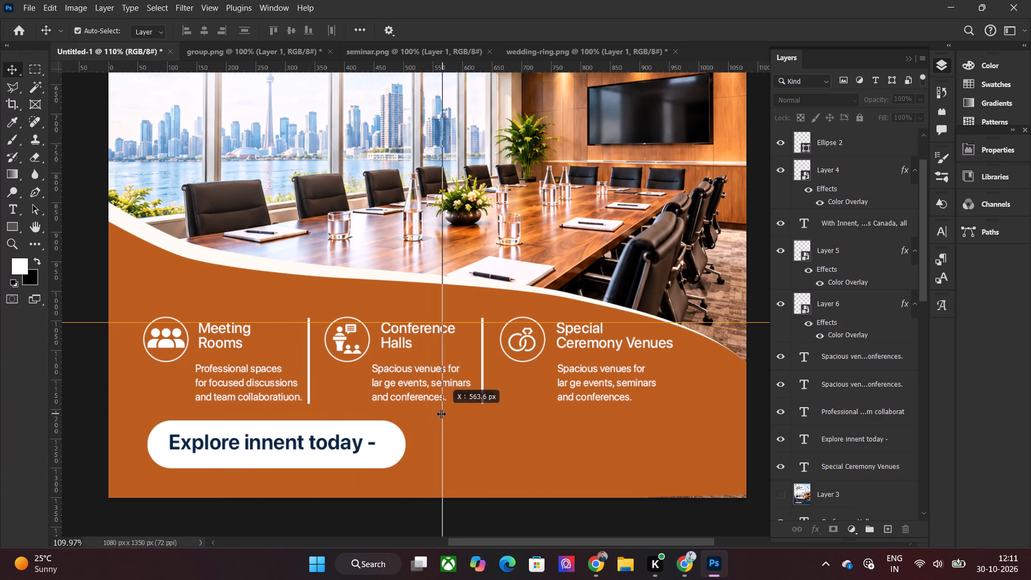
{"action": "left_click_drag", "start_coordinate": [441, 414], "coordinate": [430, 414]}
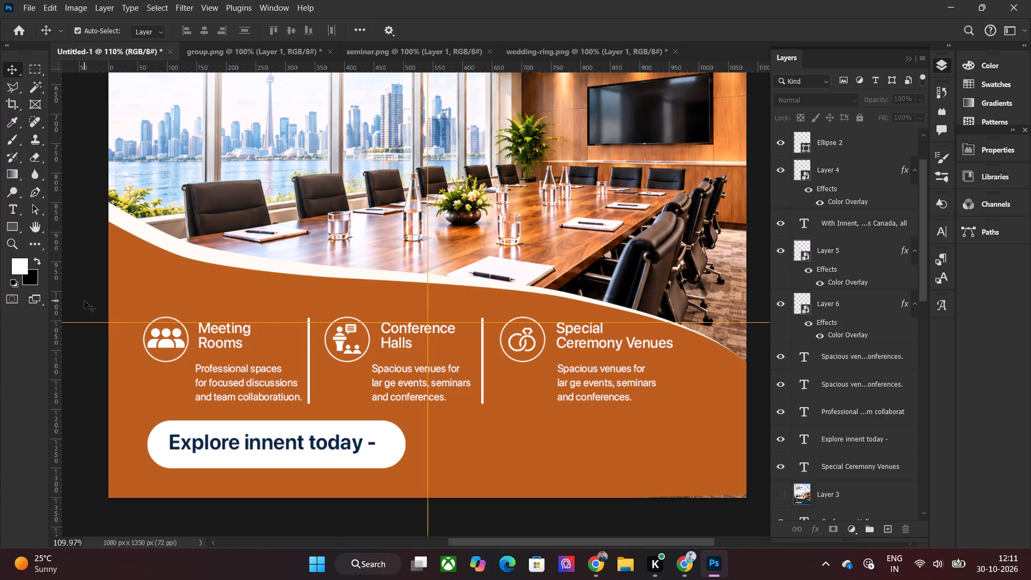
Select all three venue columns with their divider lines and nudge them together 7 px left and 1 px up.
{"action": "left_click_drag", "start_coordinate": [85, 295], "coordinate": [560, 386]}
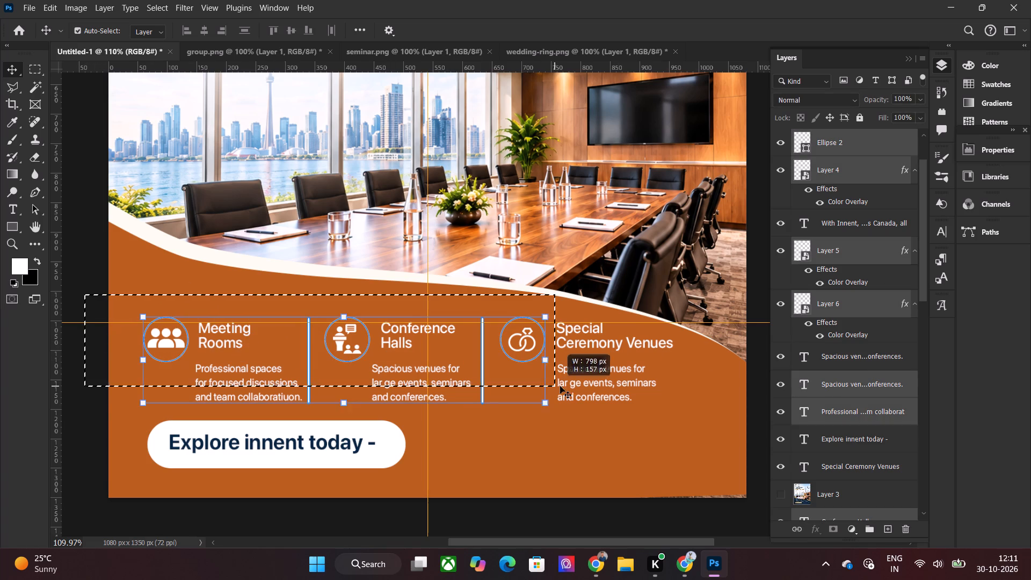
{"action": "left_click_drag", "start_coordinate": [560, 386], "coordinate": [636, 394]}
{"action": "key", "text": "Left"}
{"action": "key", "text": "Left"}
{"action": "key", "text": "Left"}
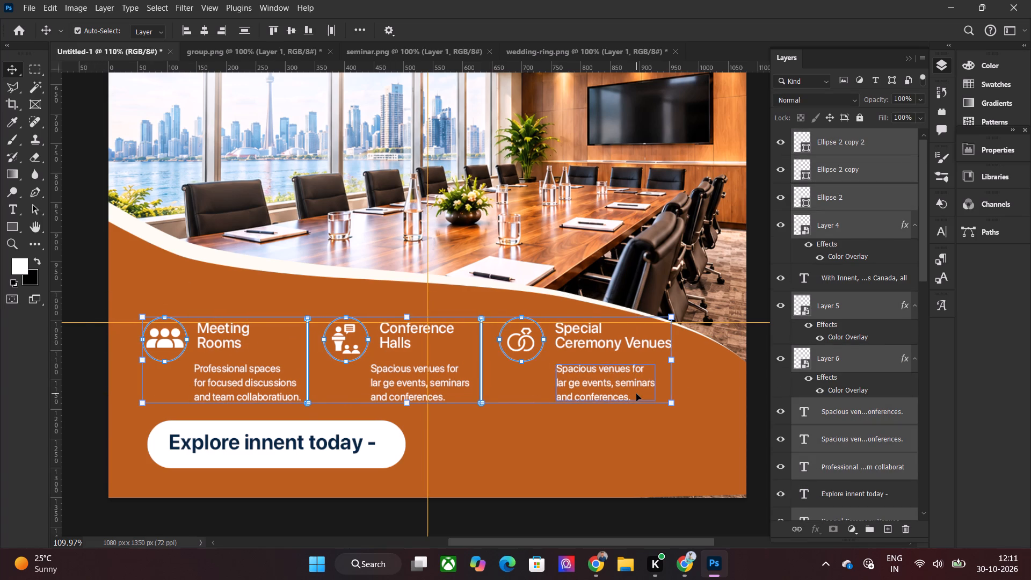
{"action": "key", "text": "Left"}
{"action": "key", "text": "Left"}
{"action": "key", "text": "Left"}
{"action": "key", "text": "Left"}
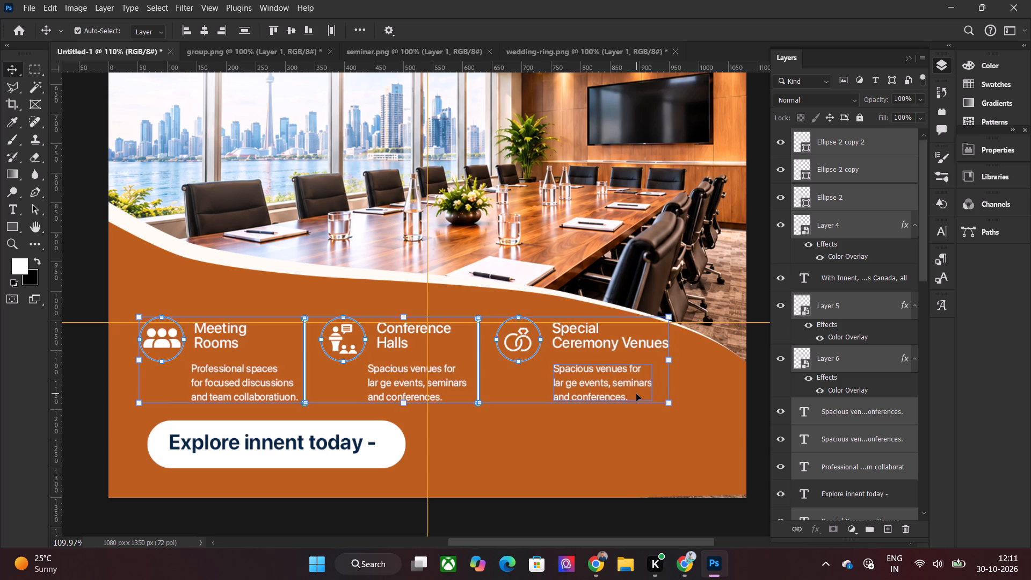
{"action": "key", "text": "Up"}
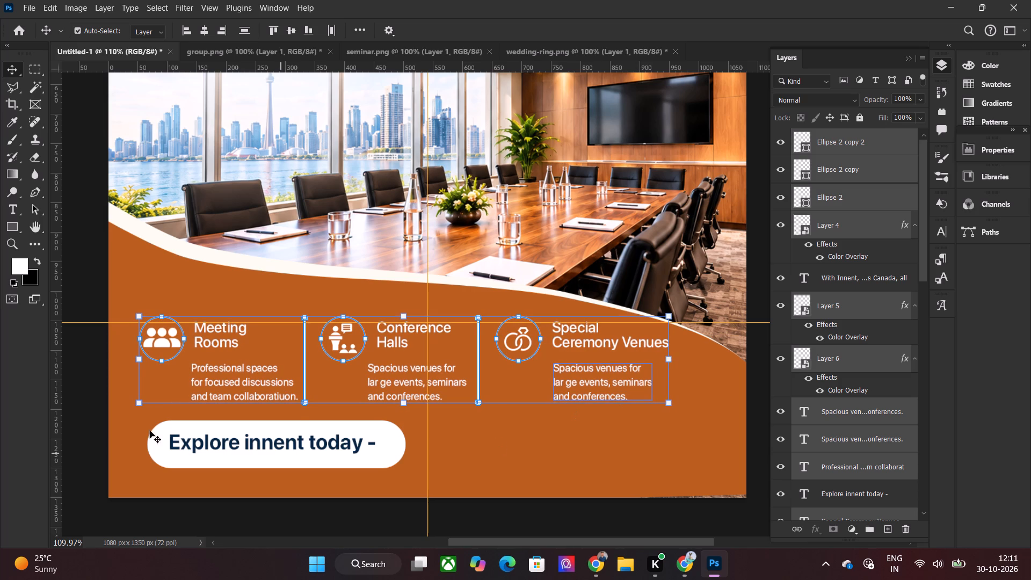
Deselect the venue columns and close group.png, seminar.png and wedding-ring.png without saving changes.
{"action": "left_click", "coordinate": [76, 272]}
{"action": "scroll", "coordinate": [77, 272], "scroll_direction": "up", "scroll_amount": 9}
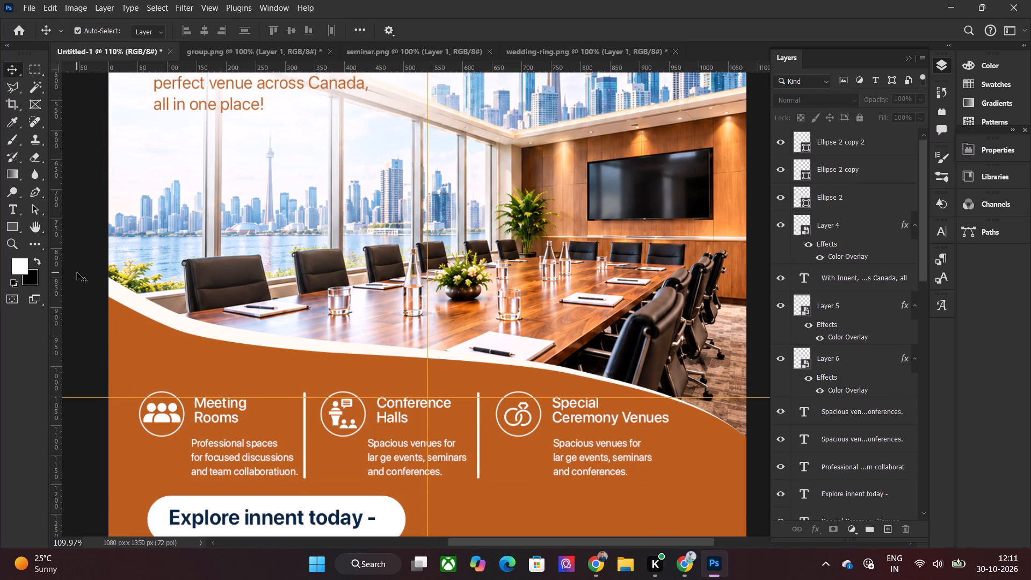
{"action": "scroll", "coordinate": [77, 272], "scroll_direction": "up", "scroll_amount": 20}
{"action": "scroll", "coordinate": [77, 272], "scroll_direction": "up", "scroll_amount": 6}
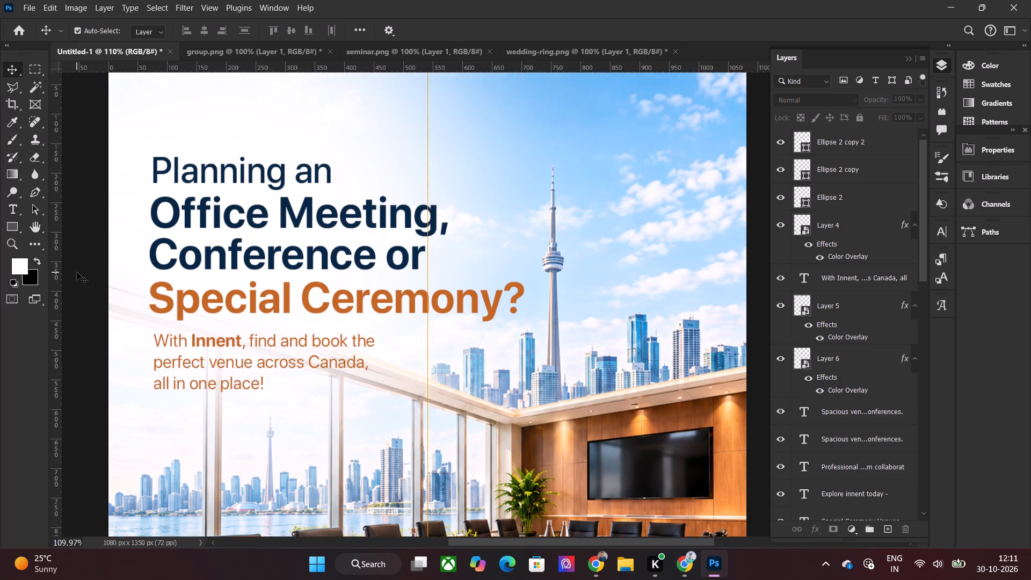
{"action": "scroll", "coordinate": [77, 272], "scroll_direction": "up", "scroll_amount": 7}
{"action": "left_click", "coordinate": [300, 48]}
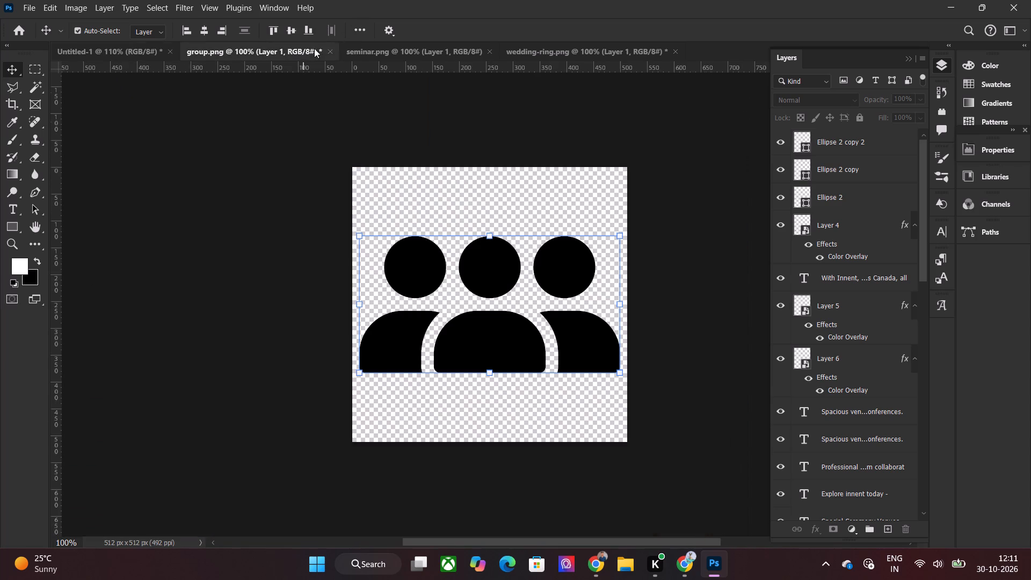
{"action": "left_click", "coordinate": [332, 48]}
{"action": "left_click", "coordinate": [332, 48]}
{"action": "left_click", "coordinate": [469, 199]}
{"action": "left_click", "coordinate": [461, 208]}
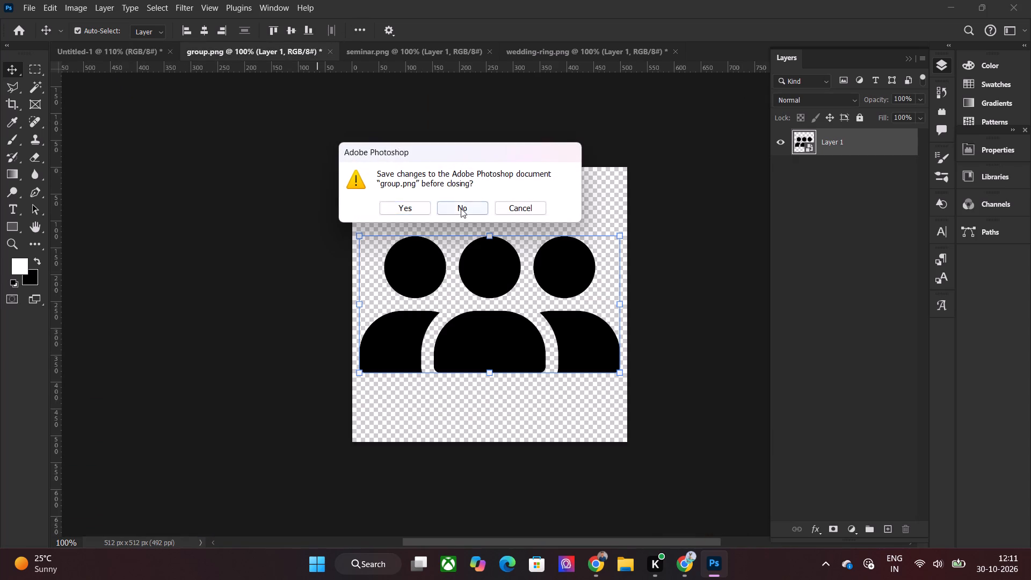
{"action": "left_click", "coordinate": [333, 49]}
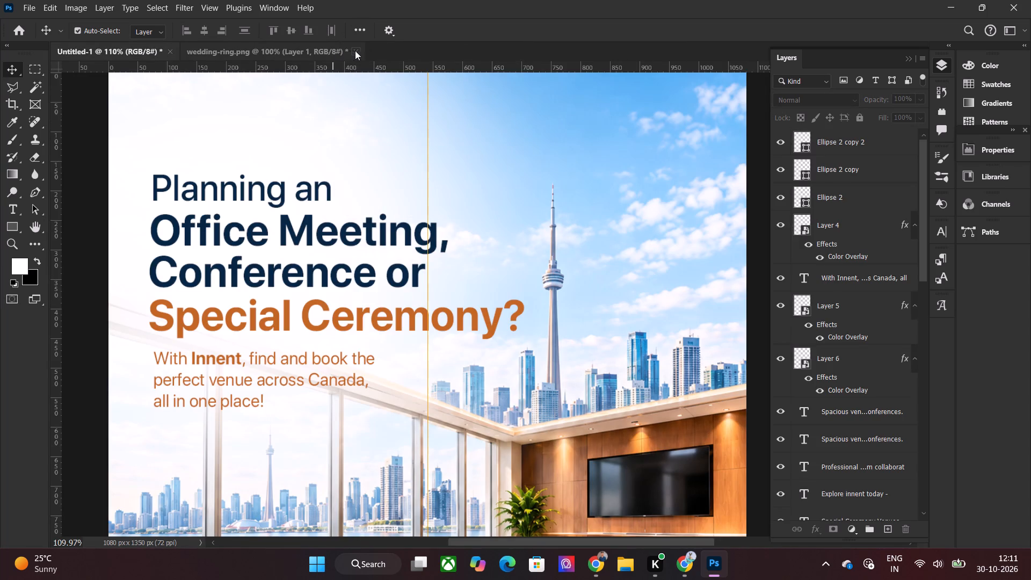
{"action": "left_click", "coordinate": [357, 50]}
{"action": "left_click", "coordinate": [456, 210]}
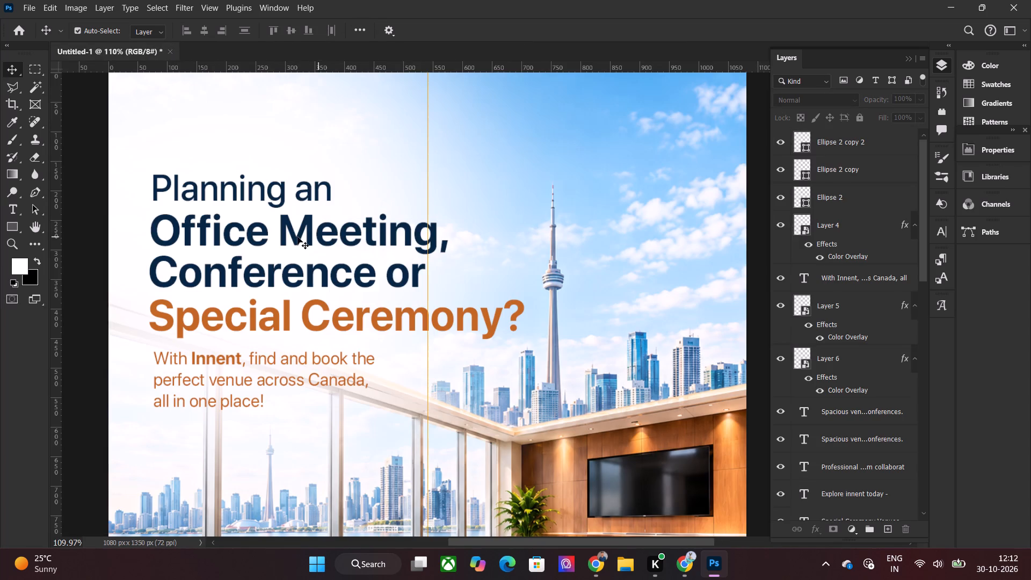
Look through the Innent project folders for the logo source and open Innent_01.psd from the OLD folder.
{"action": "key", "text": "ctrl+o"}
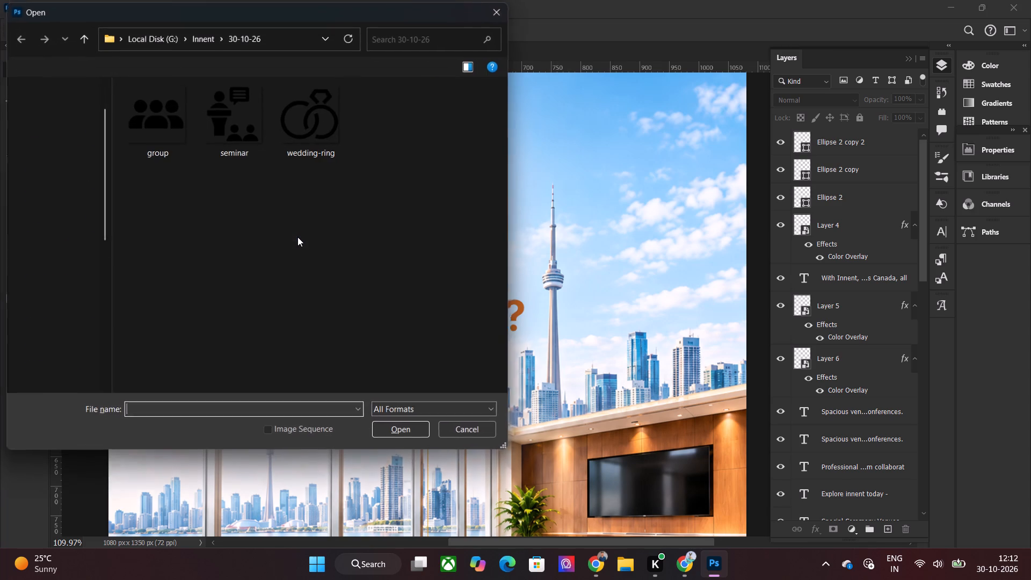
{"action": "left_click", "coordinate": [202, 37]}
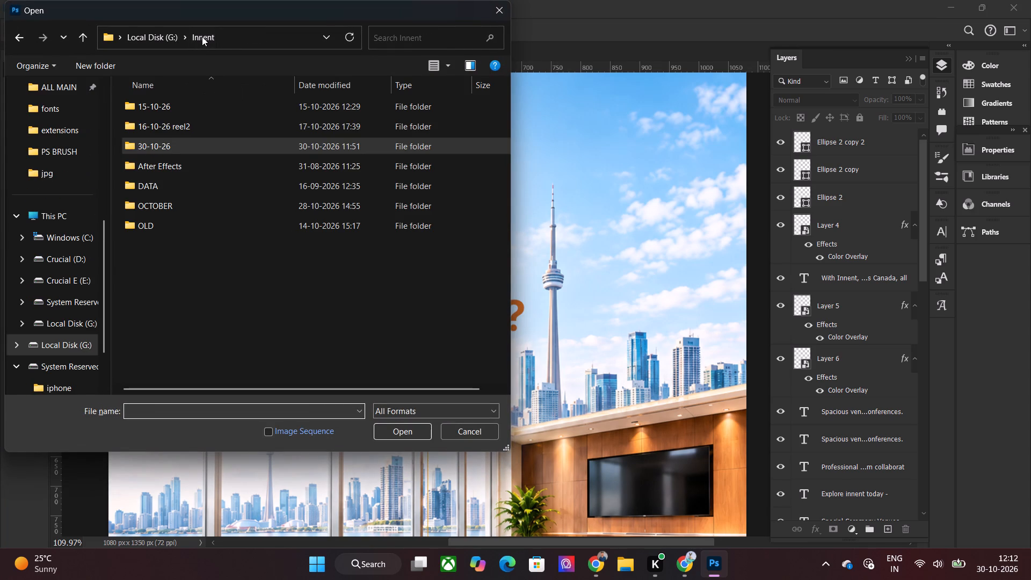
{"action": "left_click", "coordinate": [202, 130]}
{"action": "left_click", "coordinate": [202, 130]}
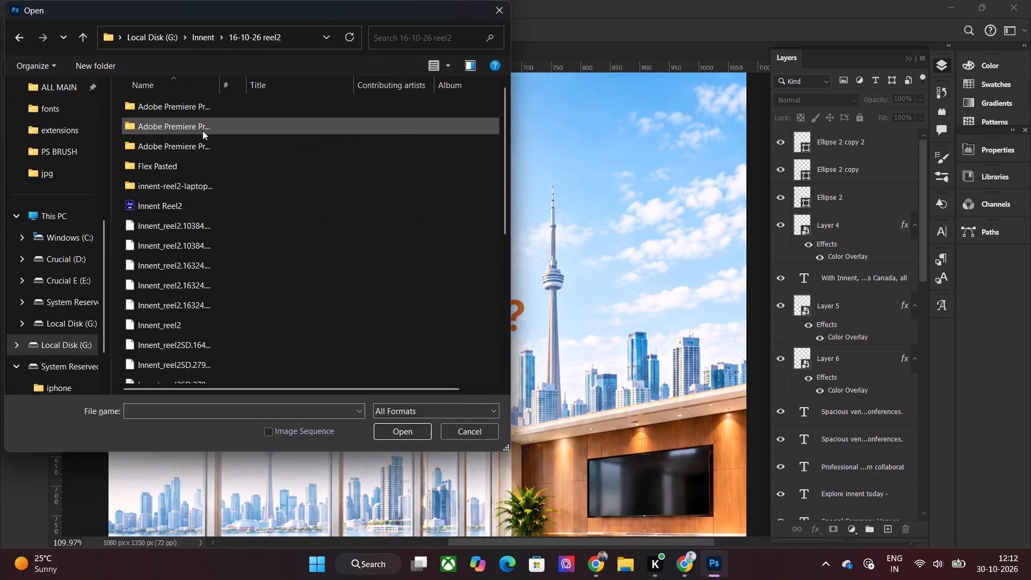
{"action": "left_click", "coordinate": [145, 37]}
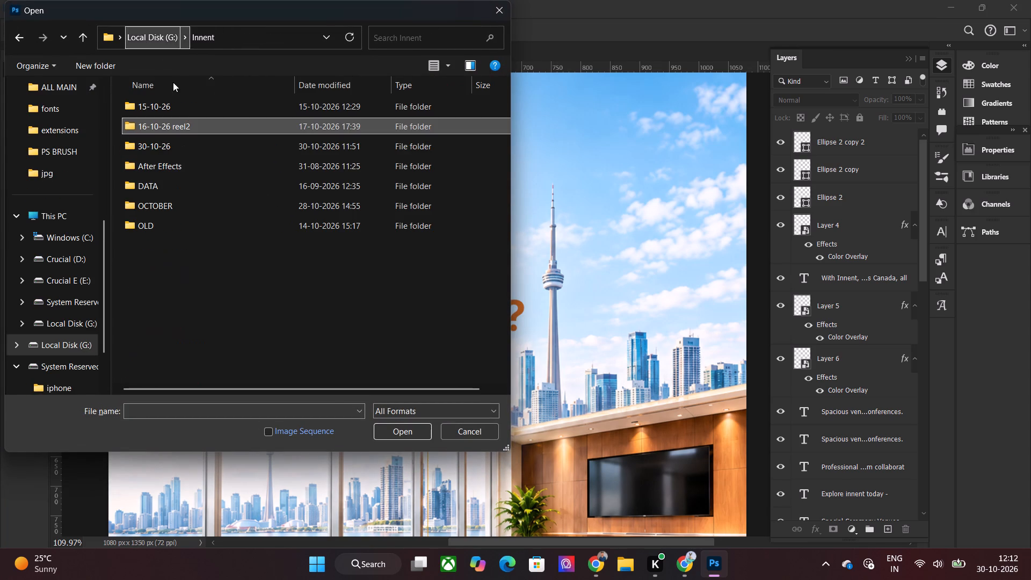
{"action": "double_click", "coordinate": [210, 165]}
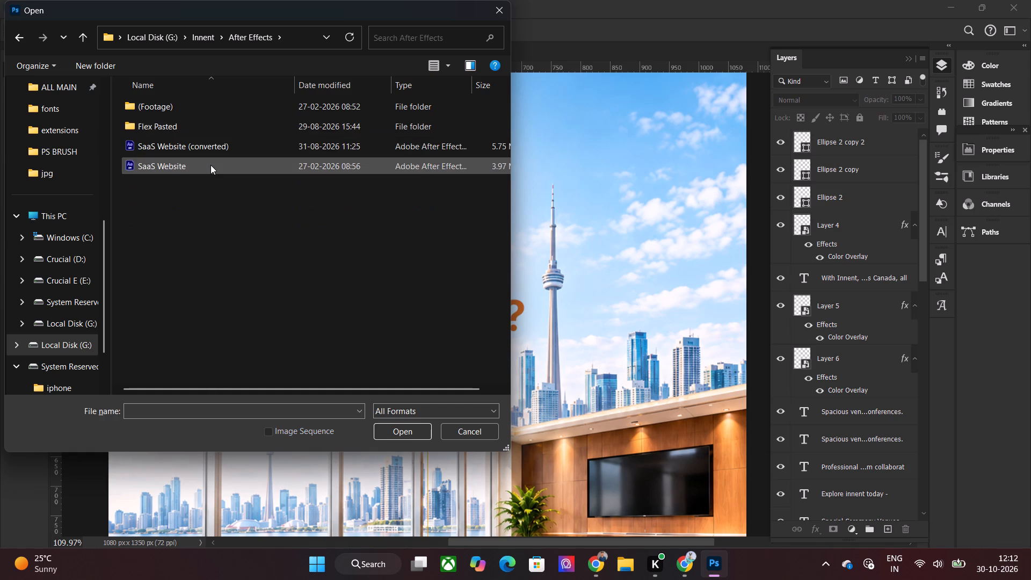
{"action": "left_click", "coordinate": [198, 38]}
{"action": "double_click", "coordinate": [188, 182]}
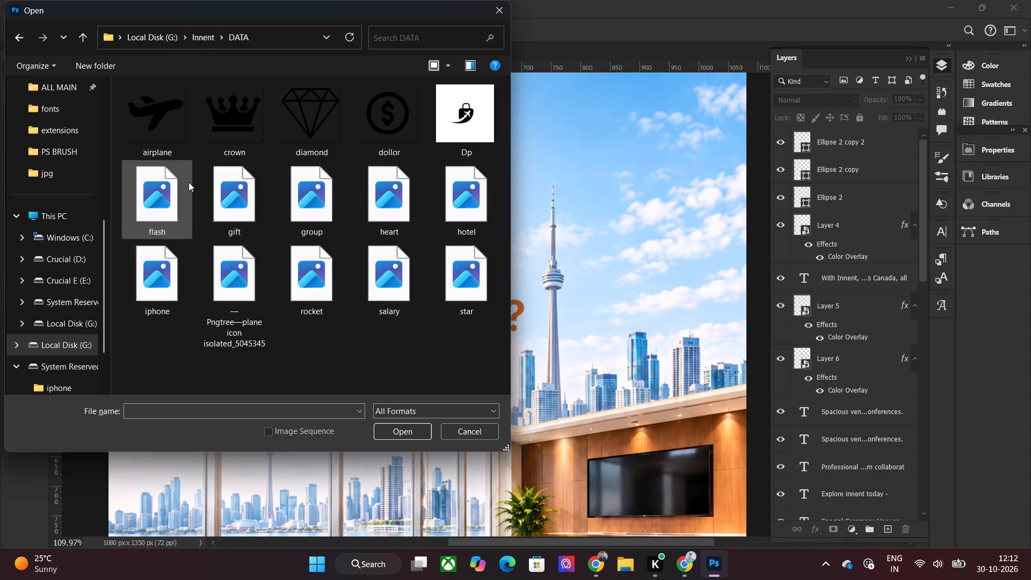
{"action": "left_click", "coordinate": [199, 43]}
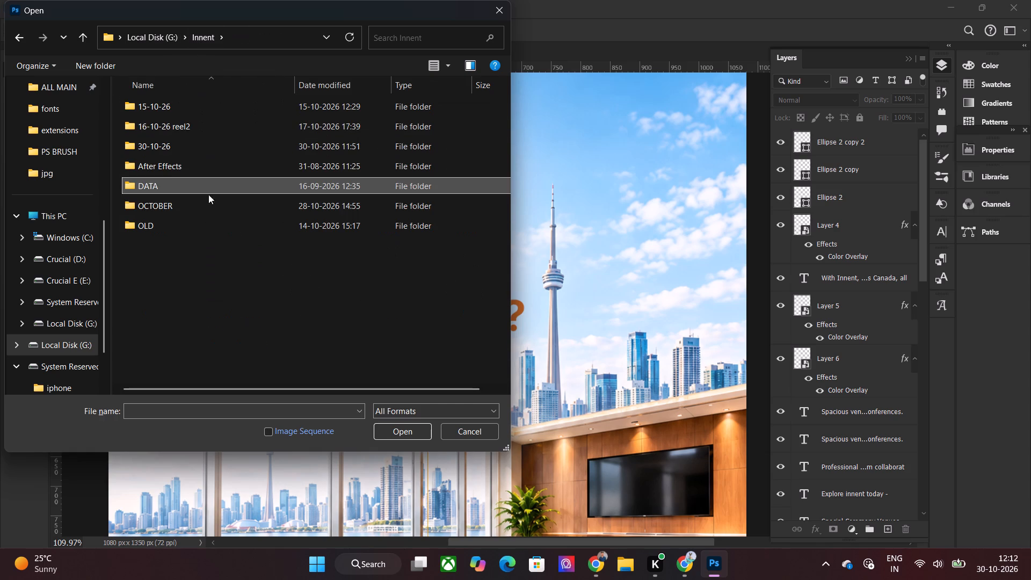
{"action": "double_click", "coordinate": [212, 211]}
{"action": "scroll", "coordinate": [226, 178], "scroll_direction": "down", "scroll_amount": 3}
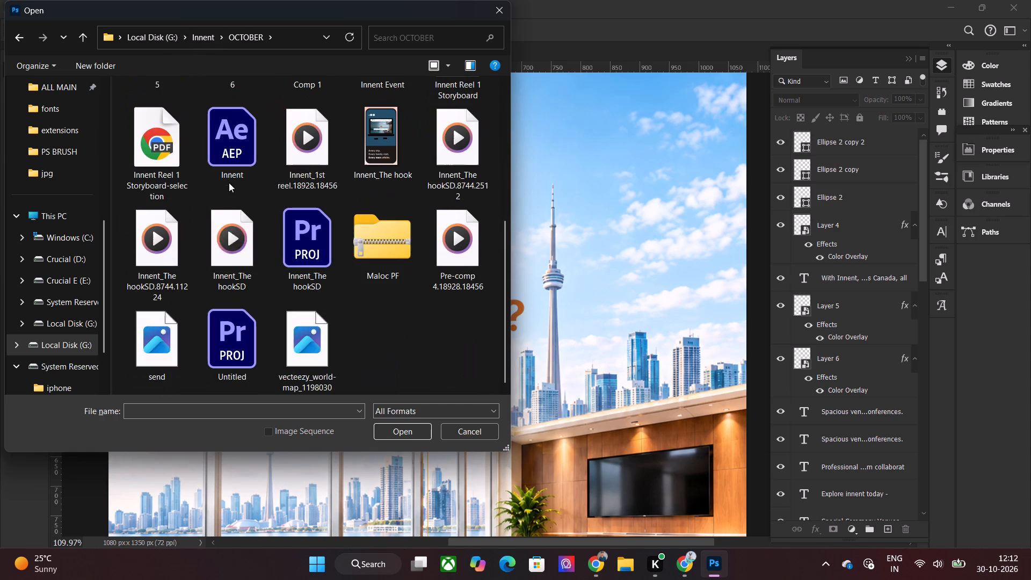
{"action": "left_click", "coordinate": [194, 38]}
{"action": "double_click", "coordinate": [185, 219]}
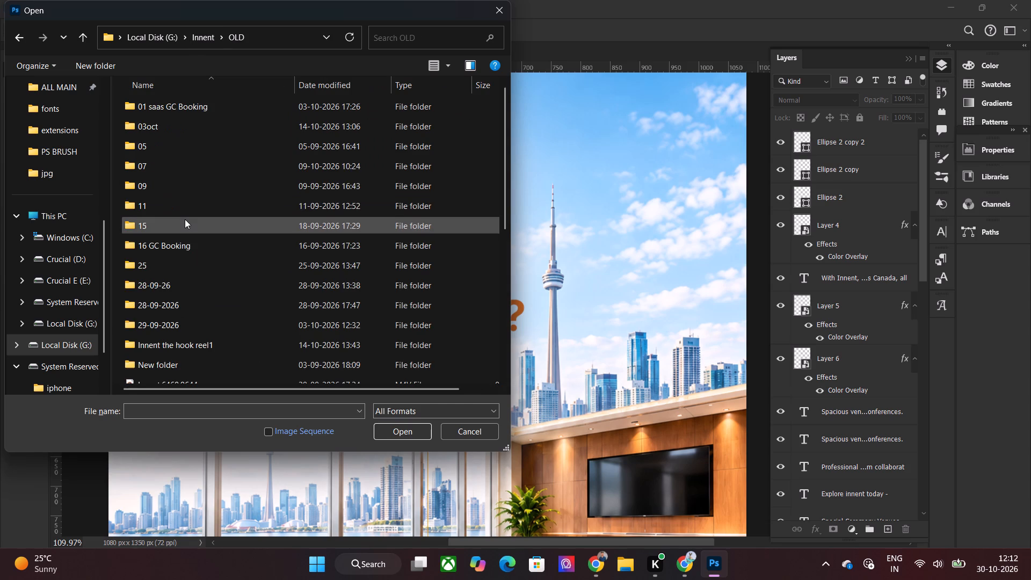
{"action": "scroll", "coordinate": [185, 219], "scroll_direction": "down", "scroll_amount": 5}
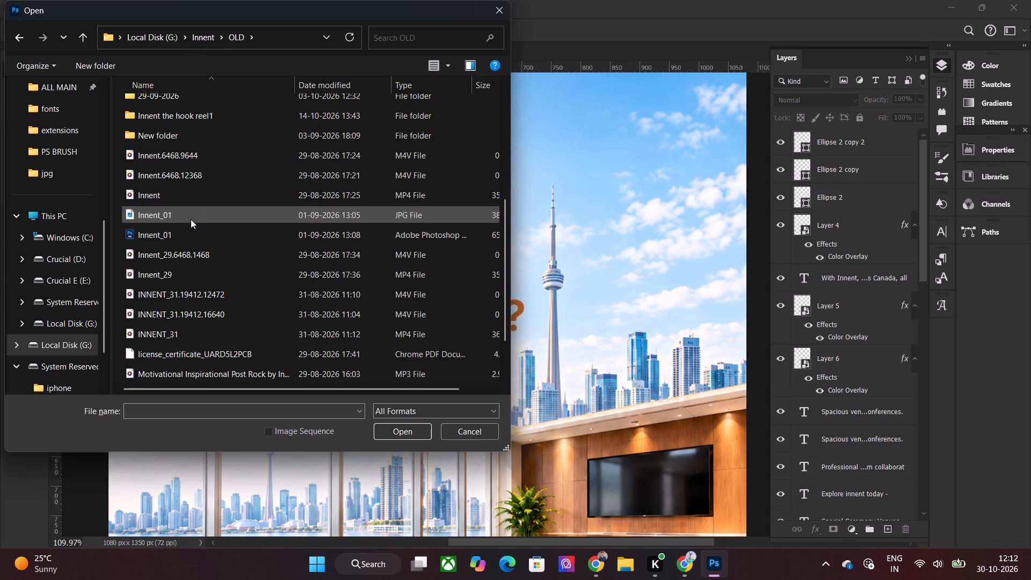
{"action": "scroll", "coordinate": [197, 227], "scroll_direction": "down", "scroll_amount": 3}
{"action": "double_click", "coordinate": [207, 176]}
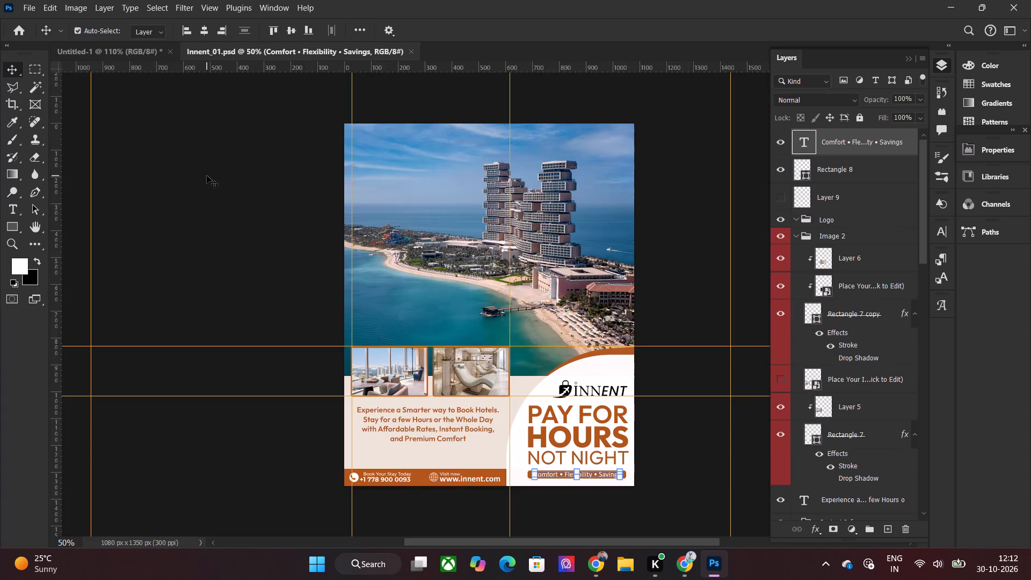
Copy the INNENT logo layer from Innent_01.psd and paste it into the Untitled-1 poster.
{"action": "left_click", "coordinate": [209, 176]}
{"action": "left_click", "coordinate": [611, 395]}
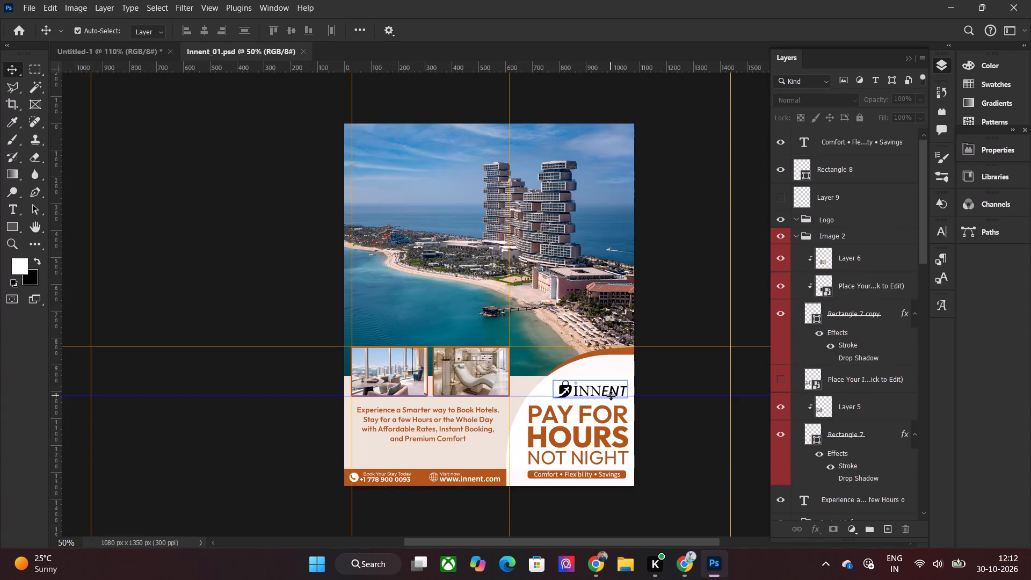
{"action": "left_click", "coordinate": [569, 387]}
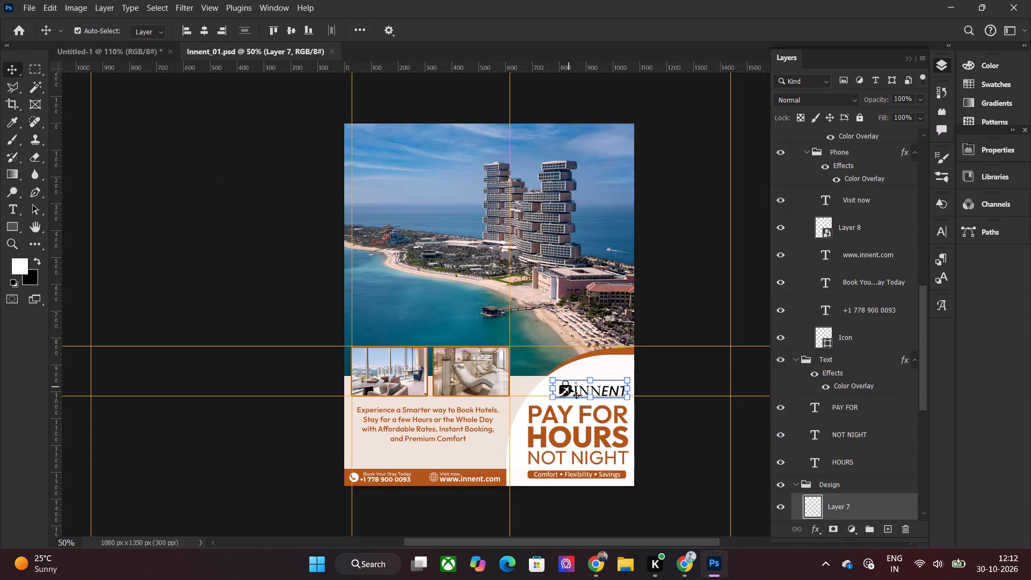
{"action": "key", "text": "ctrl+c"}
{"action": "left_click", "coordinate": [118, 45]}
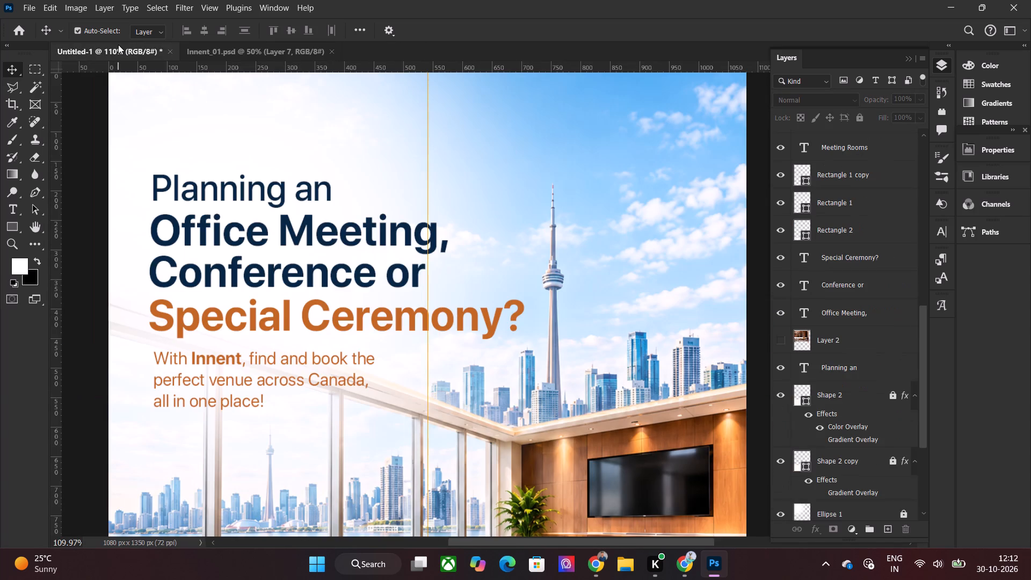
{"action": "key", "text": "ctrl+v"}
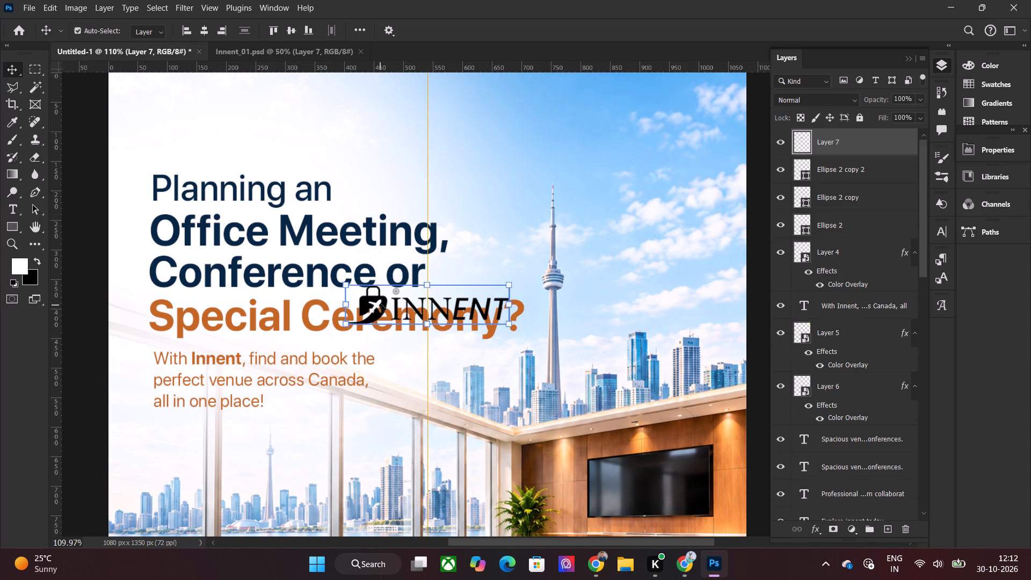
Position the INNENT logo above "Planning an", lined up with the left edge of the text, nudge it 4 px up and deselect.
{"action": "left_click_drag", "start_coordinate": [383, 303], "coordinate": [193, 106]}
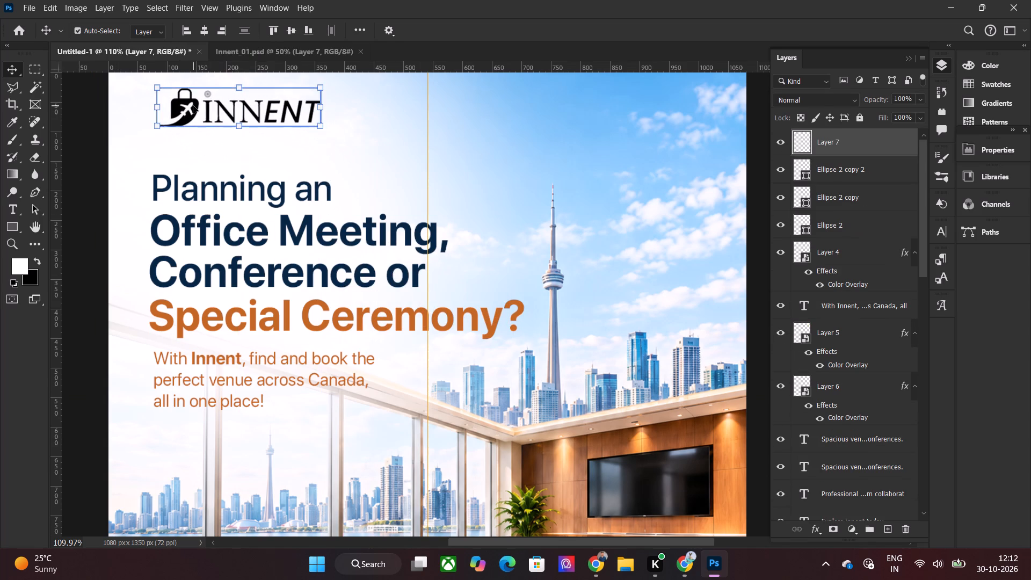
{"action": "scroll", "coordinate": [193, 106], "scroll_direction": "up", "scroll_amount": 4, "text": "alt"}
{"action": "scroll", "coordinate": [227, 151], "scroll_direction": "down", "scroll_amount": 7, "text": "alt"}
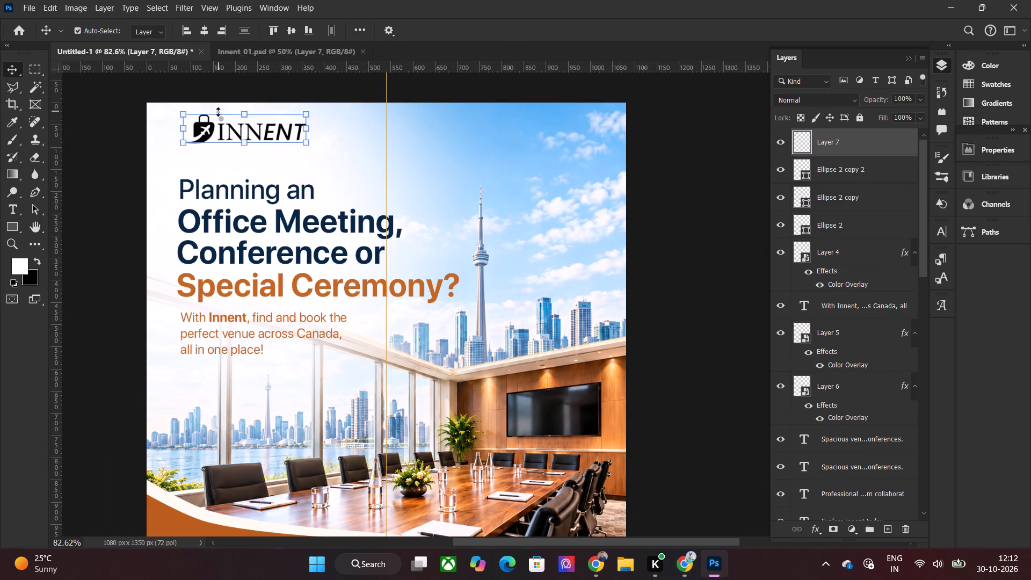
{"action": "left_click_drag", "start_coordinate": [212, 129], "coordinate": [210, 136]}
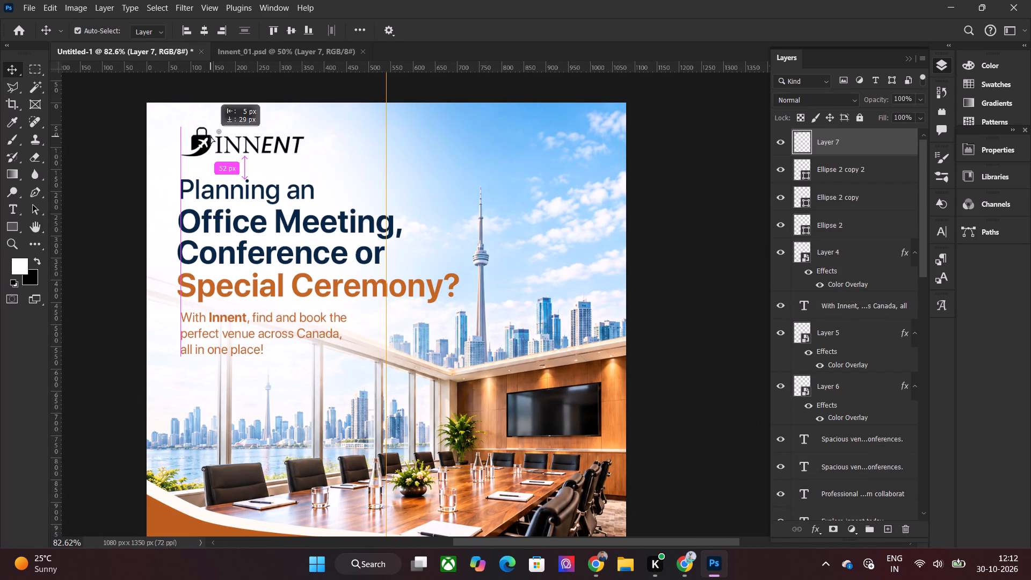
{"action": "left_click_drag", "start_coordinate": [210, 136], "coordinate": [210, 137]}
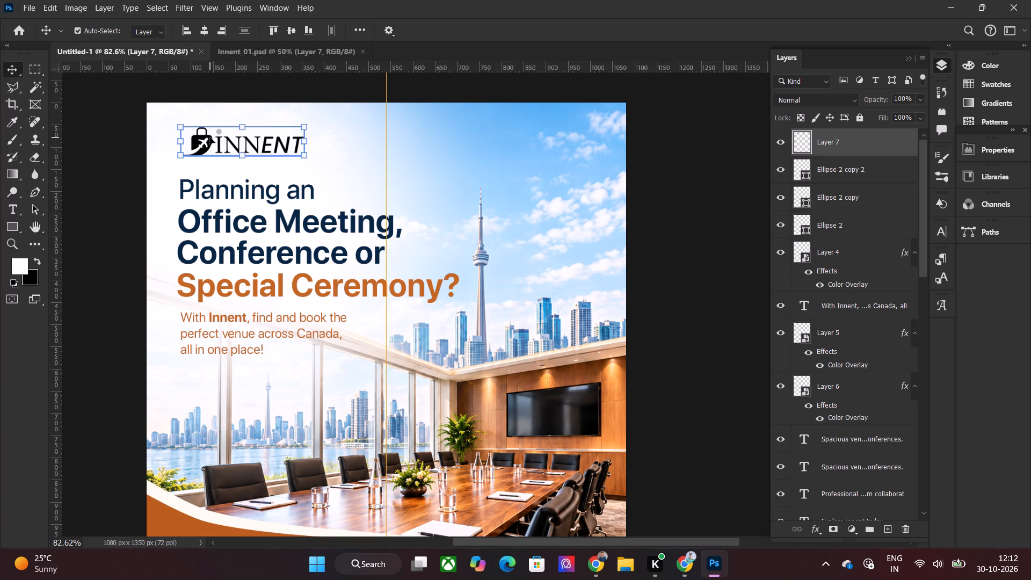
{"action": "key", "text": "Up"}
{"action": "key", "text": "Up"}
{"action": "key", "text": "Up"}
{"action": "key", "text": "Up"}
{"action": "key", "text": "Up"}
{"action": "key", "text": "Down"}
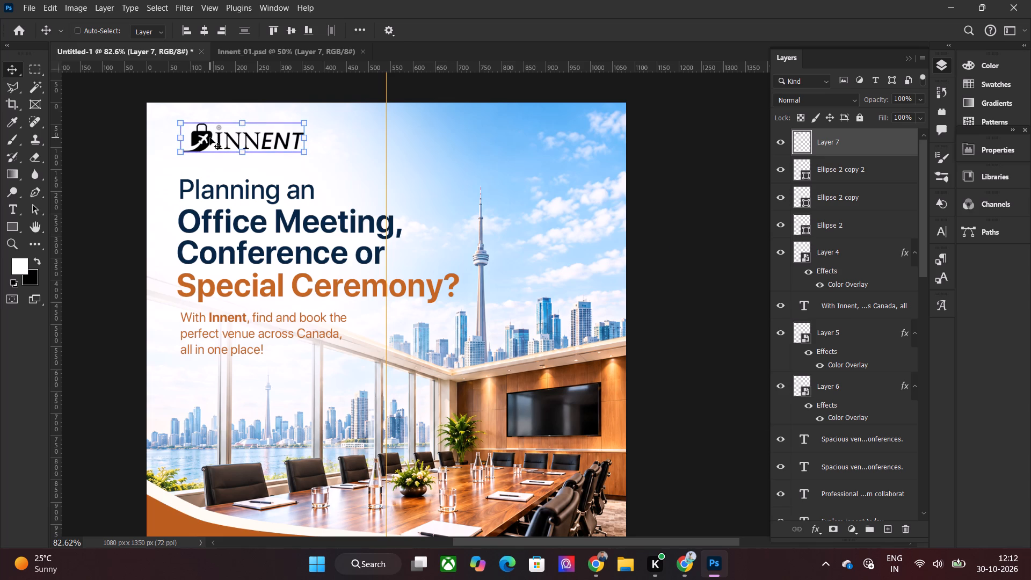
{"action": "key", "text": "ctrl+0"}
{"action": "left_click", "coordinate": [214, 150]}
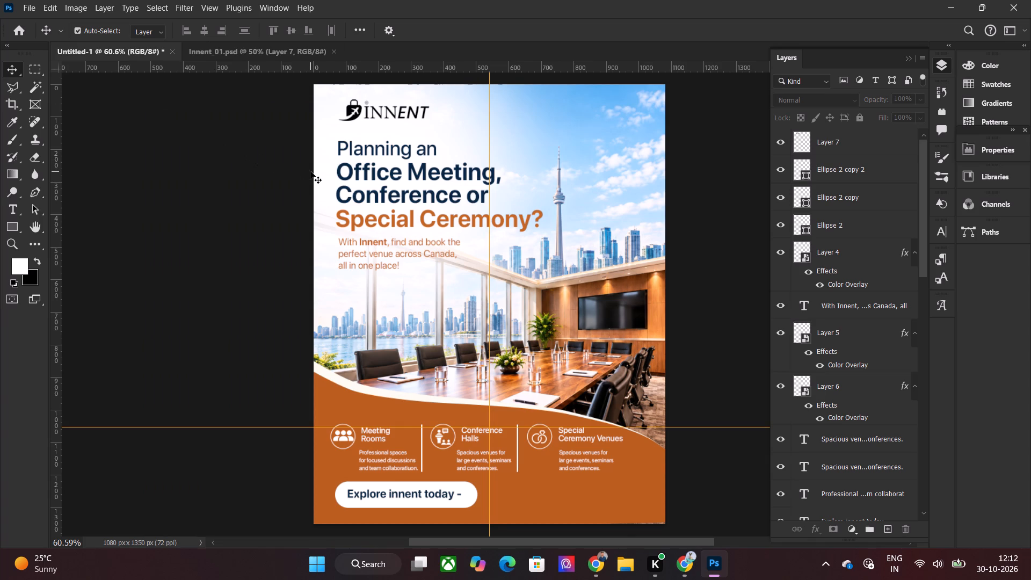
Duplicate the "With Innent, find and book" paragraph and move the copy into the sky at the poster's top-right corner, level with the logo.
{"action": "scroll", "coordinate": [501, 265], "scroll_direction": "up", "scroll_amount": 2, "text": "alt"}
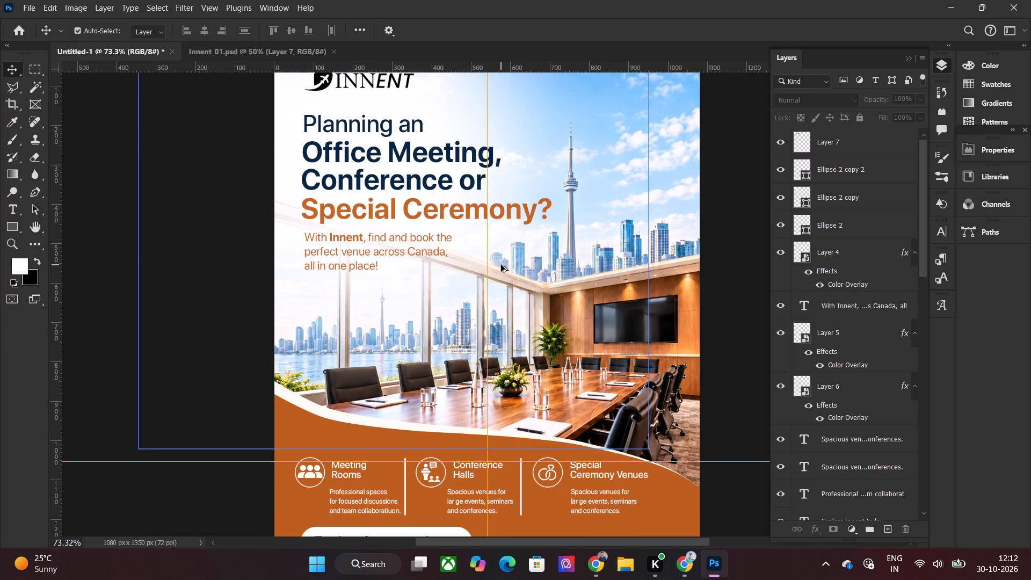
{"action": "scroll", "coordinate": [510, 258], "scroll_direction": "down", "scroll_amount": 1}
{"action": "scroll", "coordinate": [510, 258], "scroll_direction": "down", "scroll_amount": 2, "text": "alt"}
{"action": "scroll", "coordinate": [561, 267], "scroll_direction": "up", "scroll_amount": 4}
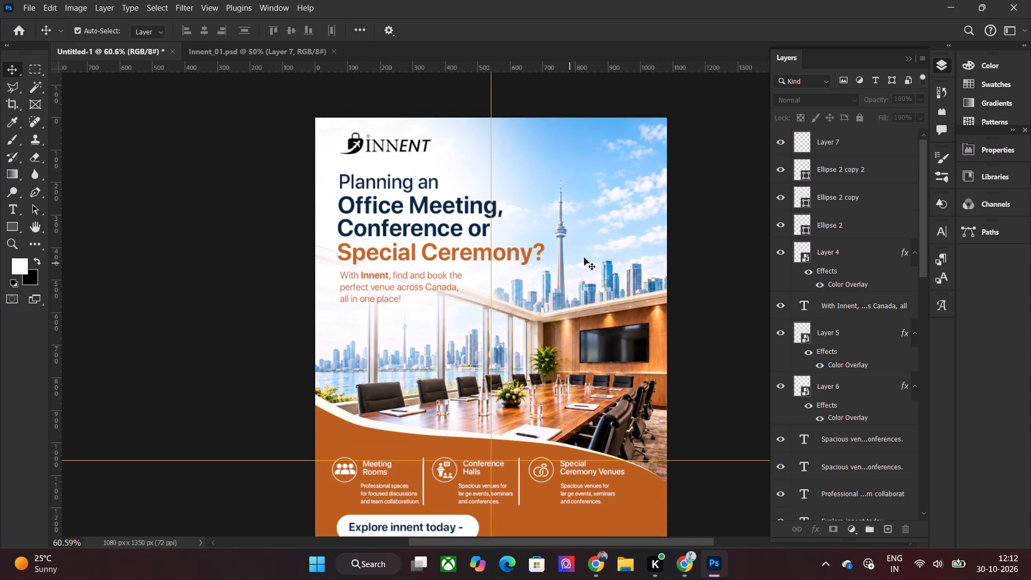
{"action": "scroll", "coordinate": [587, 256], "scroll_direction": "up", "scroll_amount": 2, "text": "alt"}
{"action": "scroll", "coordinate": [587, 248], "scroll_direction": "up", "scroll_amount": 3}
{"action": "scroll", "coordinate": [584, 248], "scroll_direction": "up", "scroll_amount": 1, "text": "alt"}
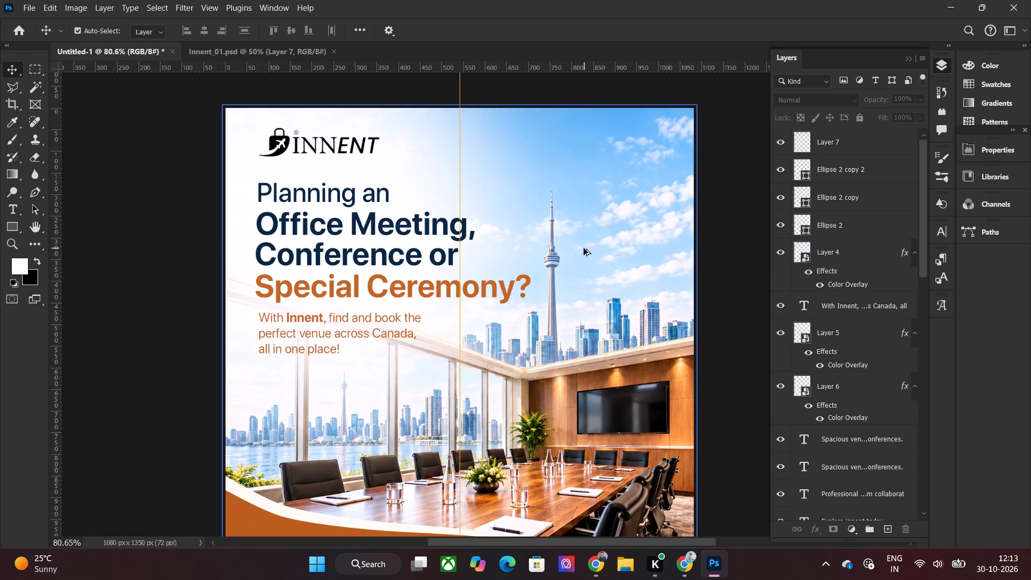
{"action": "left_click", "coordinate": [362, 329]}
{"action": "key", "text": "ctrl+j"}
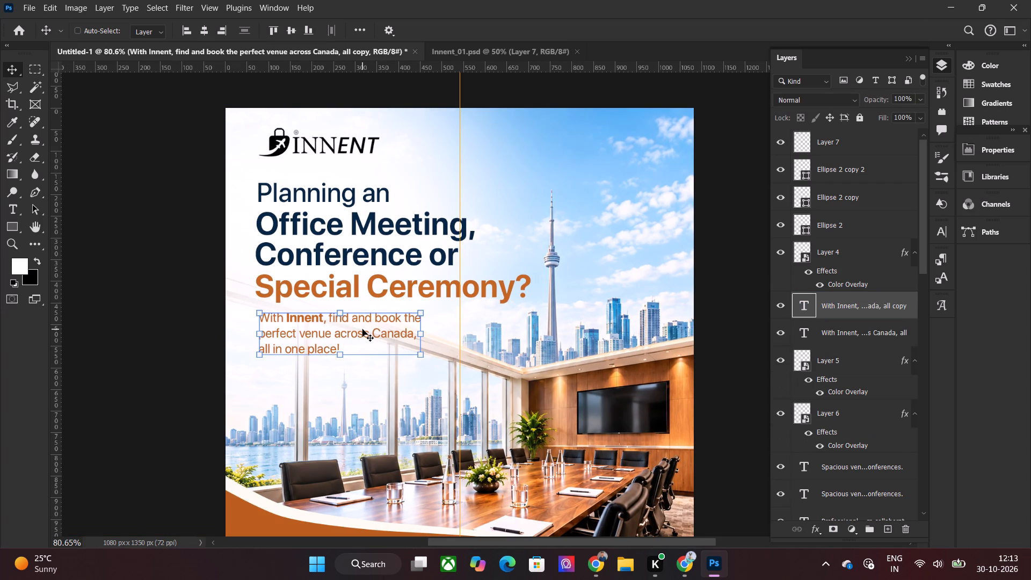
{"action": "left_click_drag", "start_coordinate": [360, 332], "coordinate": [622, 144]}
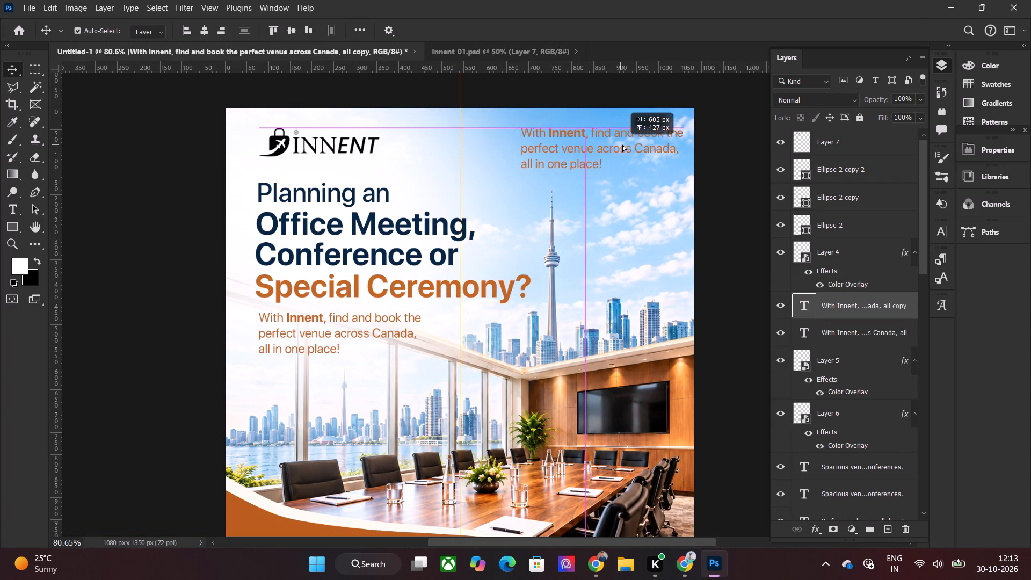
{"action": "left_click_drag", "start_coordinate": [622, 144], "coordinate": [630, 144]}
Show the hidden reference design, Layer 3, to check the poster's top-right text.
{"action": "left_click", "coordinate": [490, 50]}
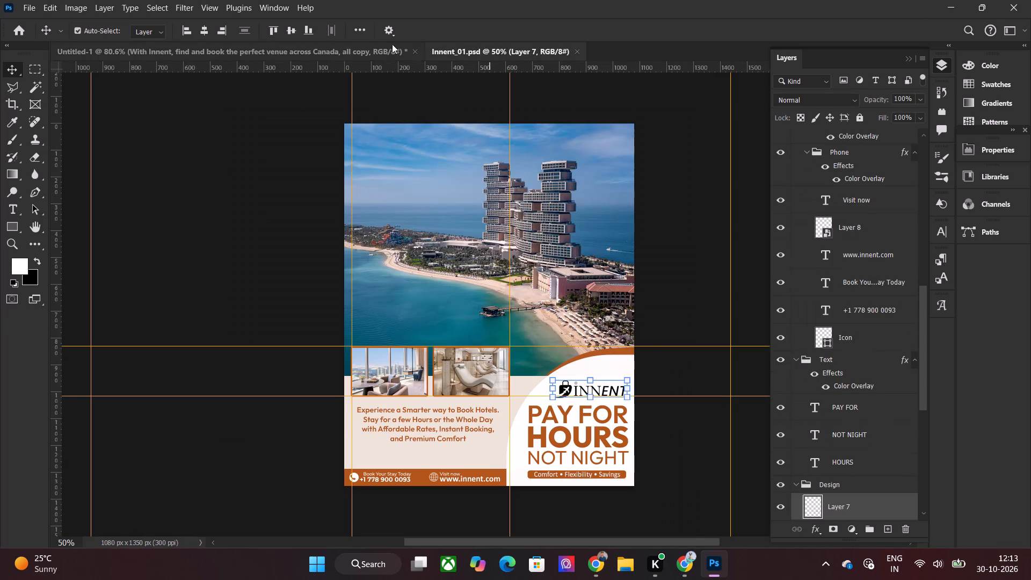
{"action": "left_click", "coordinate": [385, 44]}
{"action": "scroll", "coordinate": [891, 367], "scroll_direction": "down", "scroll_amount": 2}
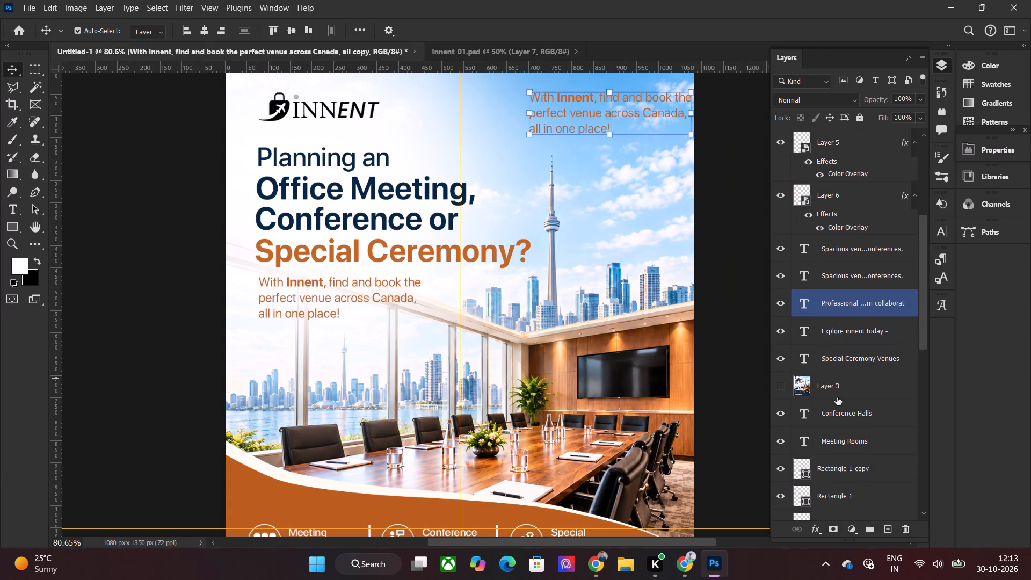
{"action": "left_click", "coordinate": [782, 385]}
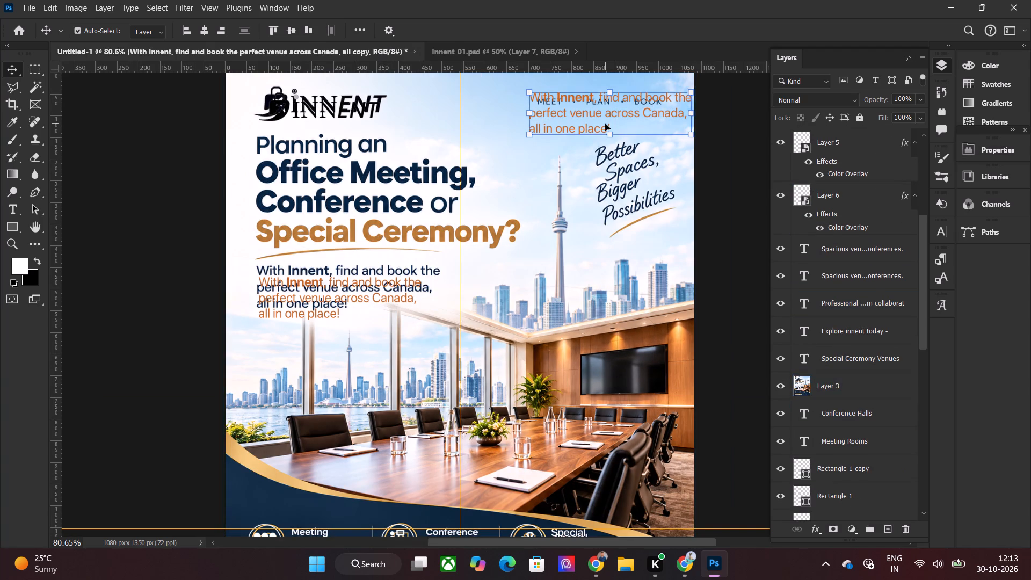
Replace the copied paragraph in the sky with the text MEET followed by two spaces.
{"action": "double_click", "coordinate": [605, 124]}
{"action": "type", "text": "Met"}
{"action": "key", "text": "BackSpace"}
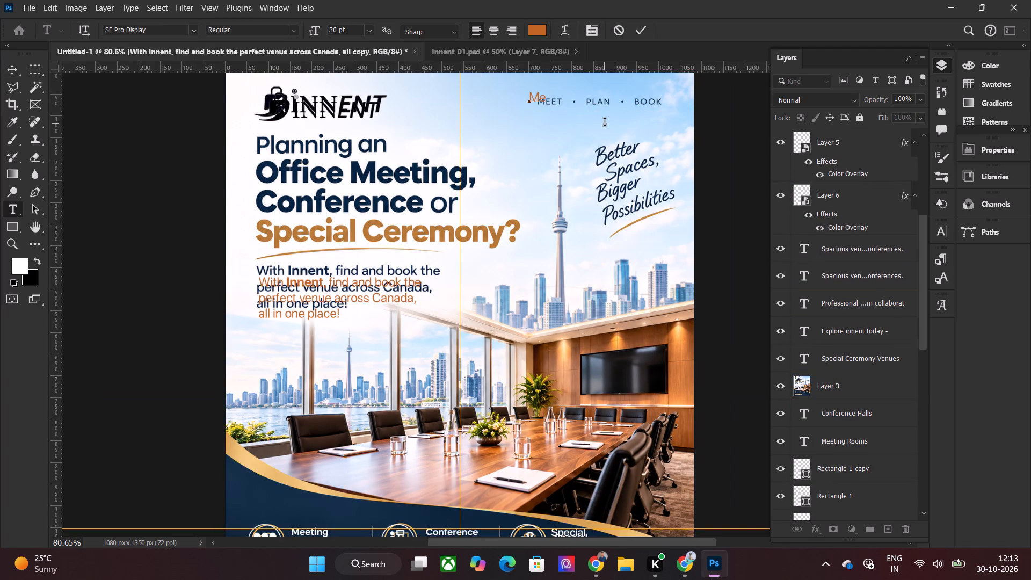
{"action": "key", "text": "BackSpace"}
{"action": "type", "text": "EET"}
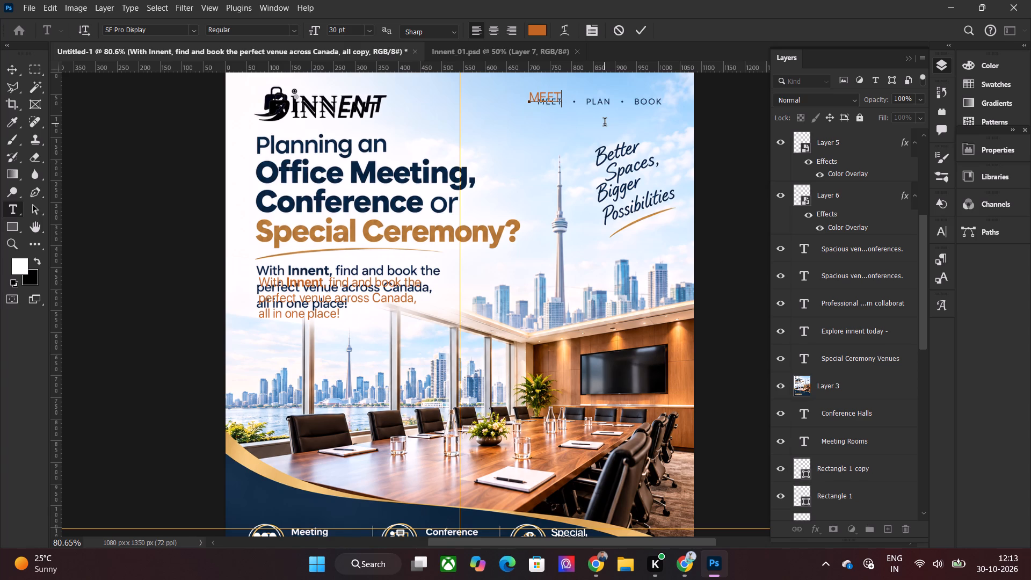
{"action": "key", "text": "space"}
{"action": "key", "text": "space"}
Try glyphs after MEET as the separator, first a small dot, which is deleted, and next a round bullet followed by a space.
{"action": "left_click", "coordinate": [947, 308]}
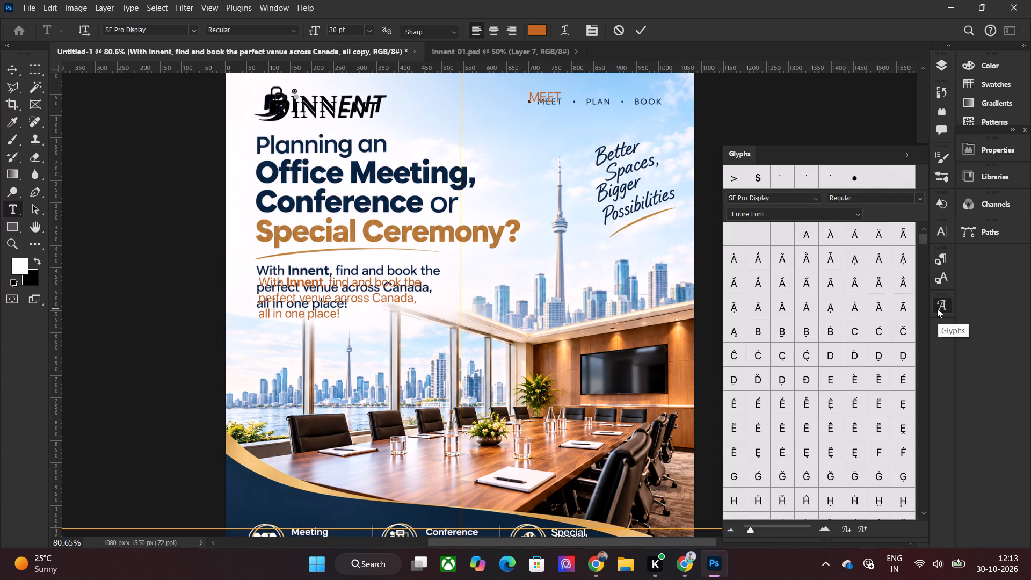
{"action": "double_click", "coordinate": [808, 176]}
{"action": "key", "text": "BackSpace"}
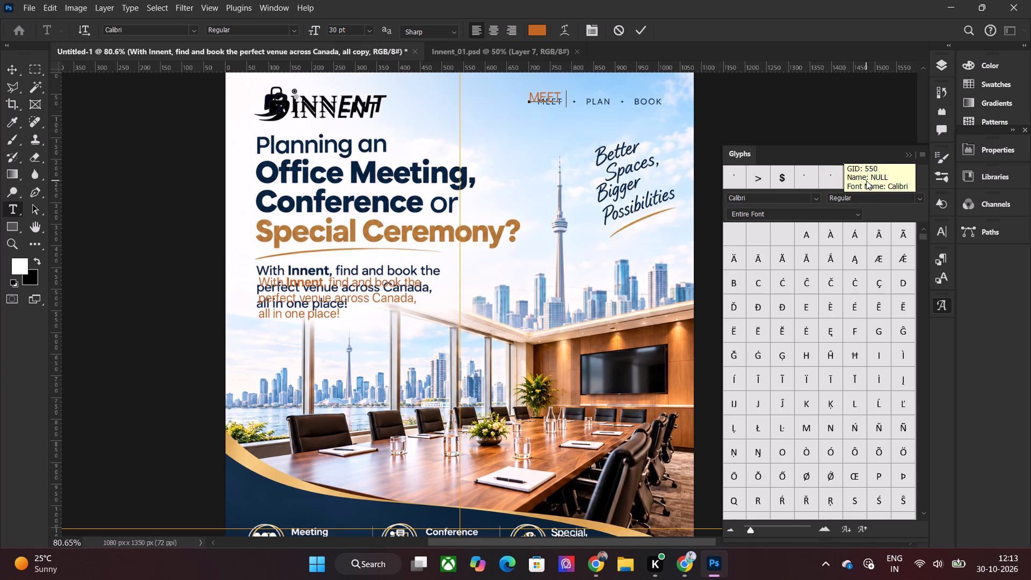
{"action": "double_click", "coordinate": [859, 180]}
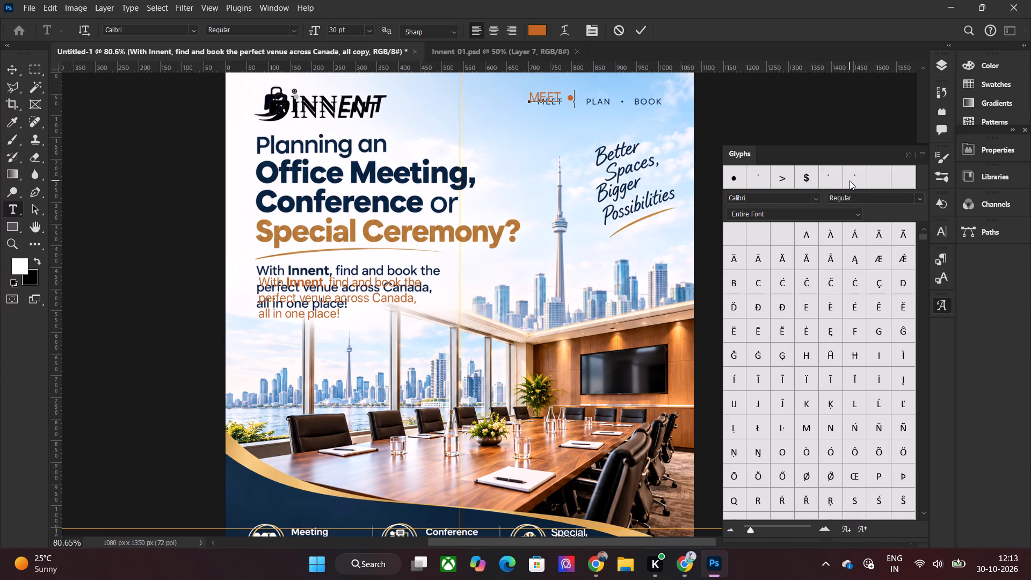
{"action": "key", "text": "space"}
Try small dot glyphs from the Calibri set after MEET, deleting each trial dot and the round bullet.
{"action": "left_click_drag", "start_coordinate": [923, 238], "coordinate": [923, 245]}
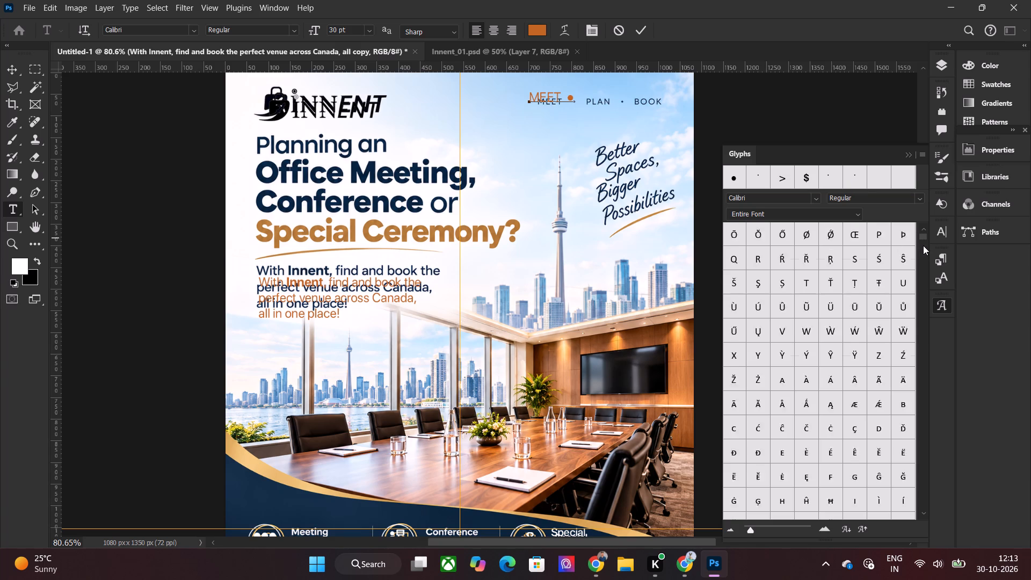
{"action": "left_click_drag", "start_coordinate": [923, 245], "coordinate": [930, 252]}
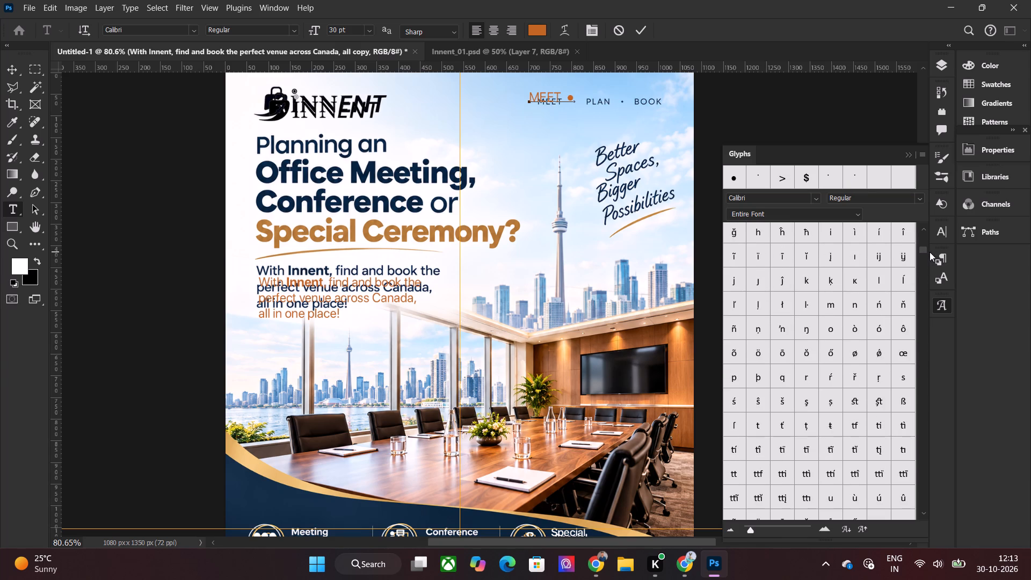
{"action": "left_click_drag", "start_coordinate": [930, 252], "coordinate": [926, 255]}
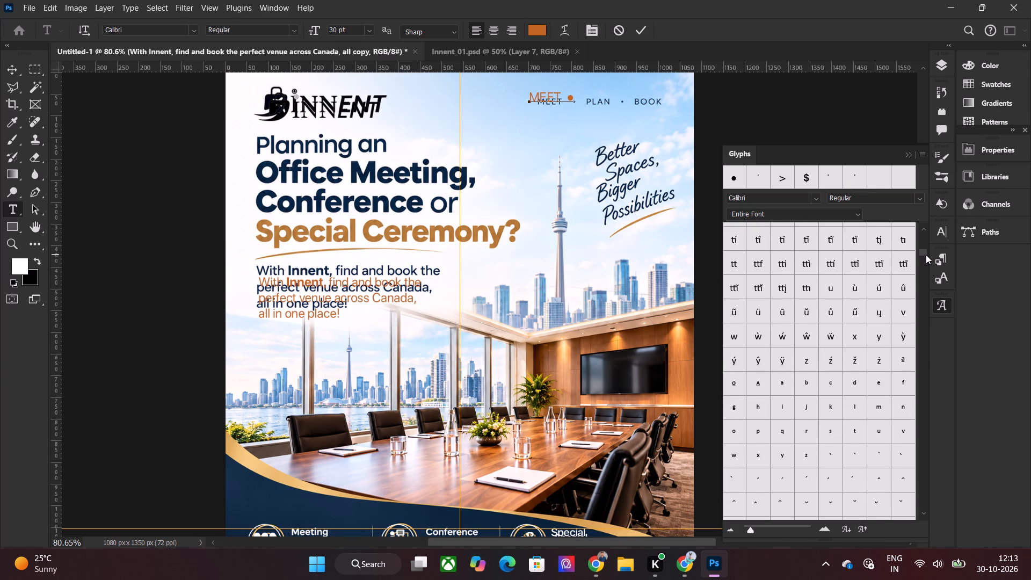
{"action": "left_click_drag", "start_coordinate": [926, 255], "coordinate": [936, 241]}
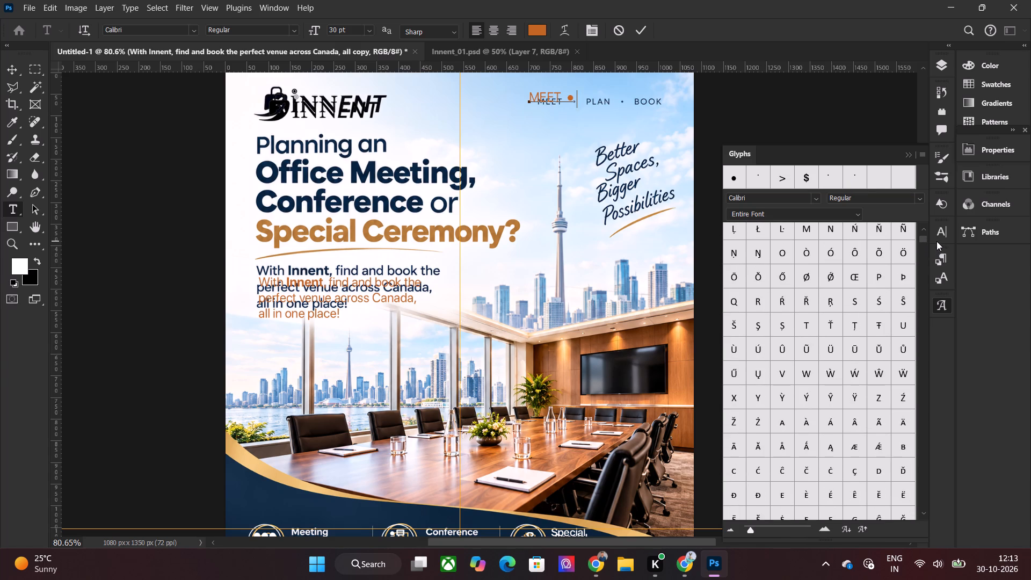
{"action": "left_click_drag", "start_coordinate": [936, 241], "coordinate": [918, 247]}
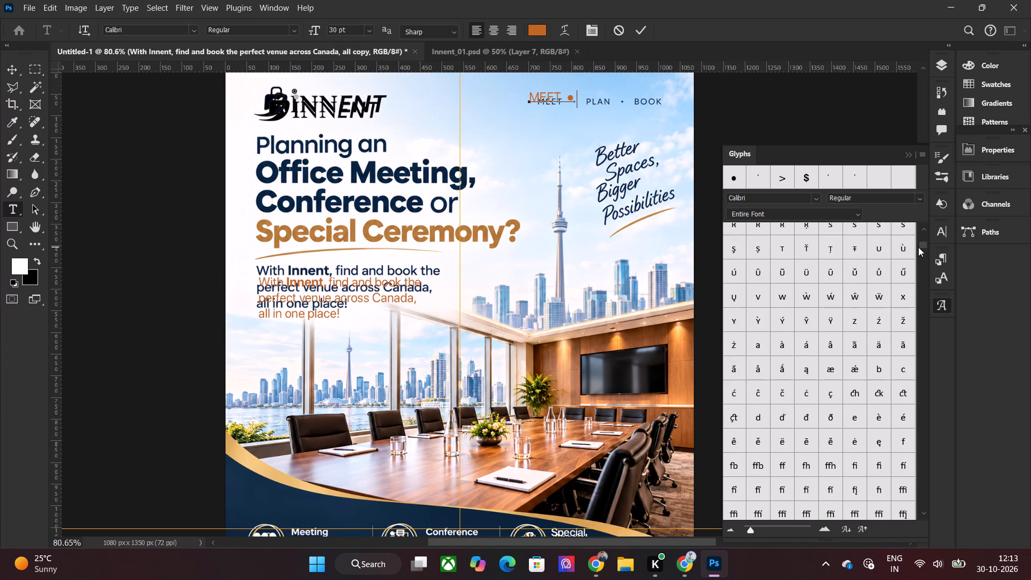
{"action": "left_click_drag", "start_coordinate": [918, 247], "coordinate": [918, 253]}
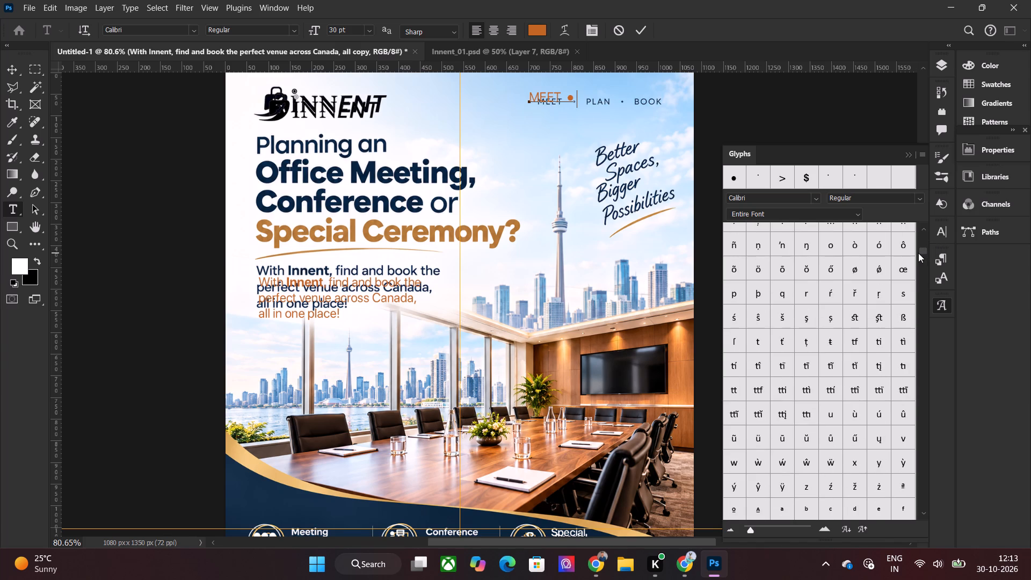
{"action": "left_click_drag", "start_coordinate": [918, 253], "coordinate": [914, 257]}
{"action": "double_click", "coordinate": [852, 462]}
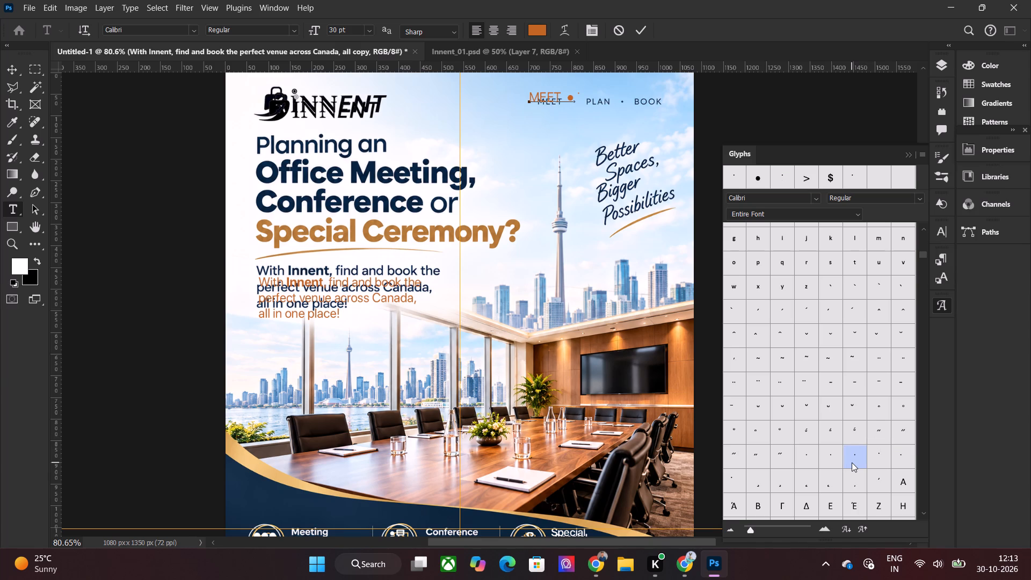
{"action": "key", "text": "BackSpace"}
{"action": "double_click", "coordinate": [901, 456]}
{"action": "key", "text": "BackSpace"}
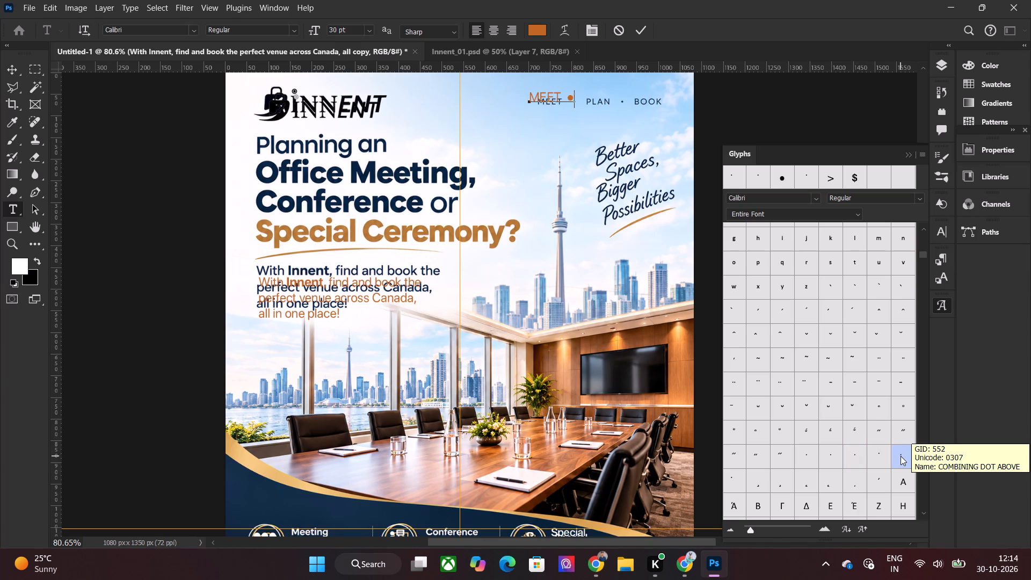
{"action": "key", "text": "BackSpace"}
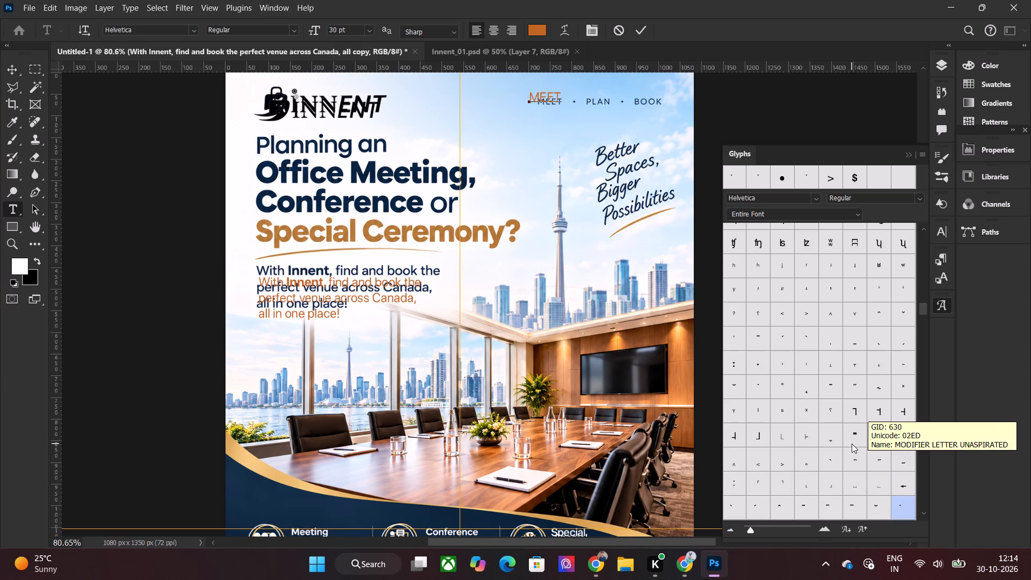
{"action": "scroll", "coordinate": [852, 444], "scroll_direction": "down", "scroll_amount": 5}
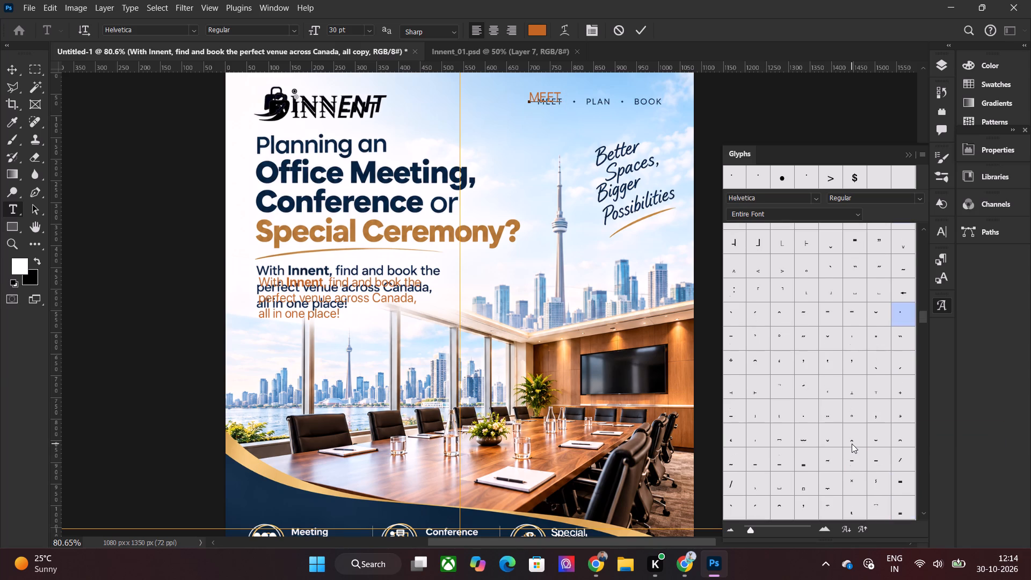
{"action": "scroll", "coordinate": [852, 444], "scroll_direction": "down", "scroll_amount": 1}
Finish the MEET text and move it over MEET in the reference design, nudging it 2 px up and 2 px right.
{"action": "left_click", "coordinate": [644, 37]}
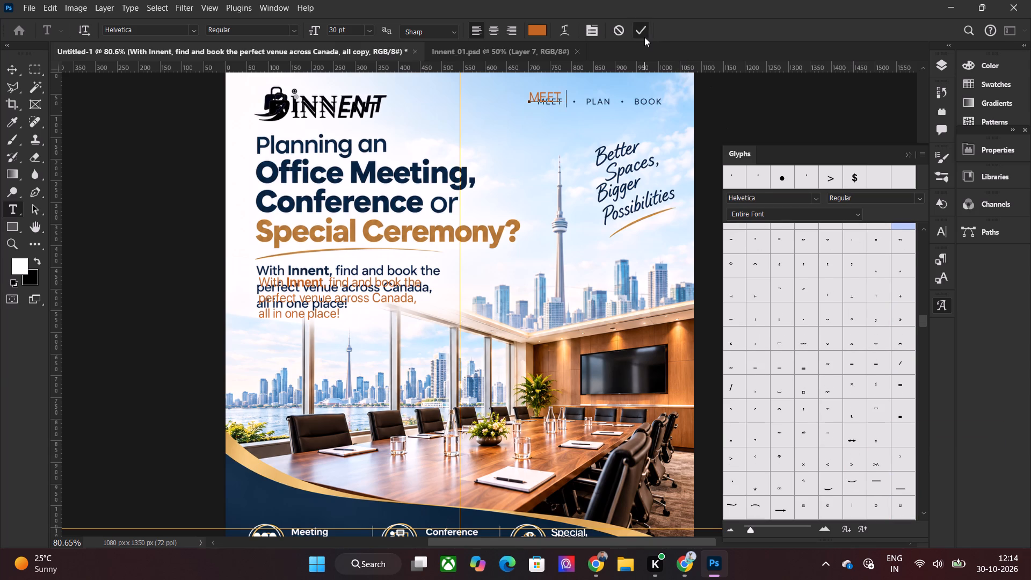
{"action": "scroll", "coordinate": [579, 109], "scroll_direction": "up", "scroll_amount": 4, "text": "alt"}
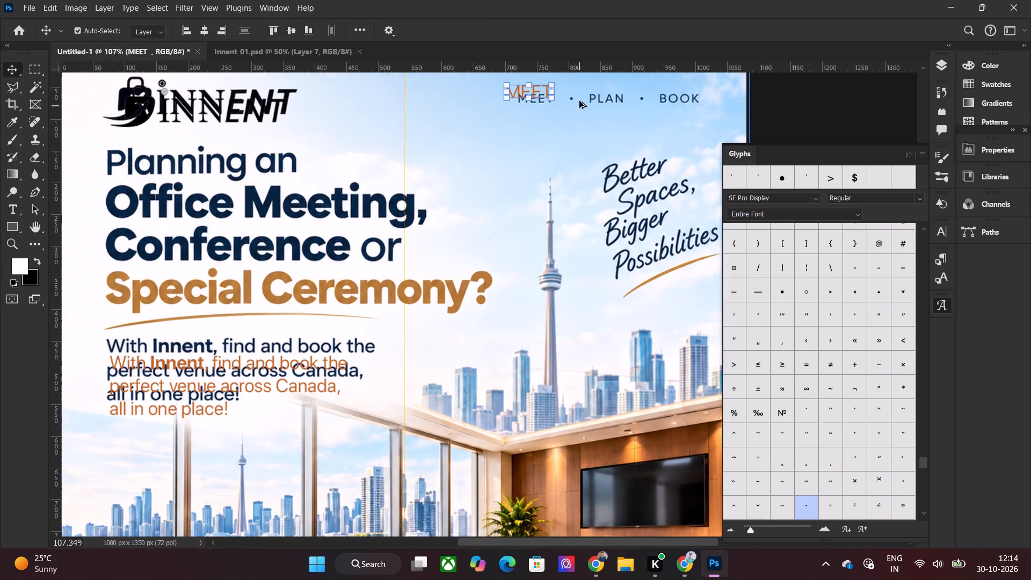
{"action": "scroll", "coordinate": [556, 83], "scroll_direction": "up", "scroll_amount": 1, "text": "alt"}
{"action": "scroll", "coordinate": [522, 155], "scroll_direction": "up", "scroll_amount": 15}
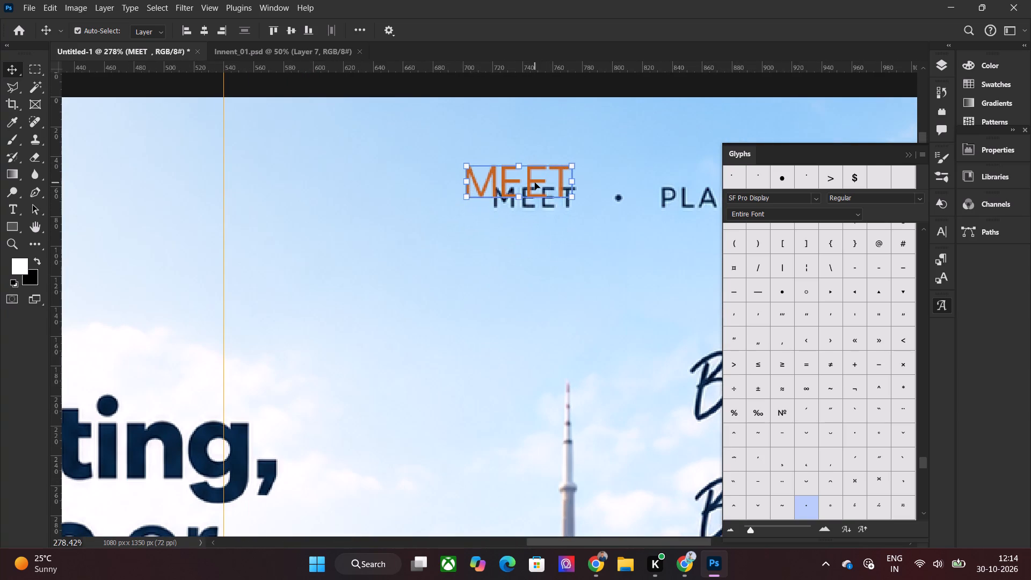
{"action": "left_click_drag", "start_coordinate": [533, 183], "coordinate": [549, 196]}
{"action": "key", "text": "Up"}
{"action": "key", "text": "Up"}
{"action": "key", "text": "Right"}
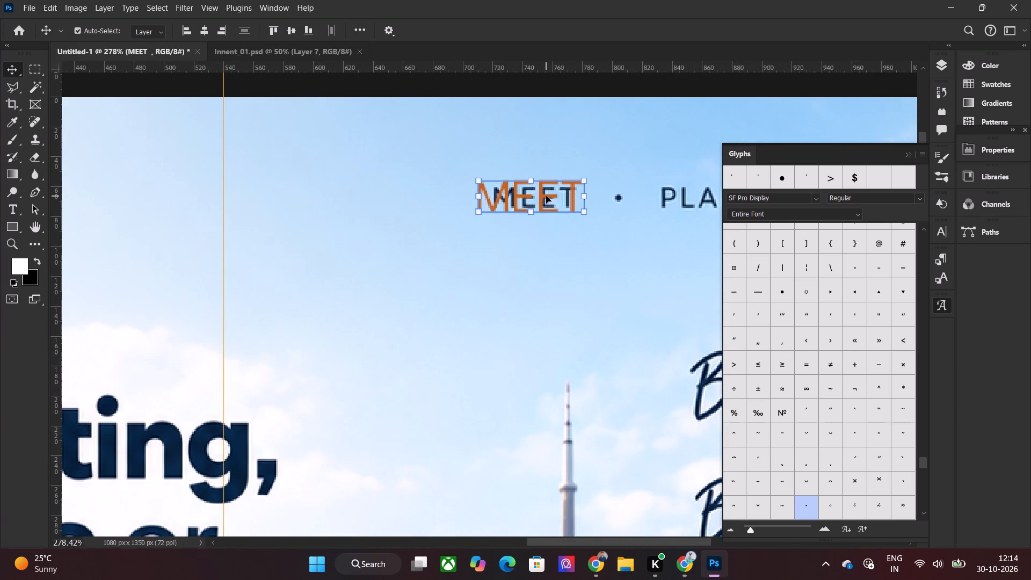
{"action": "key", "text": "Right"}
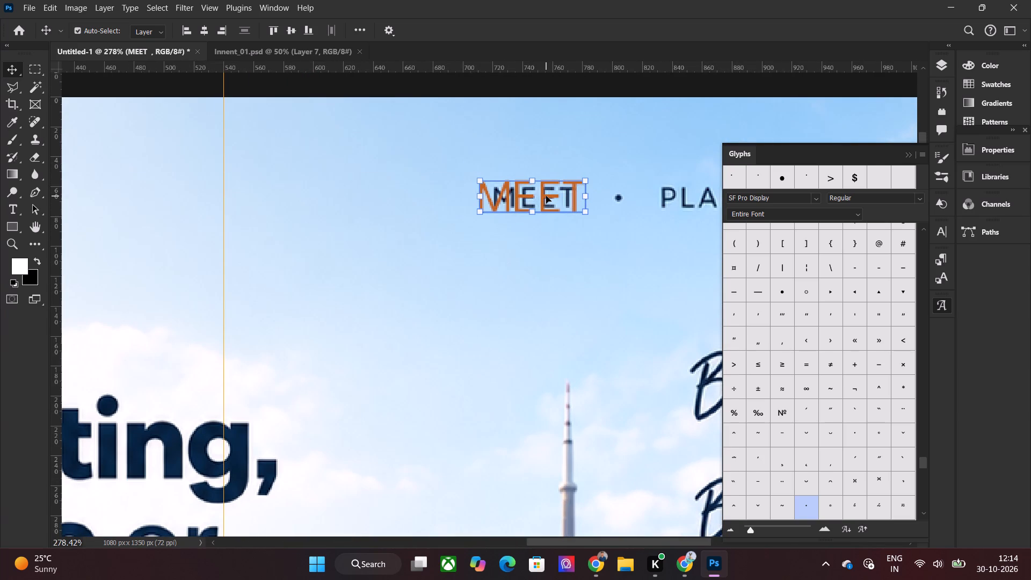
Duplicate the MEET text and move the copy horizontally onto PLAN in the reference design.
{"action": "left_click", "coordinate": [943, 67]}
{"action": "left_click", "coordinate": [943, 67]}
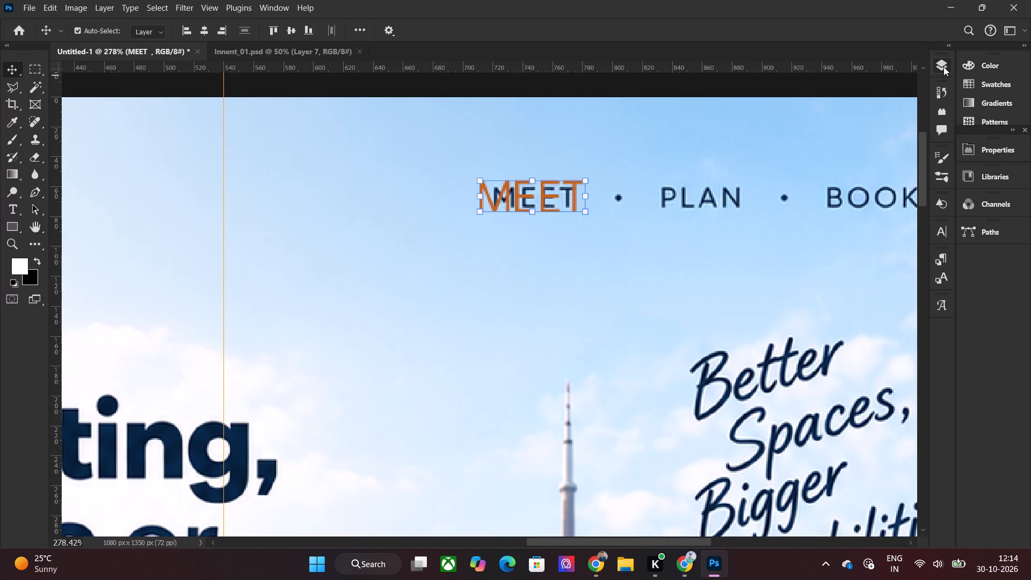
{"action": "key", "text": "ctrl+j"}
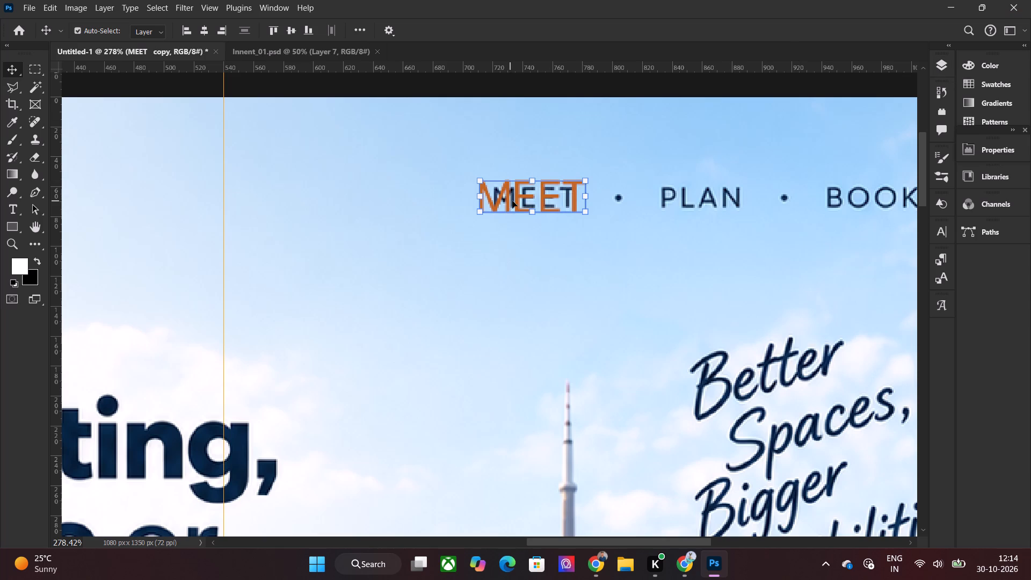
{"action": "left_click_drag", "start_coordinate": [513, 201], "coordinate": [674, 201]}
Replace the duplicated text's wording with PLAN in capitals.
{"action": "double_click", "coordinate": [674, 201], "text": "shift"}
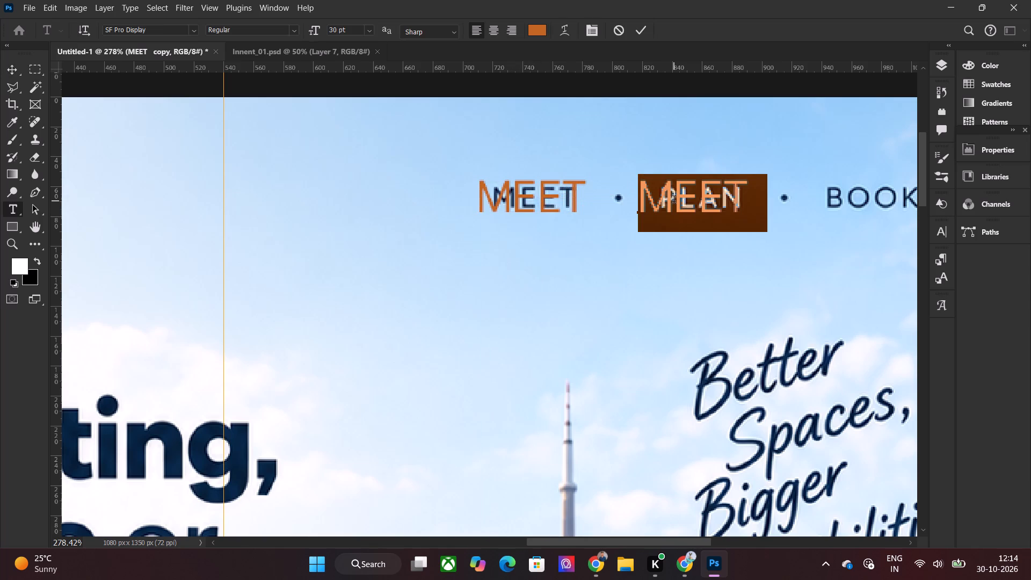
{"action": "type", "text": "pK"}
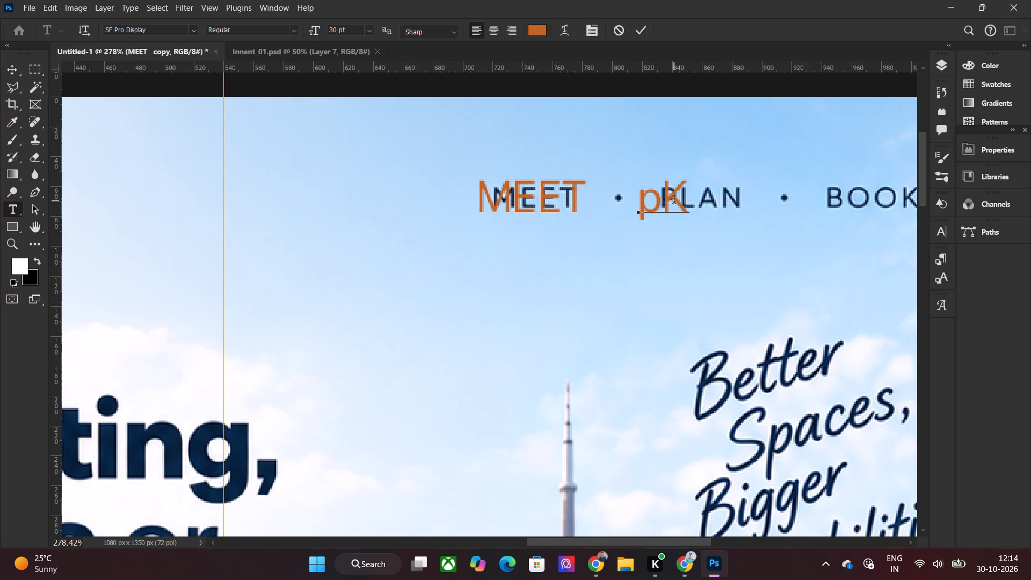
{"action": "key", "text": "BackSpace"}
{"action": "key", "text": "BackSpace"}
{"action": "type", "text": "plan"}
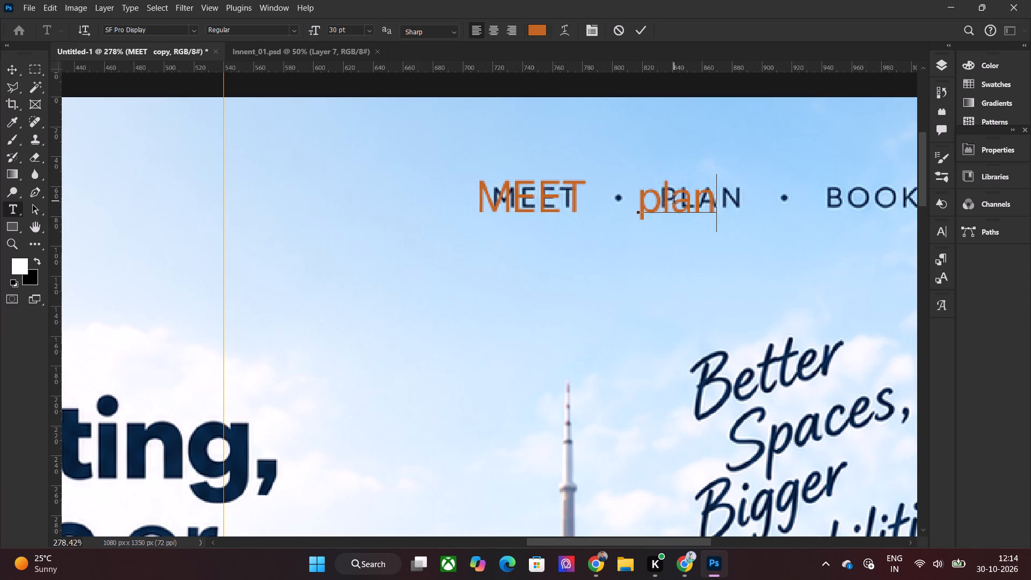
{"action": "key", "text": "BackSpace"}
{"action": "key", "text": "BackSpace"}
{"action": "key", "text": "BackSpace"}
{"action": "key", "text": "BackSpace"}
{"action": "key", "text": "BackSpace"}
{"action": "key", "text": "BackSpace"}
{"action": "type", "text": "PLAMN"}
{"action": "key", "text": "BackSpace"}
{"action": "key", "text": "BackSpace"}
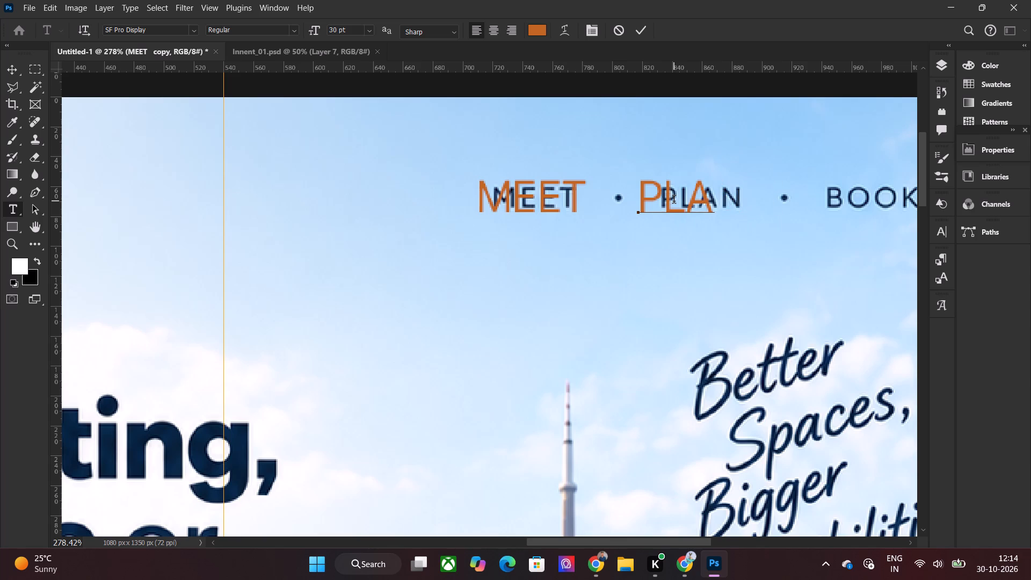
{"action": "key", "text": "n"}
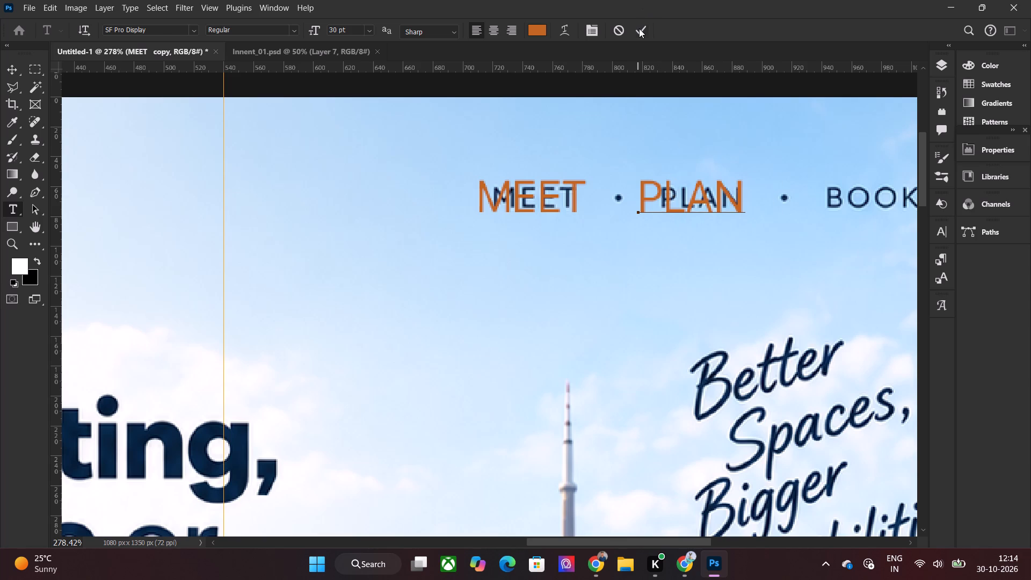
{"action": "left_click", "coordinate": [639, 28]}
Nudge the PLAN text 7 px right overall so it sits over PLAN in the reference design.
{"action": "key", "text": "Right"}
{"action": "key", "text": "Right"}
{"action": "key", "text": "Right"}
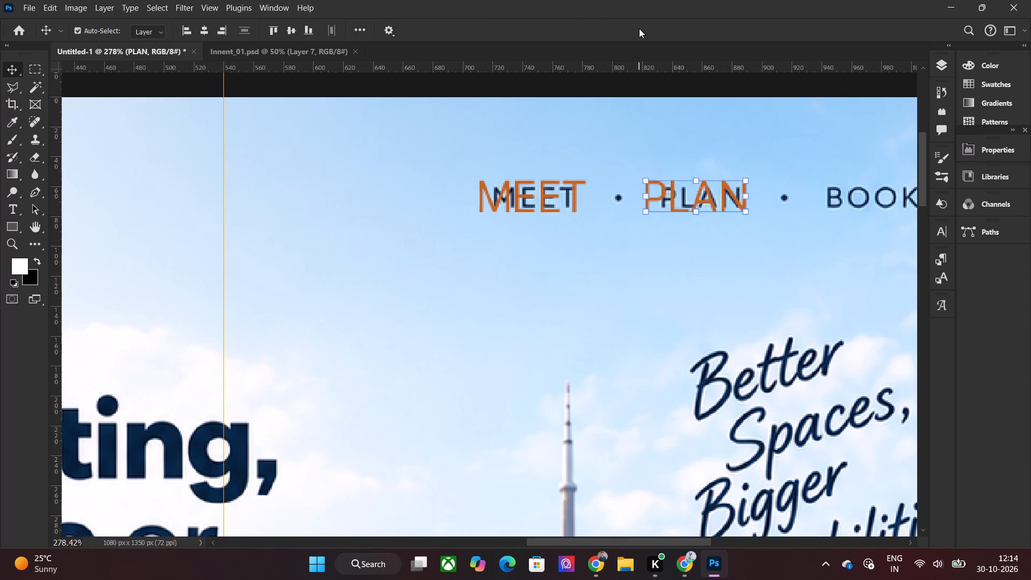
{"action": "key", "text": "Right"}
{"action": "key", "text": "Right"}
{"action": "key", "text": "Right"}
{"action": "key", "text": "Right"}
{"action": "key", "text": "Right"}
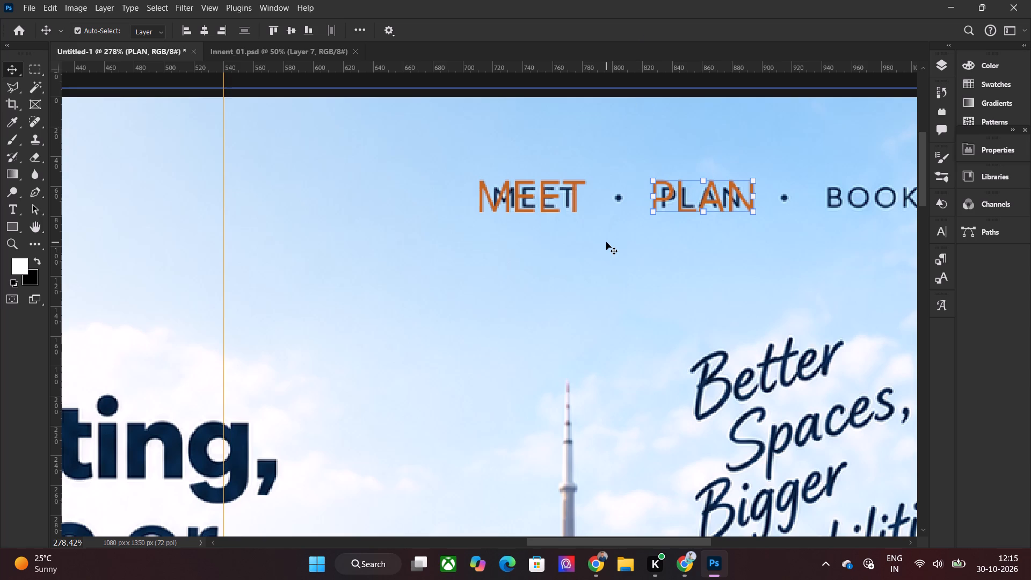
{"action": "key", "text": "Left"}
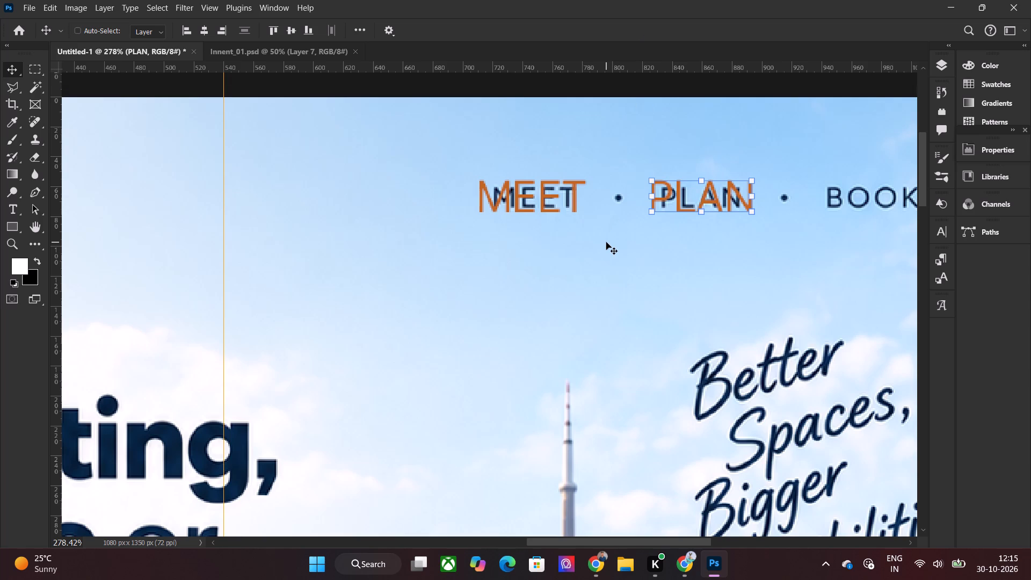
Duplicate the PLAN text and move the copy horizontally onto BOOK in the reference design.
{"action": "key", "text": "ctrl+j"}
{"action": "left_click_drag", "start_coordinate": [716, 195], "coordinate": [118, 206]}
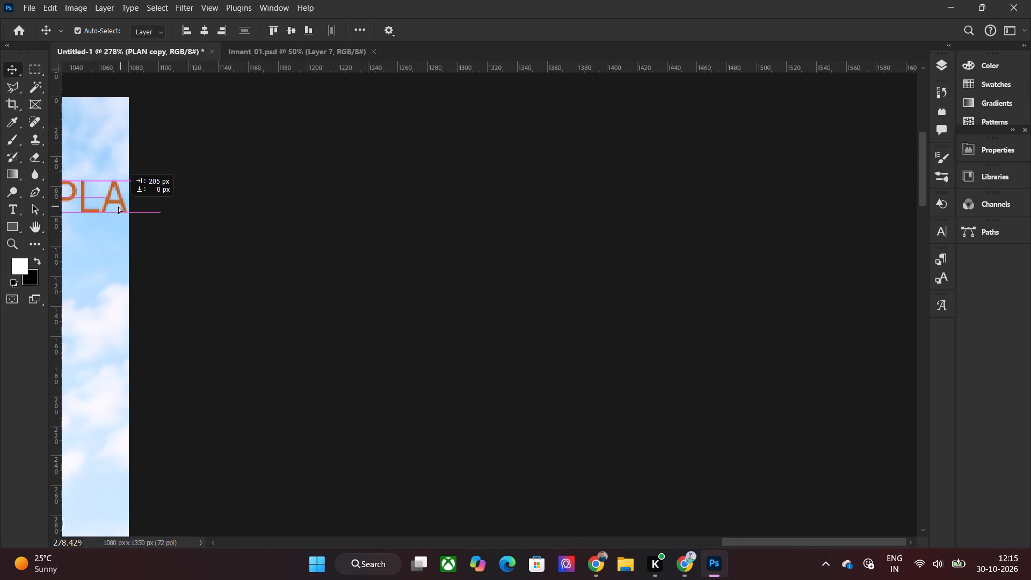
{"action": "left_click_drag", "start_coordinate": [118, 206], "coordinate": [617, 230]}
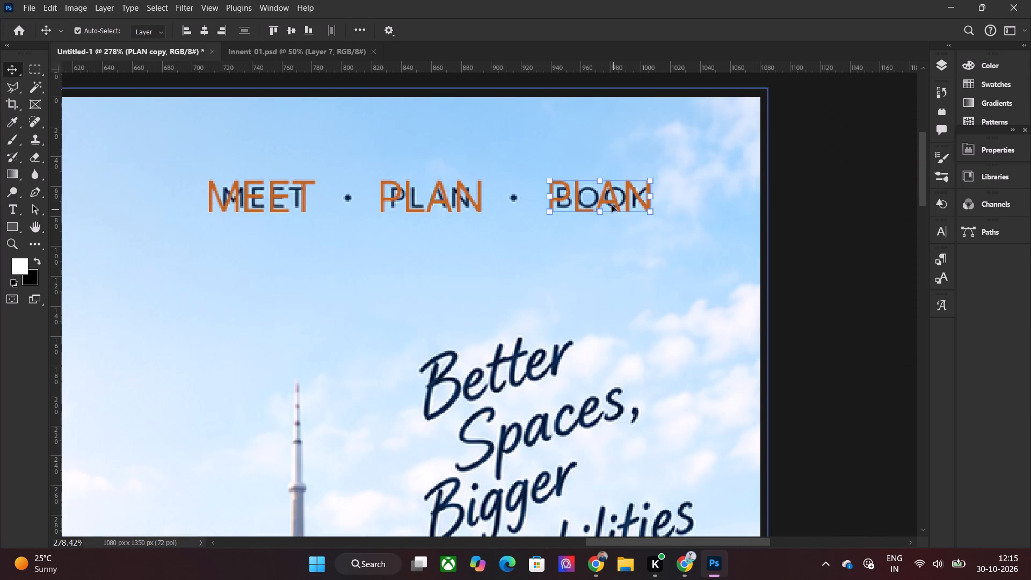
Replace the copied text's wording with BOOK in capitals and nudge it 2 px left over the reference.
{"action": "double_click", "coordinate": [610, 201]}
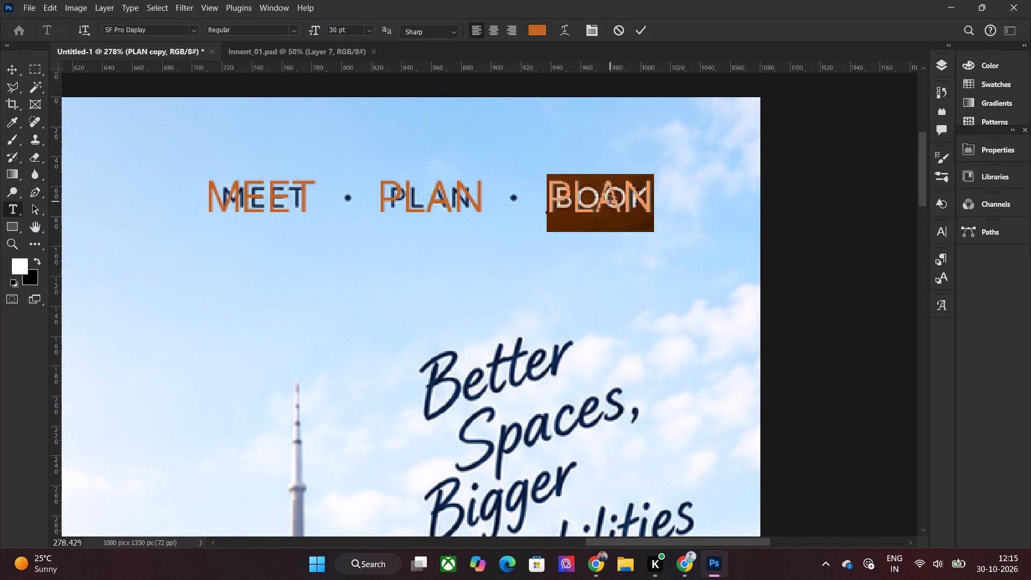
{"action": "type", "text": "BOOK"}
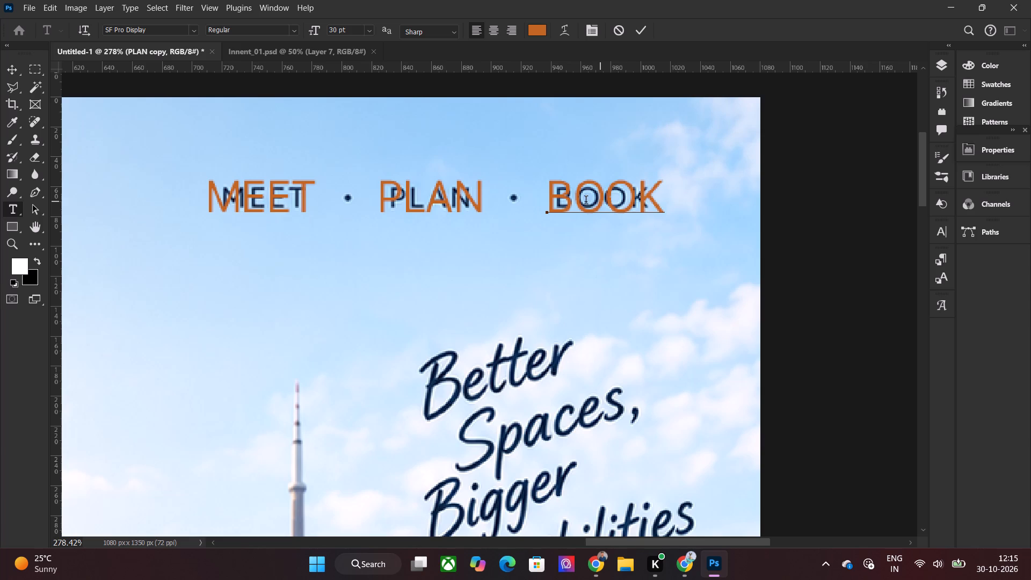
{"action": "left_click", "coordinate": [641, 28]}
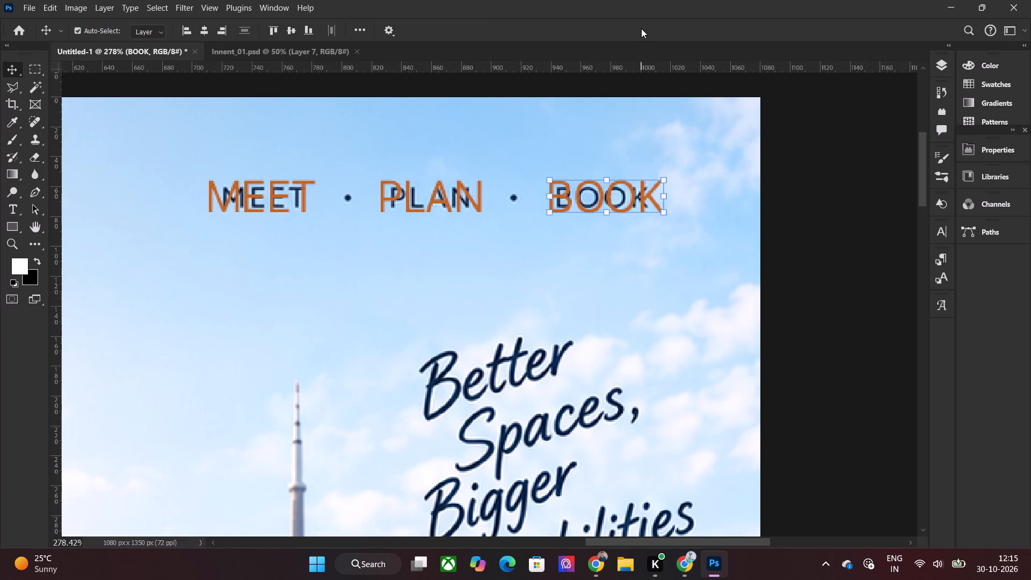
{"action": "key", "text": "Left"}
{"action": "key", "text": "Left"}
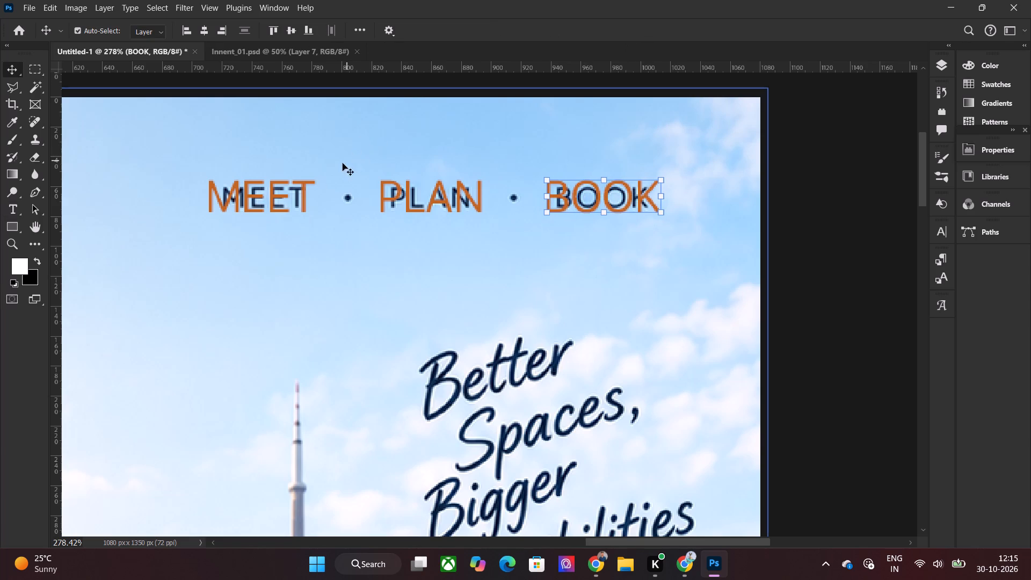
{"action": "left_click", "coordinate": [176, 263]}
Draw a circle about 6 x 6 px with the Ellipse tool below the MEET text and fill it burnt orange.
{"action": "left_click_drag", "start_coordinate": [12, 224], "coordinate": [53, 238]}
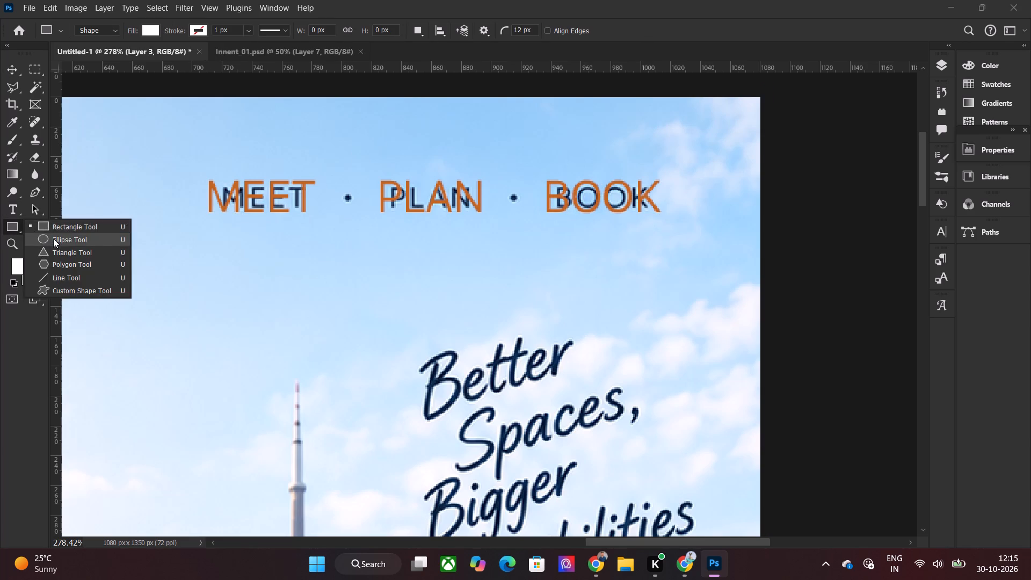
{"action": "left_click_drag", "start_coordinate": [53, 238], "coordinate": [56, 240]}
{"action": "left_click_drag", "start_coordinate": [290, 244], "coordinate": [296, 249], "text": "shift"}
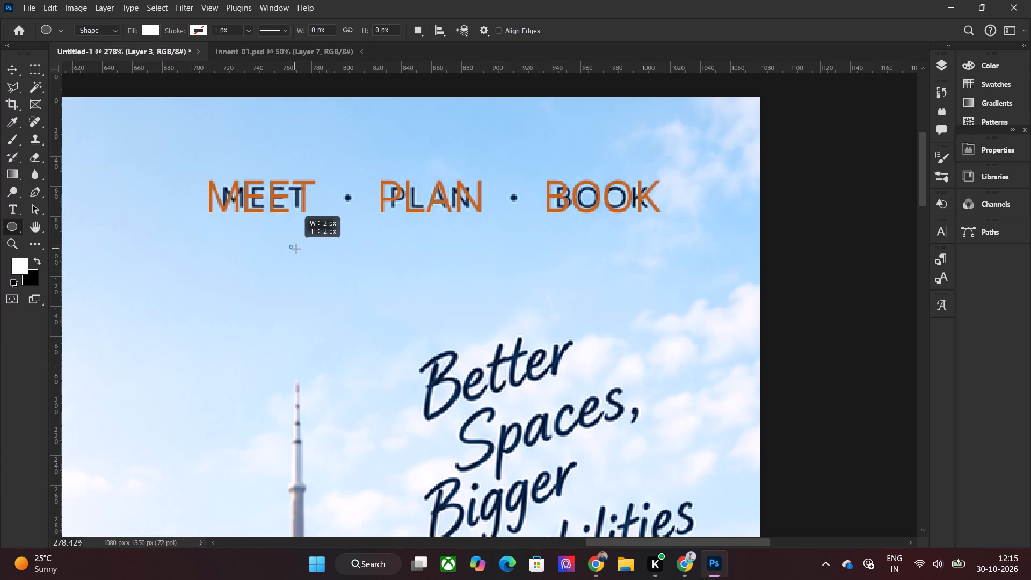
{"action": "left_click_drag", "start_coordinate": [296, 249], "coordinate": [303, 251], "text": "shift"}
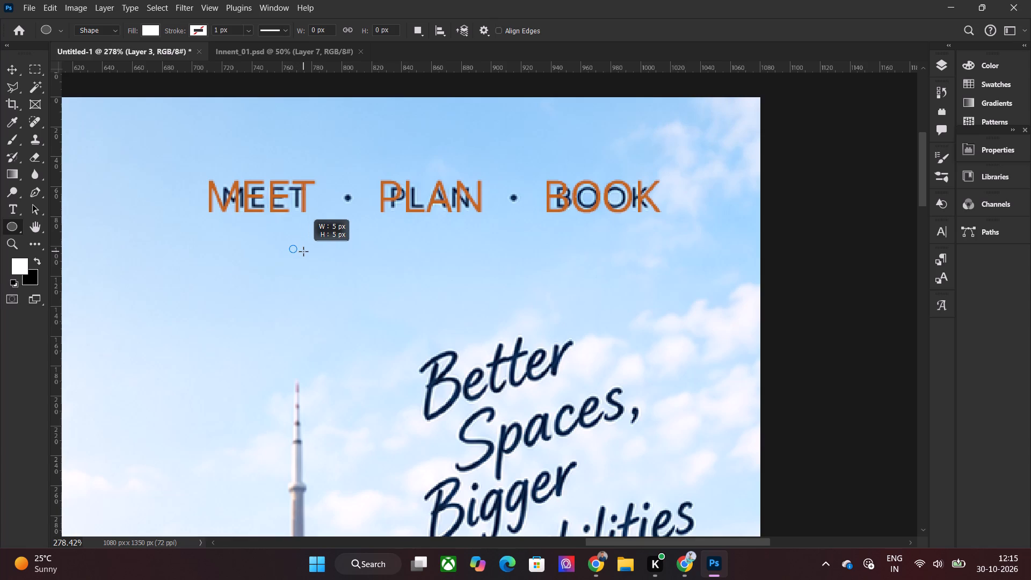
{"action": "left_click_drag", "start_coordinate": [303, 251], "coordinate": [301, 253], "text": "shift"}
{"action": "left_click", "coordinate": [148, 29]}
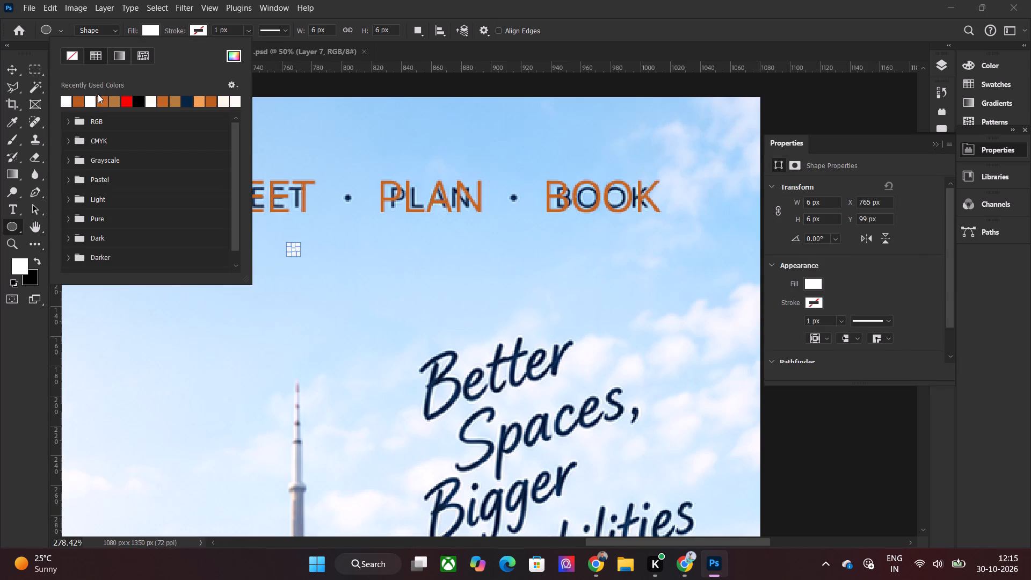
{"action": "left_click", "coordinate": [79, 100]}
Move the orange circle onto the reference dot between MEET and PLAN.
{"action": "left_click", "coordinate": [18, 67]}
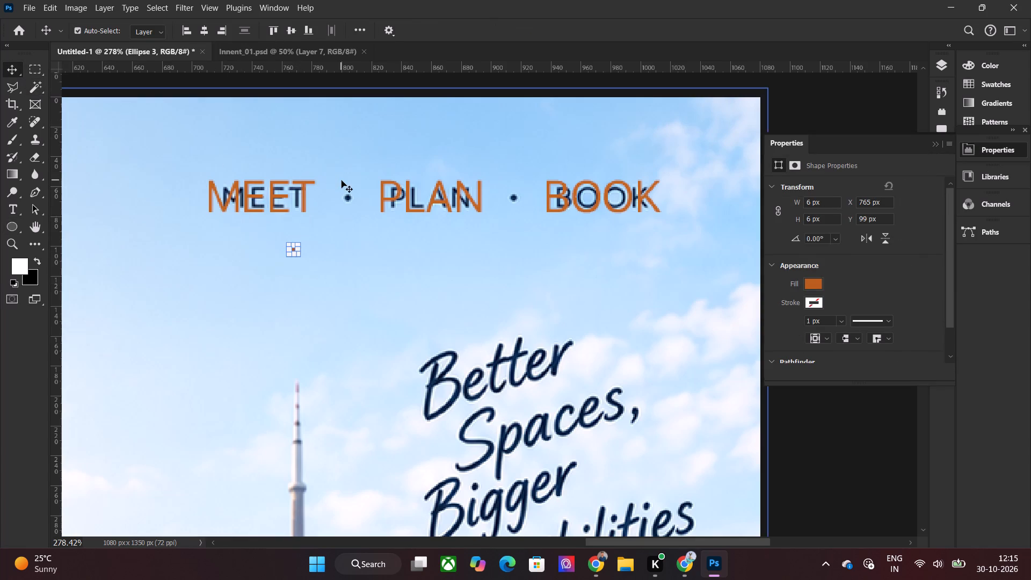
{"action": "scroll", "coordinate": [344, 181], "scroll_direction": "up", "scroll_amount": 9, "text": "alt"}
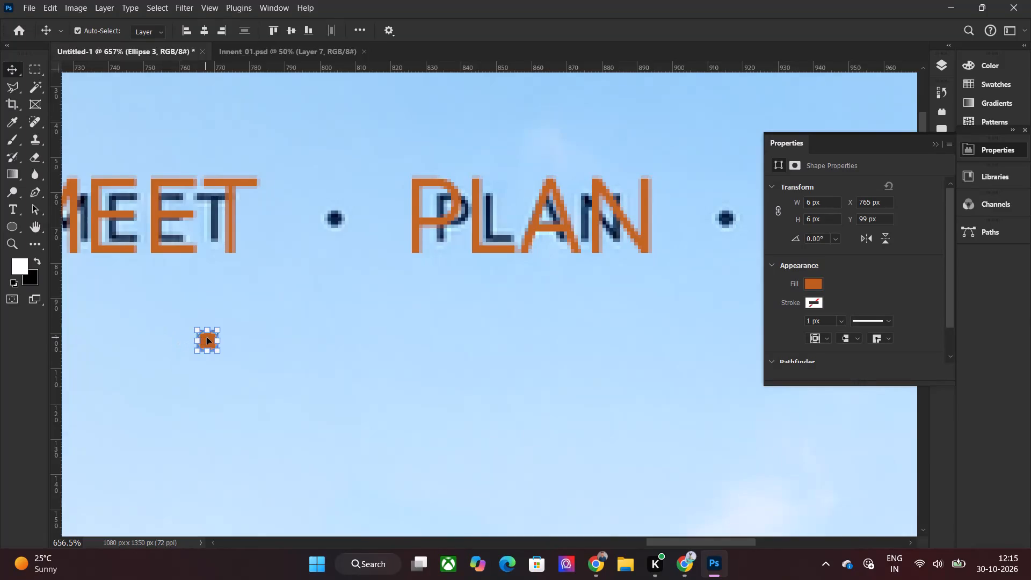
{"action": "left_click_drag", "start_coordinate": [207, 337], "coordinate": [331, 216]}
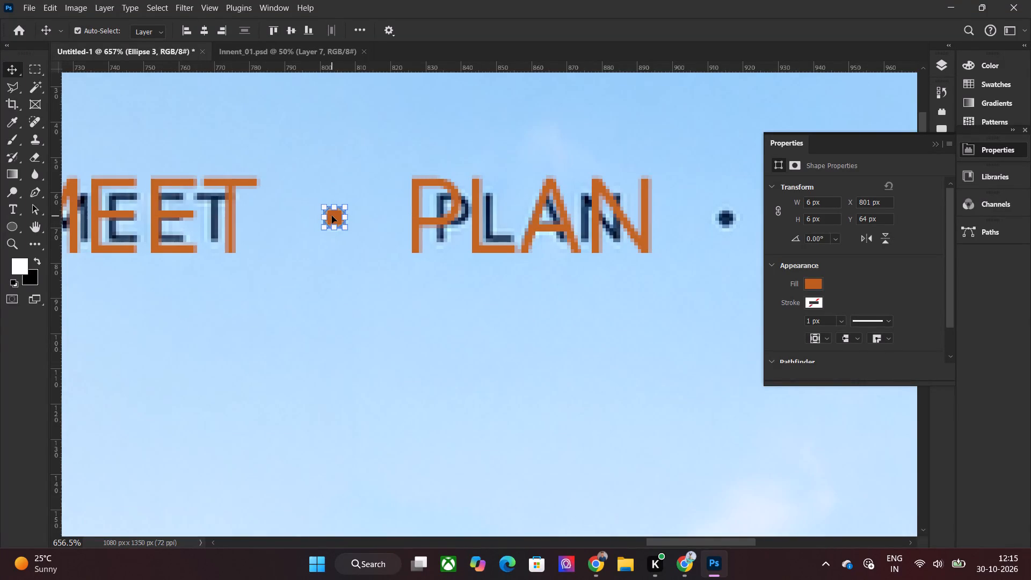
Duplicate the orange dot and move the copy horizontally onto the reference dot between PLAN and BOOK.
{"action": "key", "text": "shift+j"}
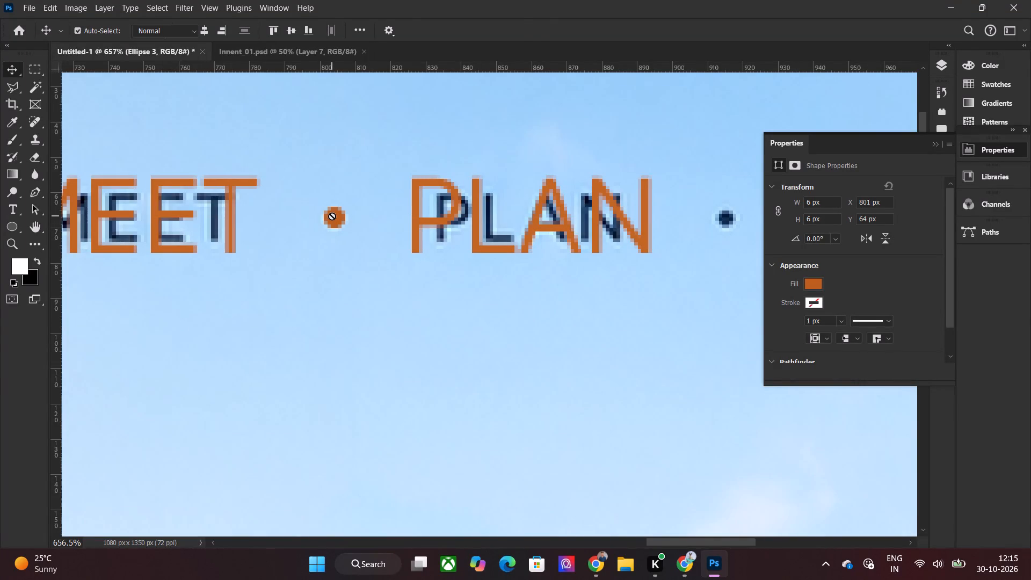
{"action": "left_click", "coordinate": [14, 69]}
{"action": "key", "text": "ctrl+j"}
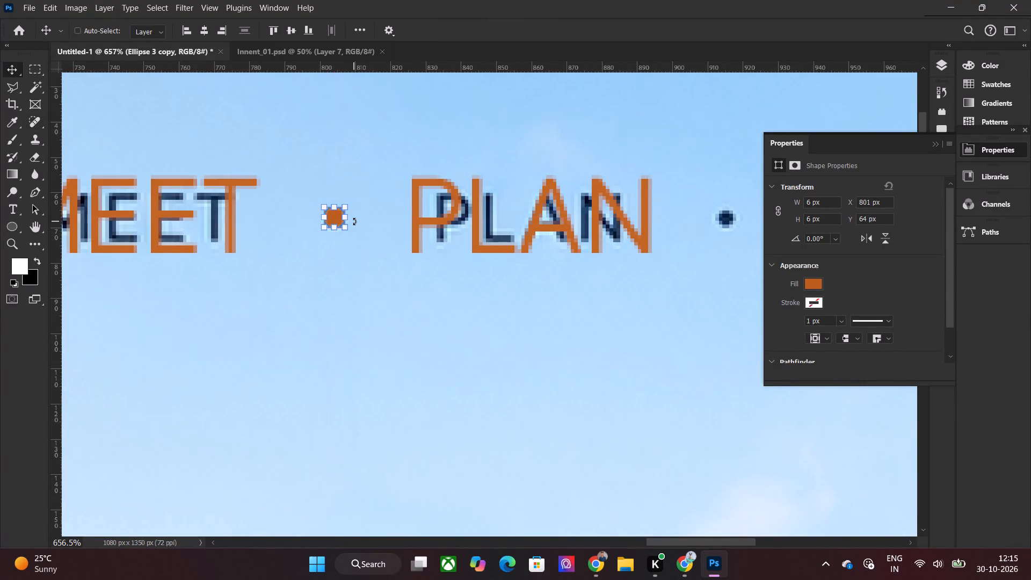
{"action": "left_click_drag", "start_coordinate": [336, 216], "coordinate": [699, 230]}
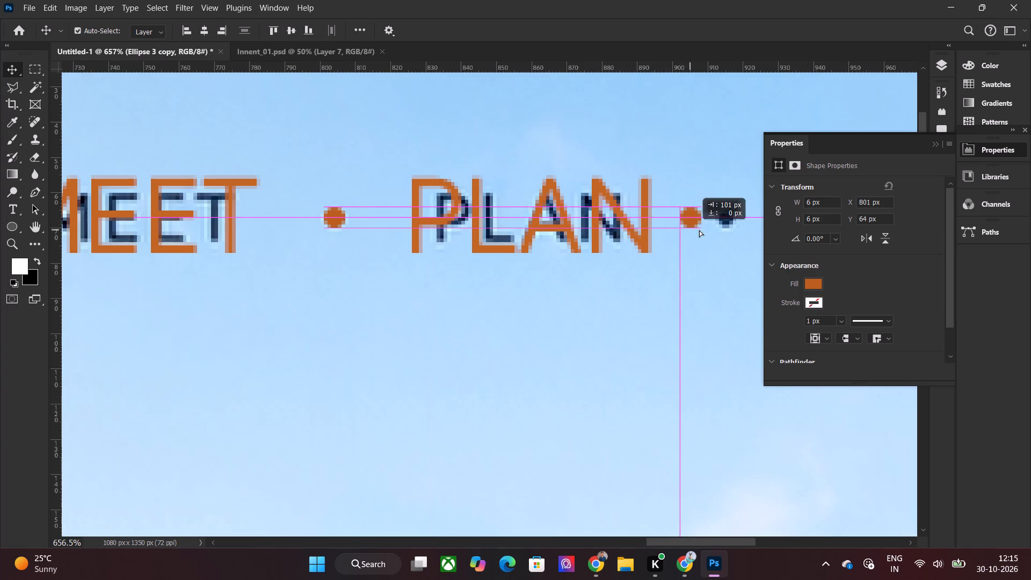
{"action": "left_click_drag", "start_coordinate": [699, 230], "coordinate": [724, 230]}
{"action": "left_click", "coordinate": [583, 365]}
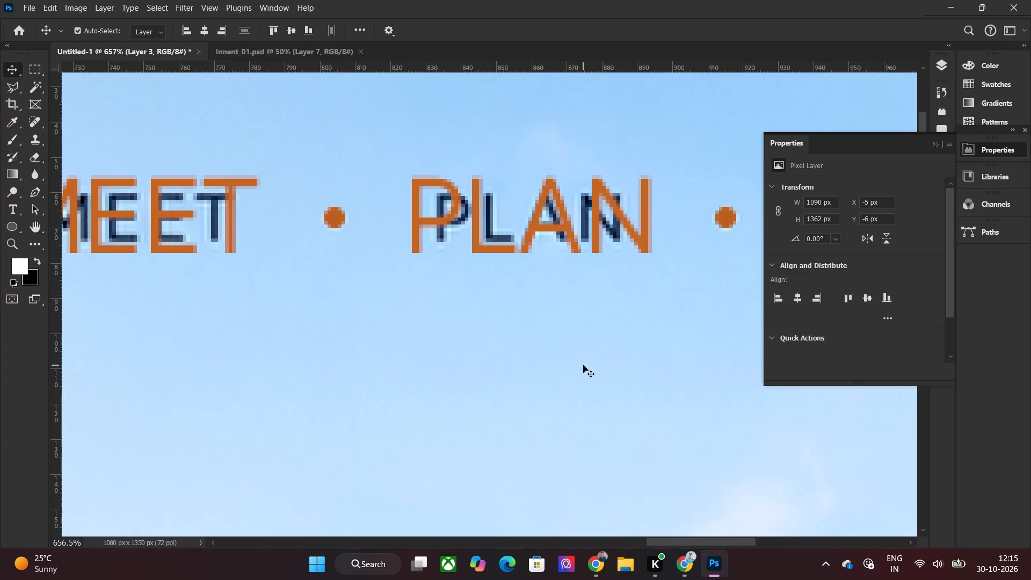
Hide the reference design layer, Layer 3, so only the recreated poster shows.
{"action": "key", "text": "ctrl+0"}
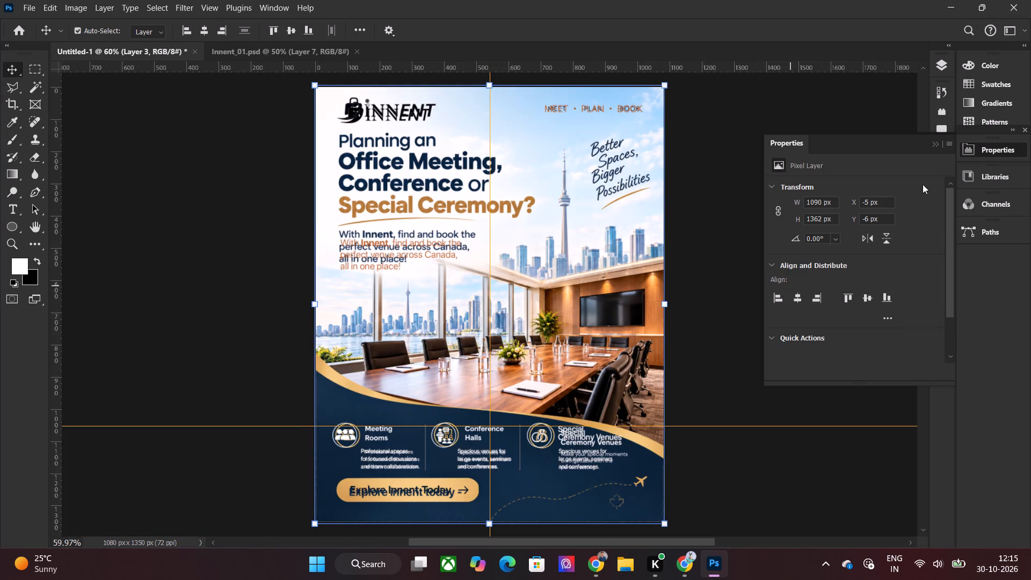
{"action": "left_click", "coordinate": [974, 146]}
{"action": "left_click", "coordinate": [945, 56]}
{"action": "left_click", "coordinate": [939, 62]}
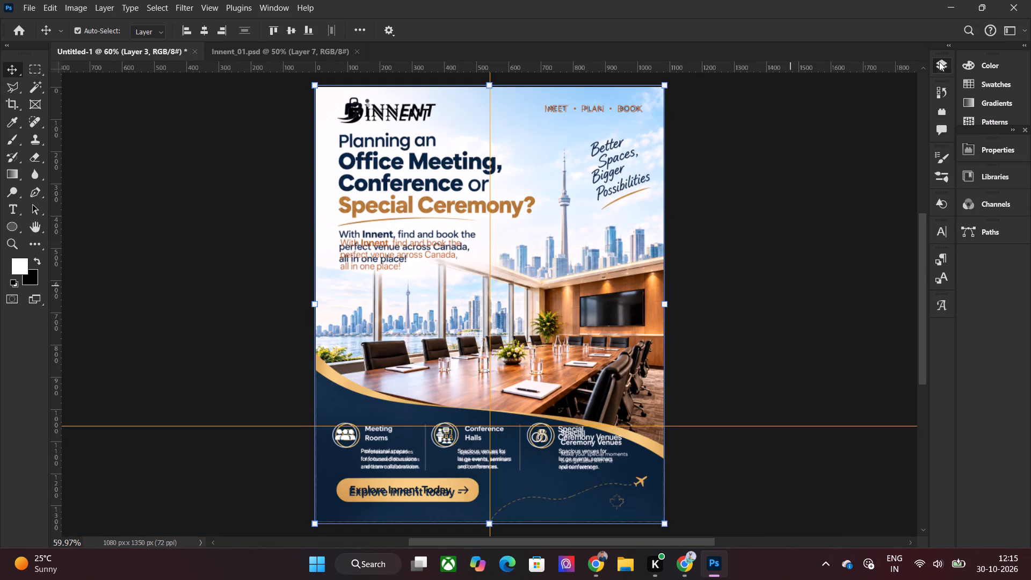
{"action": "scroll", "coordinate": [824, 267], "scroll_direction": "down", "scroll_amount": 2}
{"action": "left_click", "coordinate": [779, 441]}
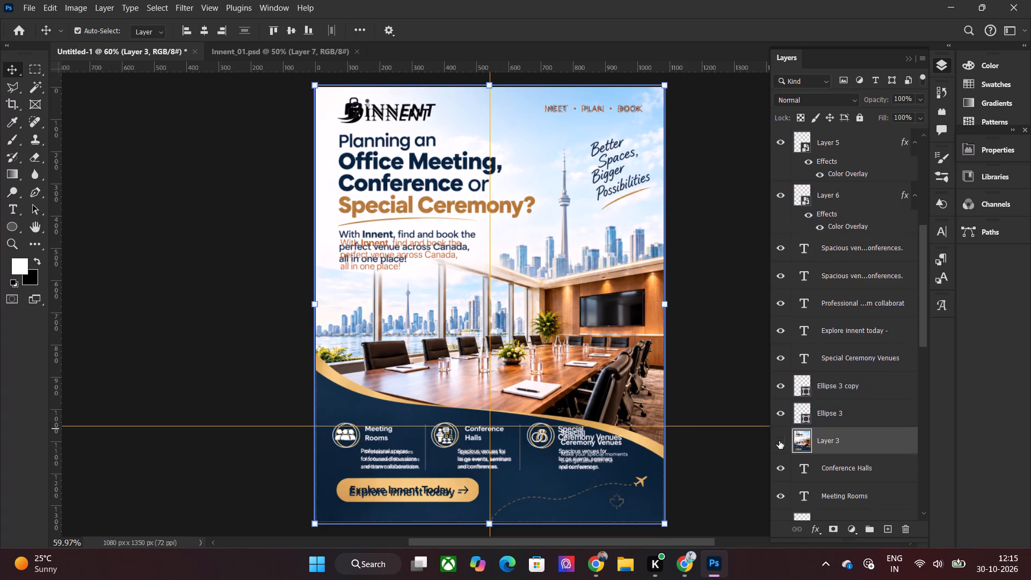
{"action": "left_click", "coordinate": [248, 279]}
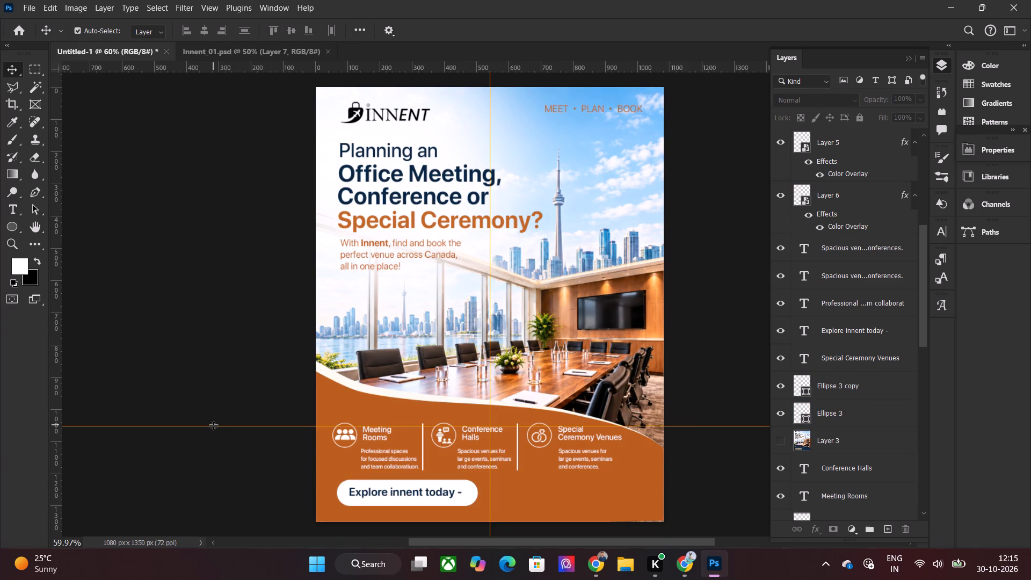
Remove the horizontal and vertical guides from the poster.
{"action": "left_click_drag", "start_coordinate": [213, 425], "coordinate": [800, 0]}
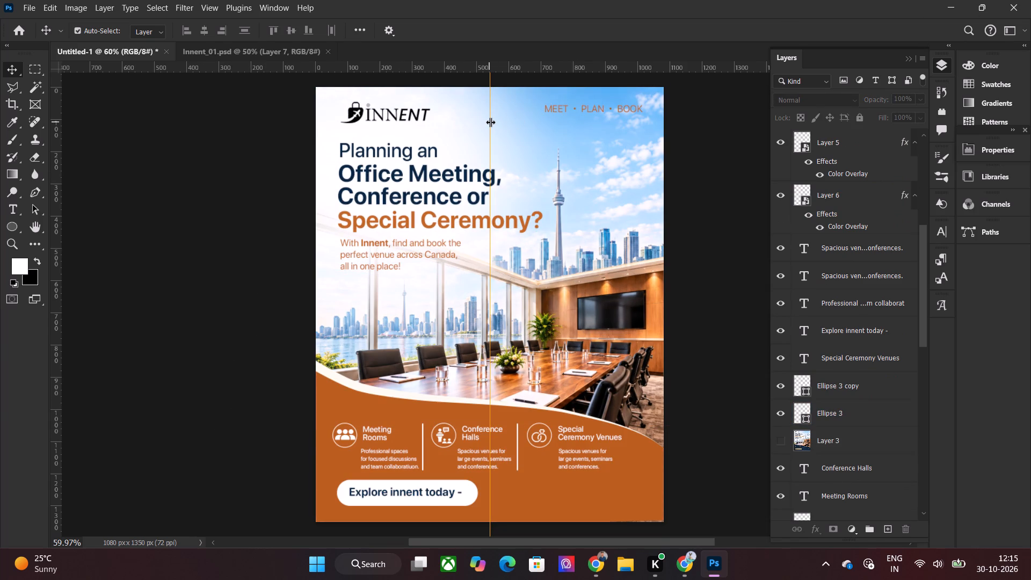
{"action": "left_click_drag", "start_coordinate": [490, 122], "coordinate": [56, 196]}
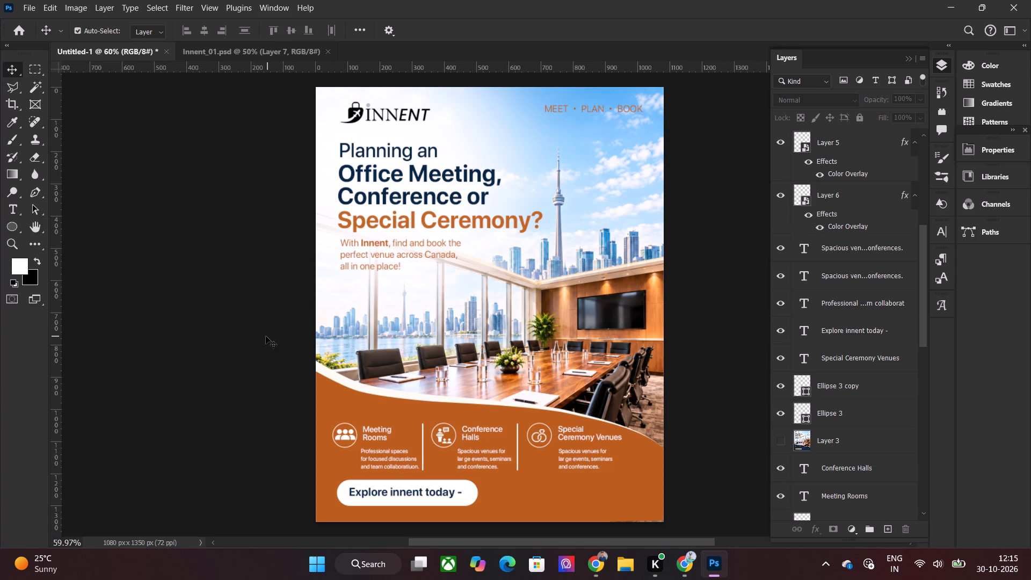
Select the white Explore innent today button shape together with its text and nudge both 8 px down overall.
{"action": "left_click_drag", "start_coordinate": [264, 492], "coordinate": [320, 499]}
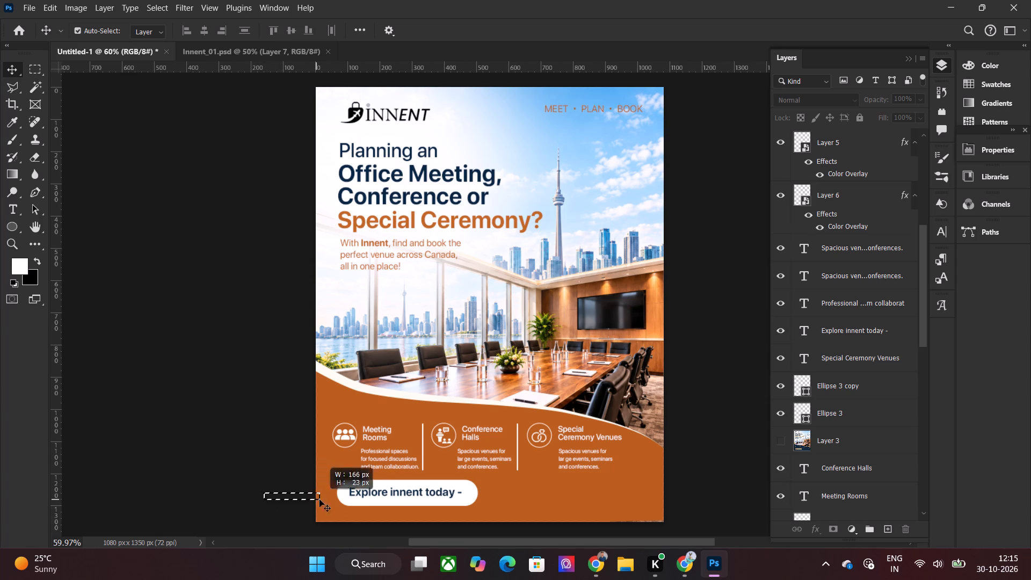
{"action": "left_click_drag", "start_coordinate": [320, 499], "coordinate": [406, 497]}
{"action": "key", "text": "Down"}
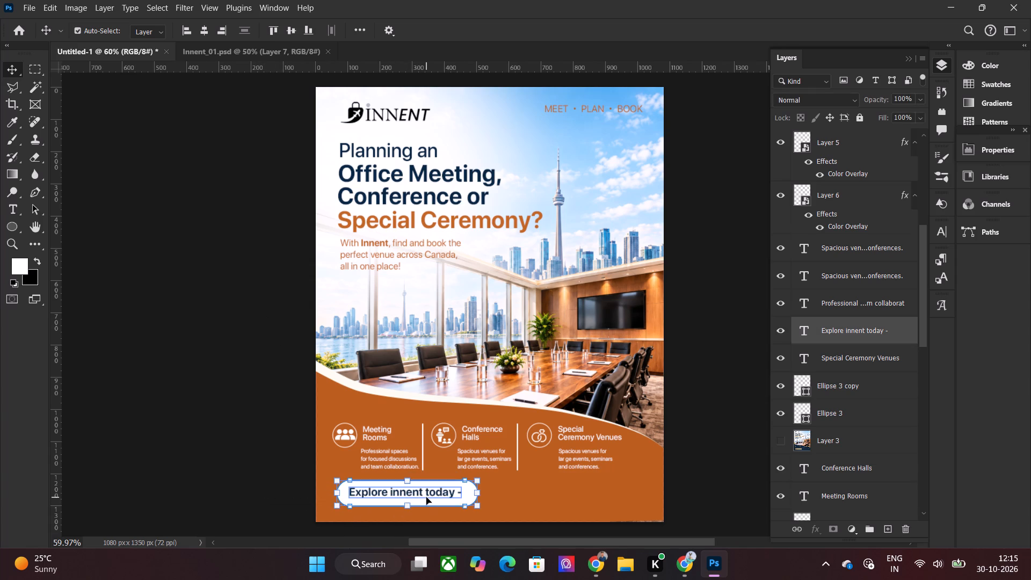
{"action": "key", "text": "Down"}
{"action": "key", "text": "Down"}
{"action": "key", "text": "Down"}
{"action": "key", "text": "Down"}
{"action": "key", "text": "Down"}
{"action": "key", "text": "Down"}
{"action": "key", "text": "Down"}
{"action": "key", "text": "Down"}
{"action": "key", "text": "Up"}
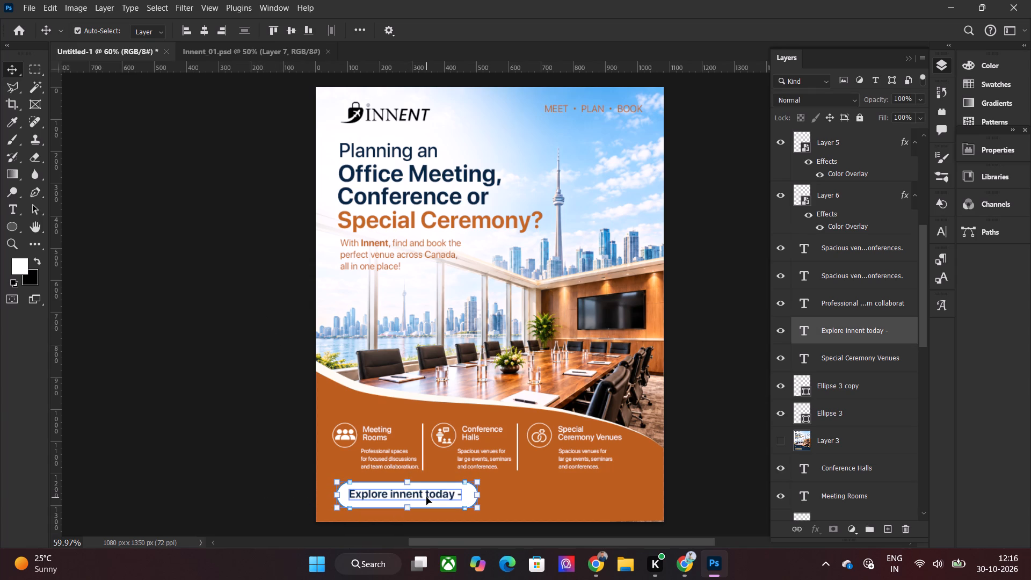
{"action": "left_click", "coordinate": [193, 279]}
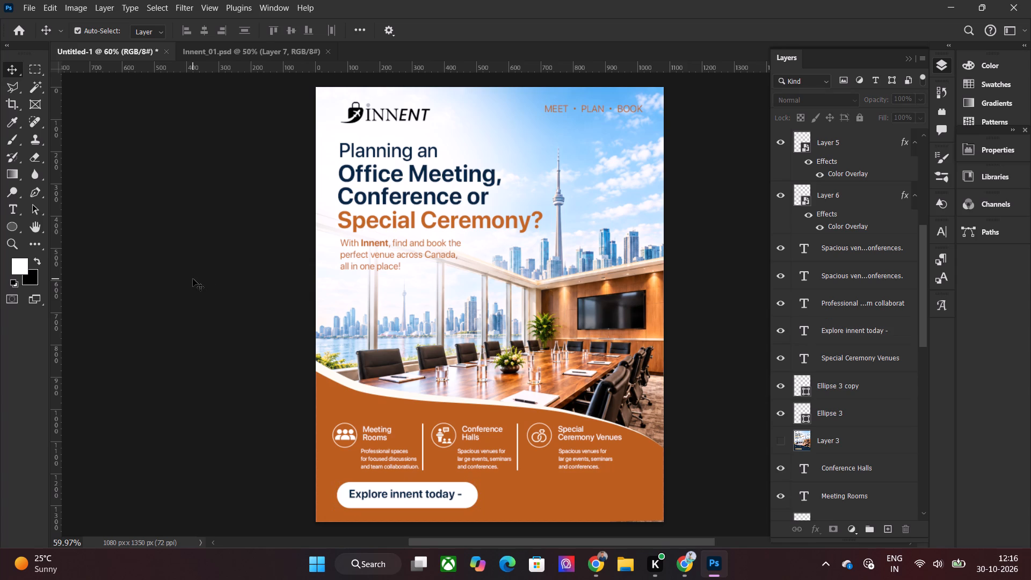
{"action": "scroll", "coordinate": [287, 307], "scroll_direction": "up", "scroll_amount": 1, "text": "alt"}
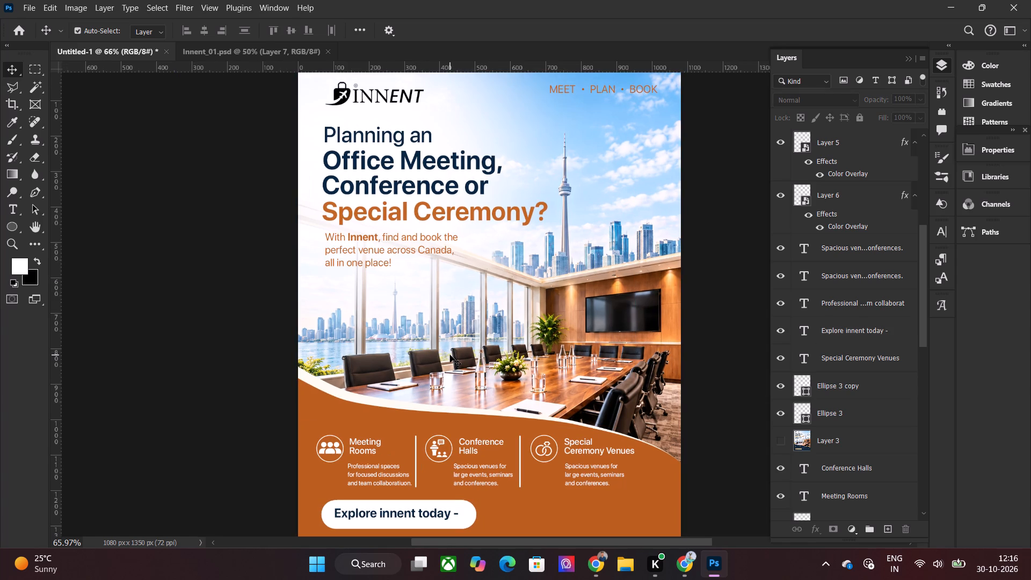
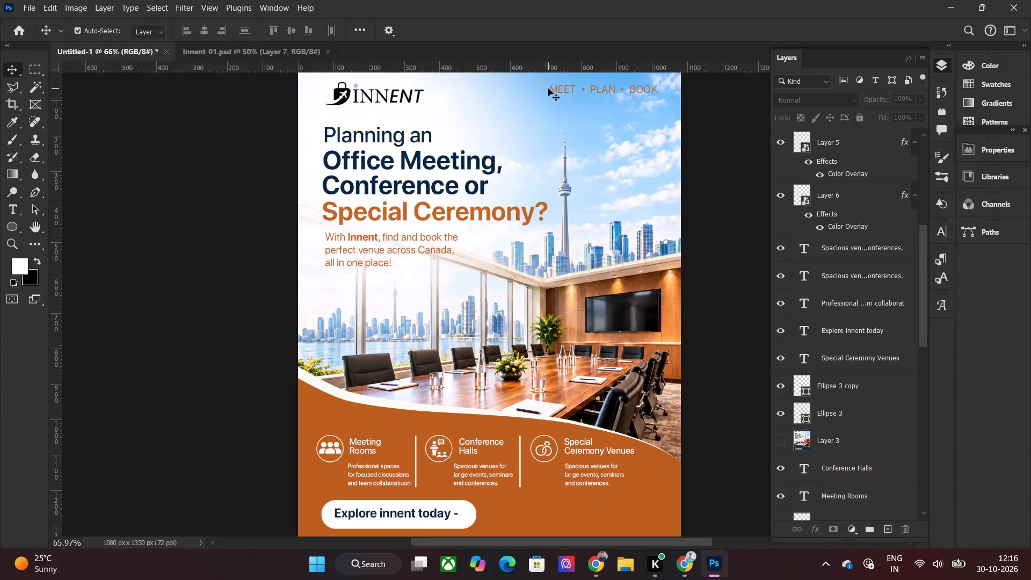
Scale the MEET • PLAN • BOOK tagline with its dots down to about 78% and shift it slightly toward the poster's right edge.
{"action": "left_click", "coordinate": [569, 116]}
{"action": "scroll", "coordinate": [723, 189], "scroll_direction": "up", "scroll_amount": 6}
{"action": "left_click_drag", "start_coordinate": [699, 106], "coordinate": [540, 179]}
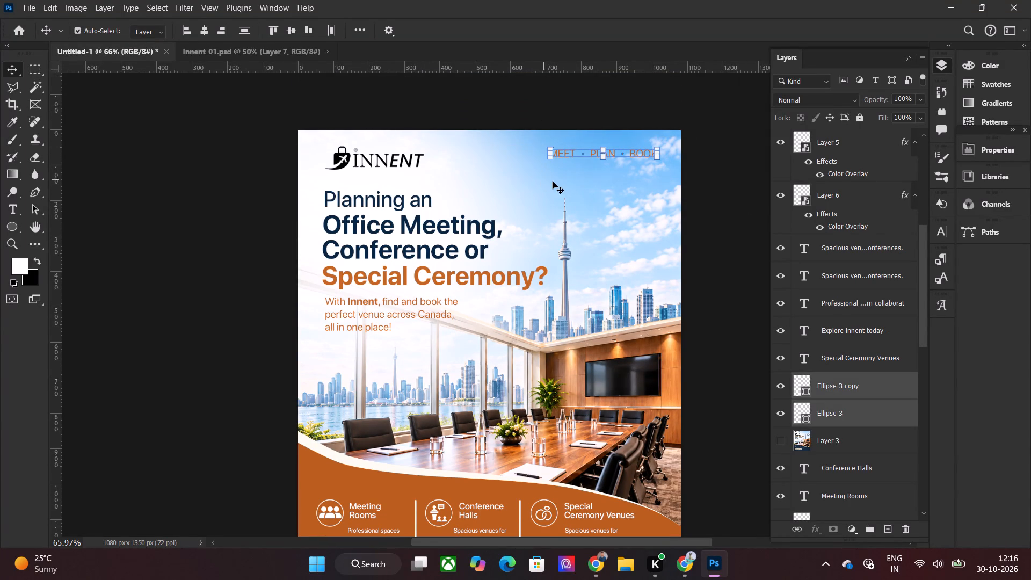
{"action": "scroll", "coordinate": [553, 182], "scroll_direction": "up", "scroll_amount": 2, "text": "alt"}
{"action": "scroll", "coordinate": [618, 213], "scroll_direction": "up", "scroll_amount": 3, "text": "alt"}
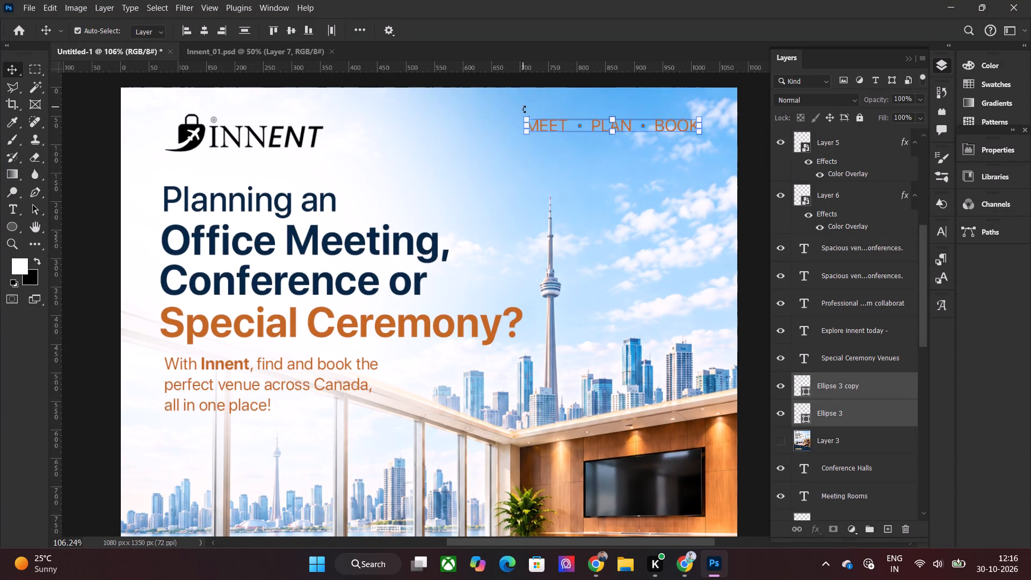
{"action": "left_click_drag", "start_coordinate": [526, 118], "coordinate": [563, 118], "text": "shift"}
{"action": "left_click_drag", "start_coordinate": [669, 128], "coordinate": [678, 128]}
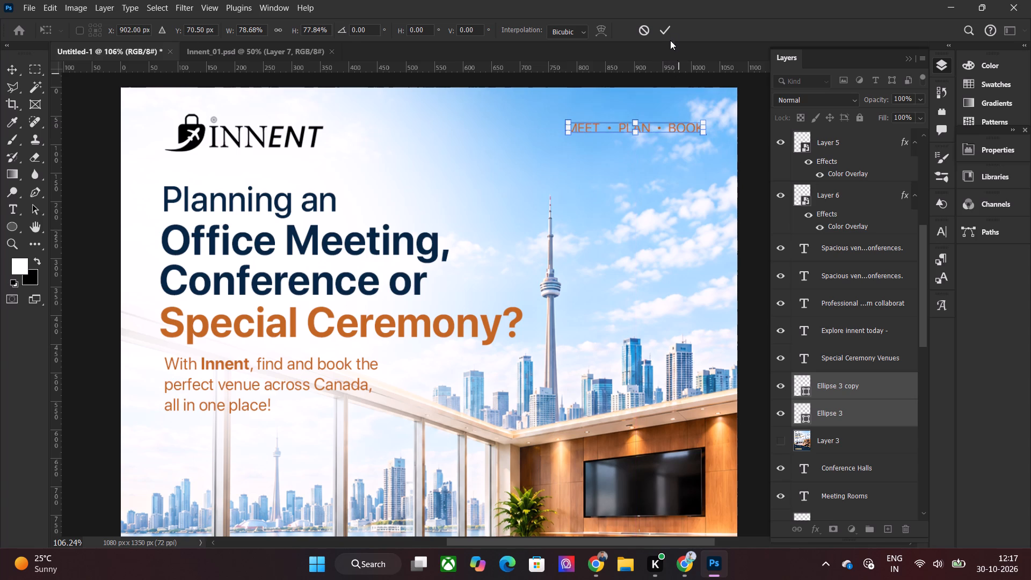
{"action": "left_click", "coordinate": [670, 37]}
{"action": "left_click", "coordinate": [734, 178]}
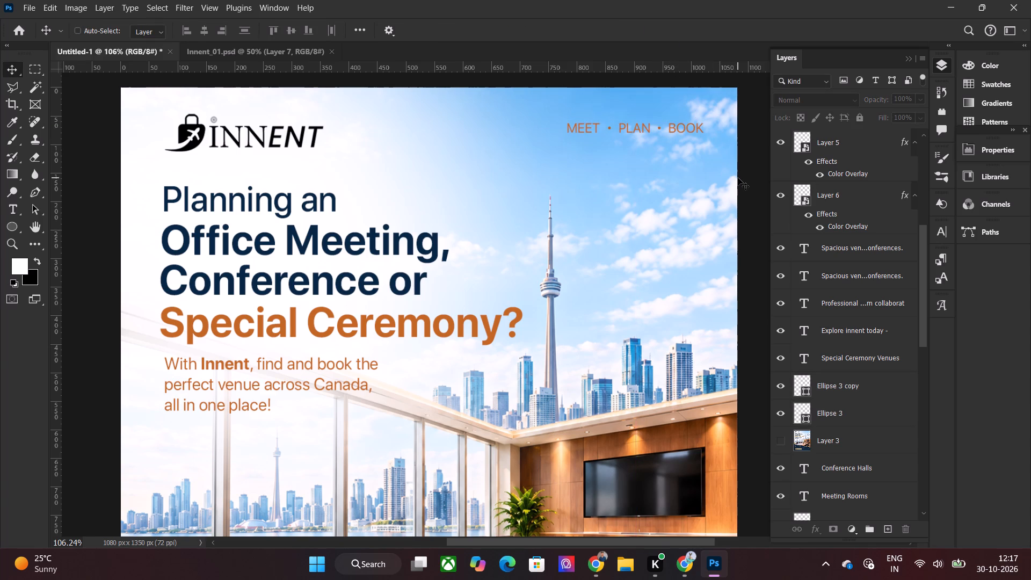
Group the MEET, PLAN and BOOK text together with its two dot separators.
{"action": "key", "text": "ctrl+0"}
{"action": "scroll", "coordinate": [730, 178], "scroll_direction": "up", "scroll_amount": 2, "text": "alt"}
{"action": "scroll", "coordinate": [727, 178], "scroll_direction": "up", "scroll_amount": 6}
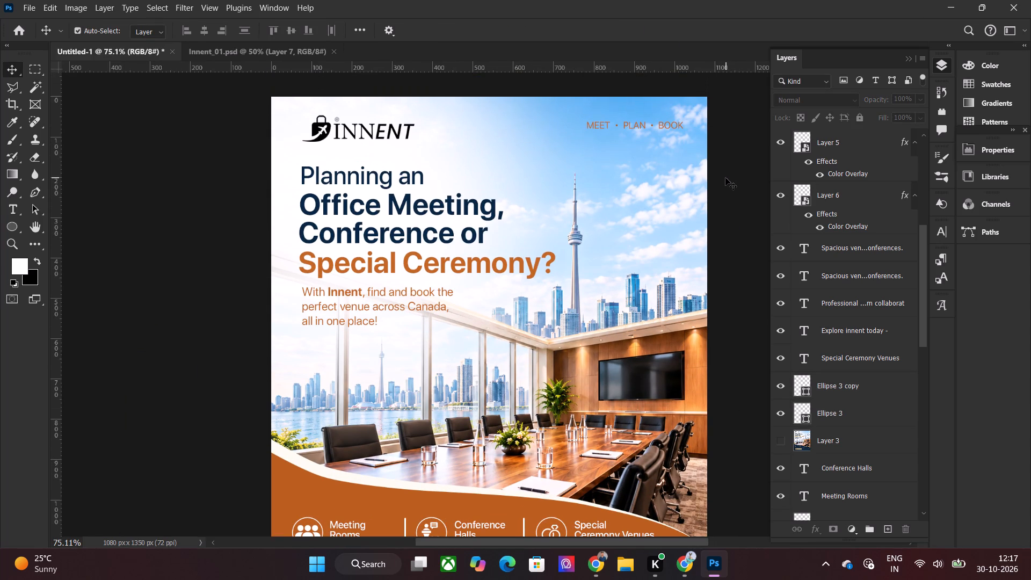
{"action": "scroll", "coordinate": [661, 157], "scroll_direction": "up", "scroll_amount": 2, "text": "alt"}
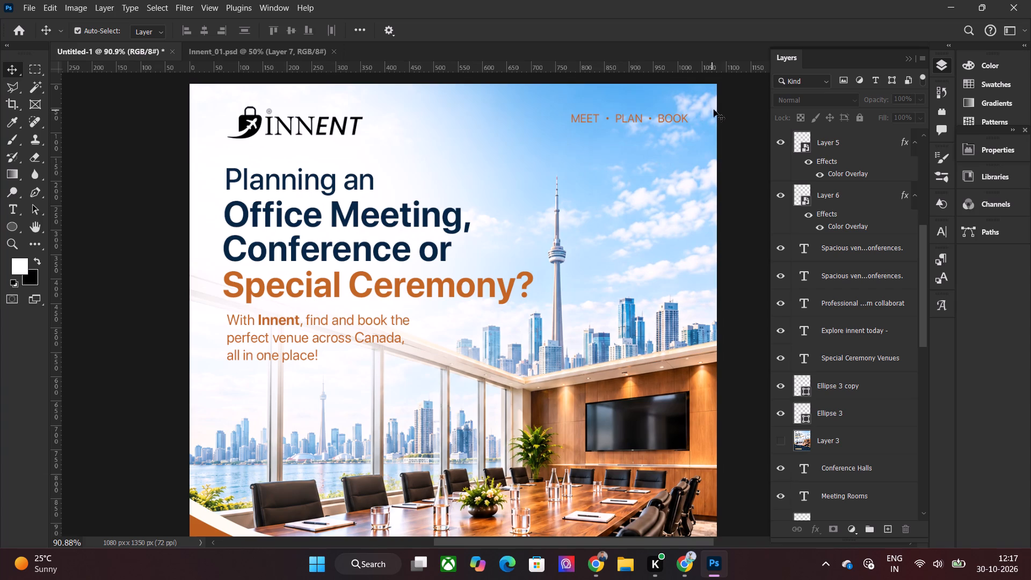
{"action": "left_click_drag", "start_coordinate": [730, 104], "coordinate": [555, 126]}
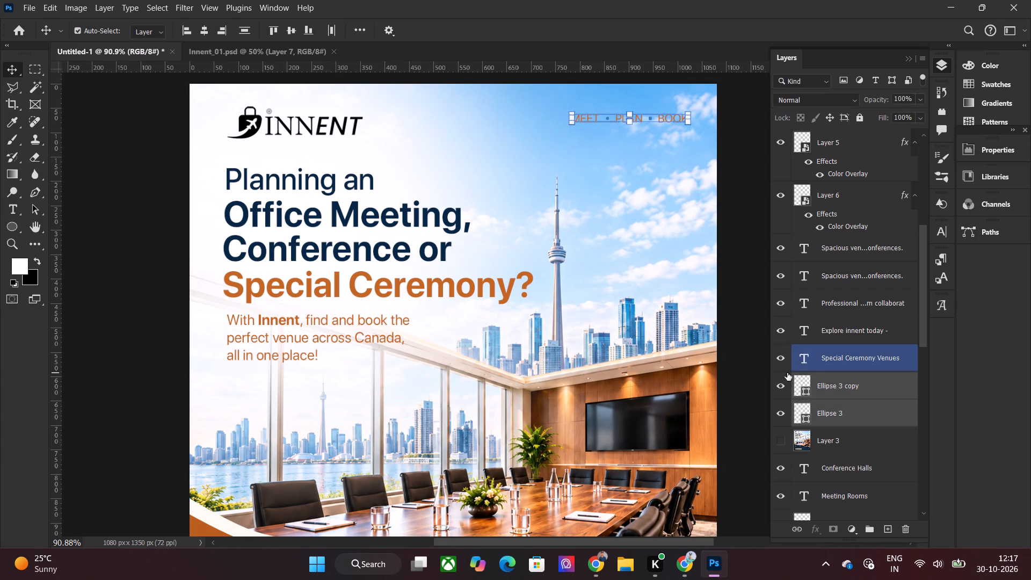
{"action": "key", "text": "ctrl+g"}
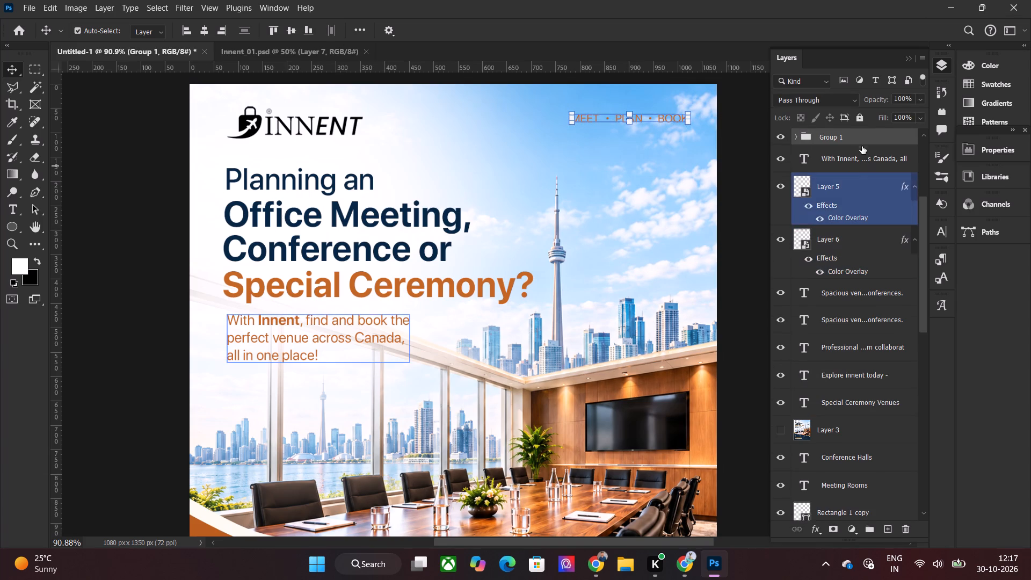
Apply a Color Overlay to the tagline group using the dark navy #062644 sampled from the headline.
{"action": "right_click", "coordinate": [861, 137]}
{"action": "left_click", "coordinate": [898, 19]}
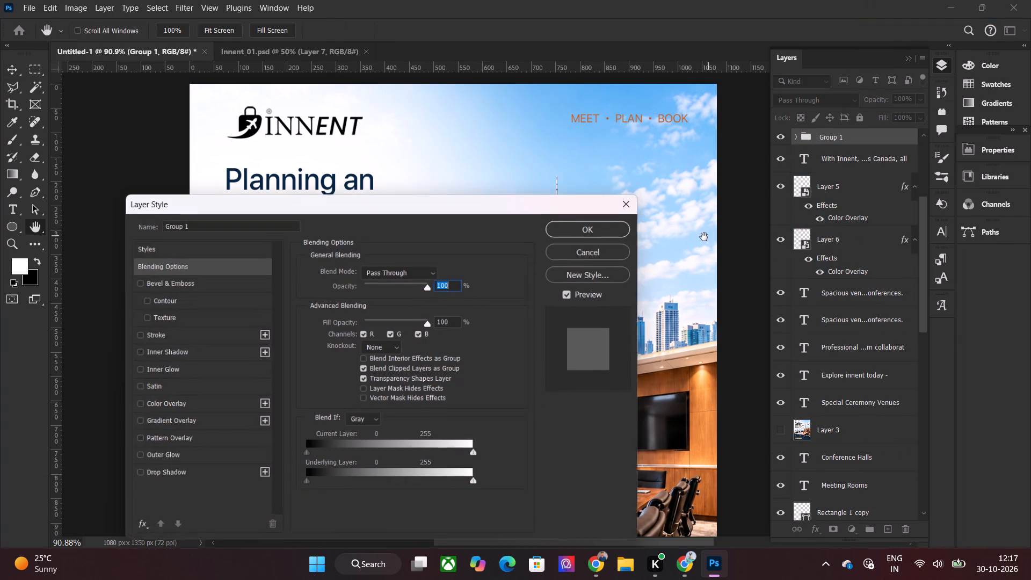
{"action": "left_click", "coordinate": [171, 403]}
{"action": "left_click_drag", "start_coordinate": [328, 203], "coordinate": [273, 287]}
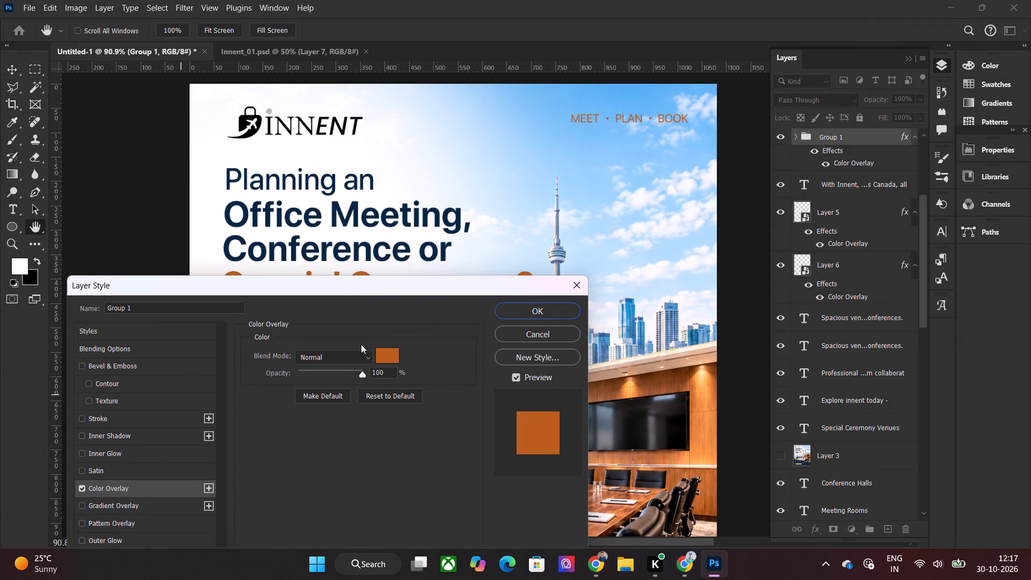
{"action": "left_click", "coordinate": [388, 357]}
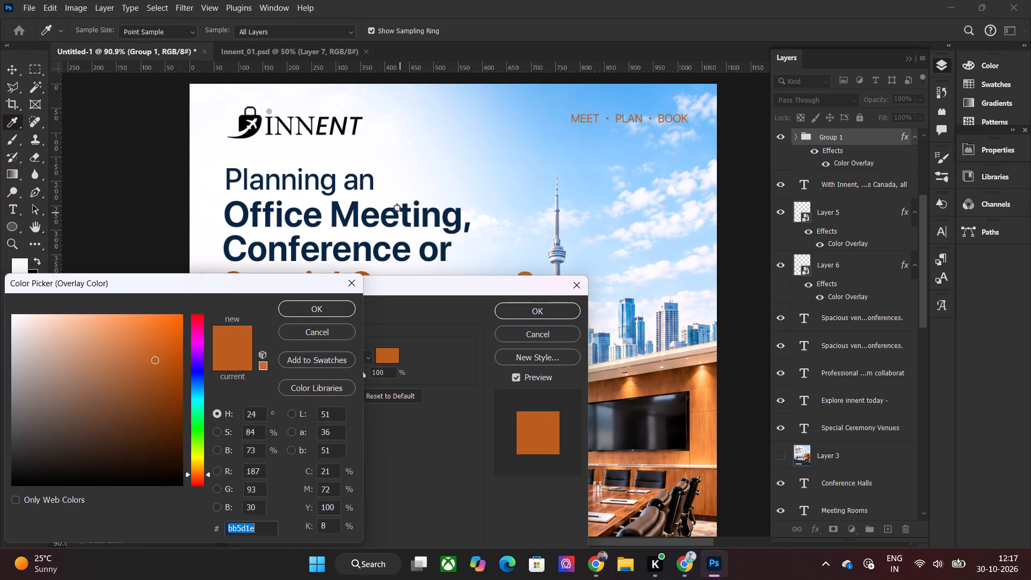
{"action": "left_click", "coordinate": [404, 211]}
{"action": "left_click", "coordinate": [317, 306]}
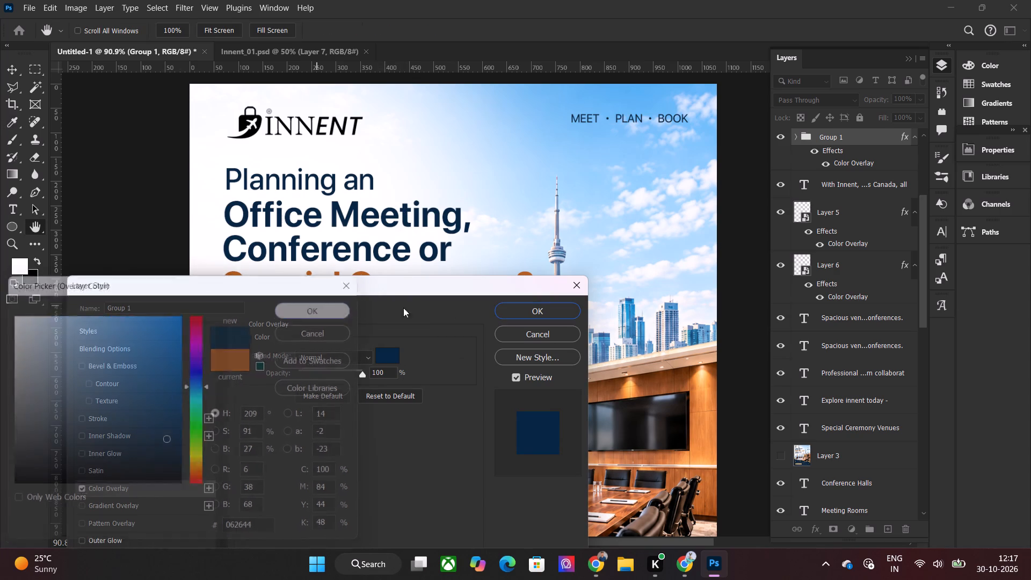
{"action": "left_click", "coordinate": [515, 314]}
{"action": "left_click", "coordinate": [157, 265]}
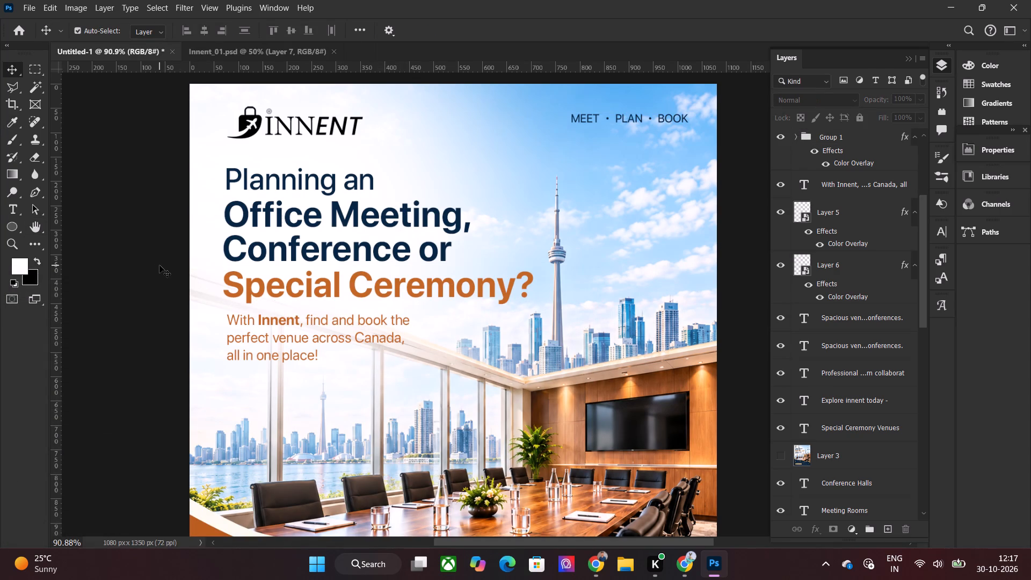
Save the poster as a layered Photoshop file named Innent_CF in the Innent > 30-10-26 folder on drive G.
{"action": "key", "text": "ctrl+0"}
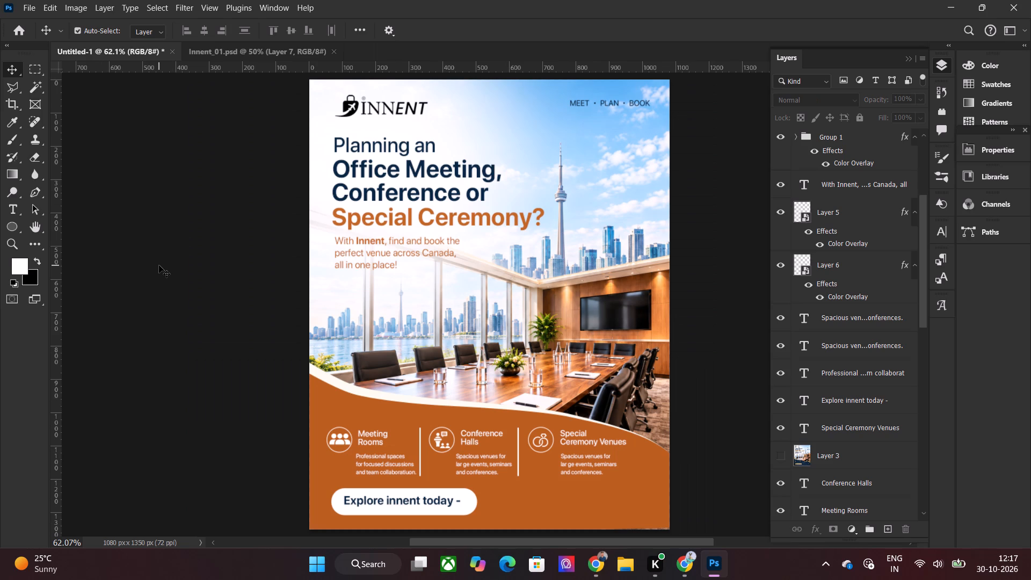
{"action": "key", "text": "ctrl+shift+s"}
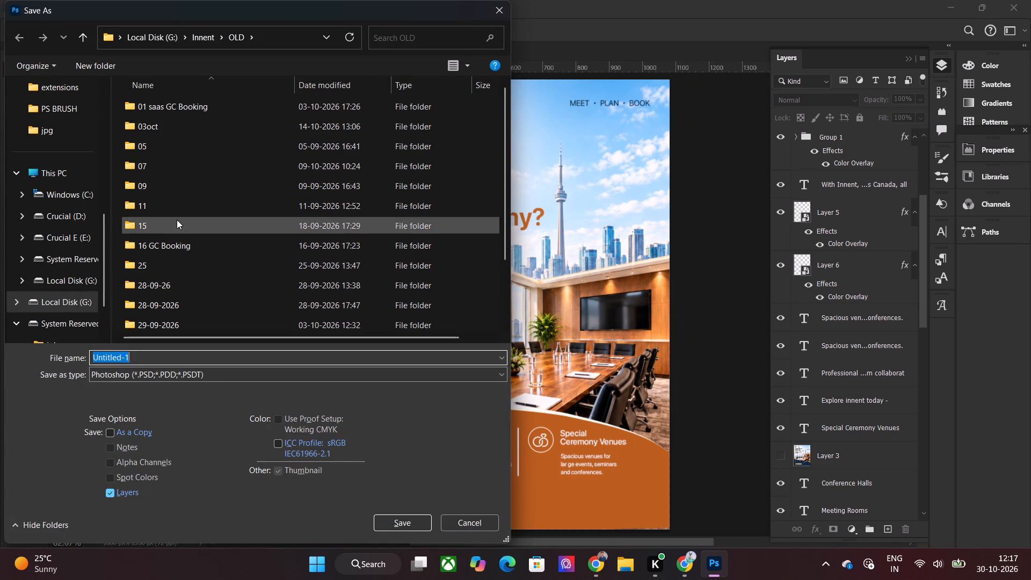
{"action": "scroll", "coordinate": [214, 140], "scroll_direction": "down", "scroll_amount": 1}
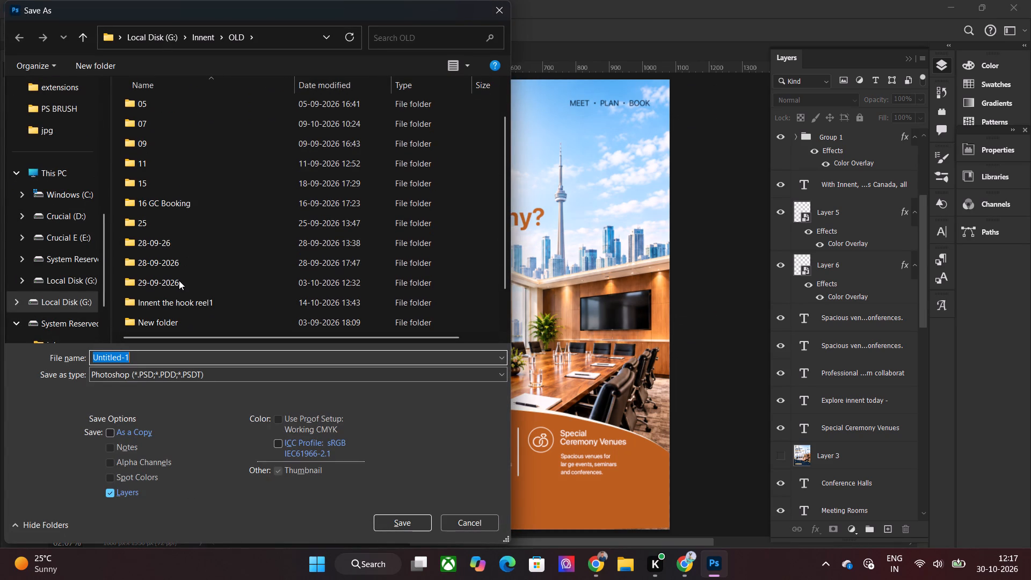
{"action": "scroll", "coordinate": [179, 280], "scroll_direction": "down", "scroll_amount": 3}
{"action": "scroll", "coordinate": [172, 118], "scroll_direction": "up", "scroll_amount": 1}
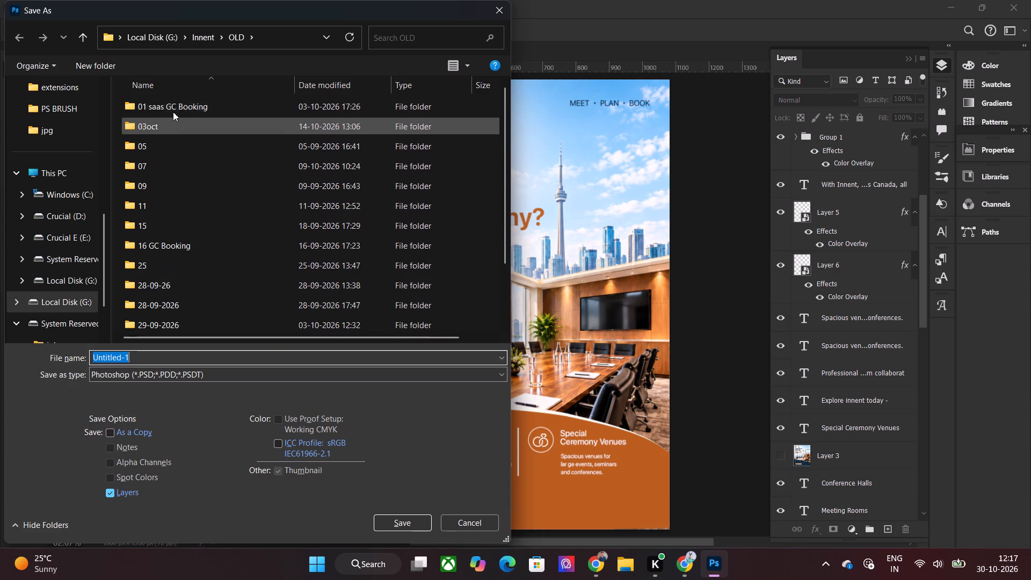
{"action": "scroll", "coordinate": [173, 112], "scroll_direction": "up", "scroll_amount": 1}
{"action": "left_click", "coordinate": [200, 39]}
{"action": "double_click", "coordinate": [176, 140]}
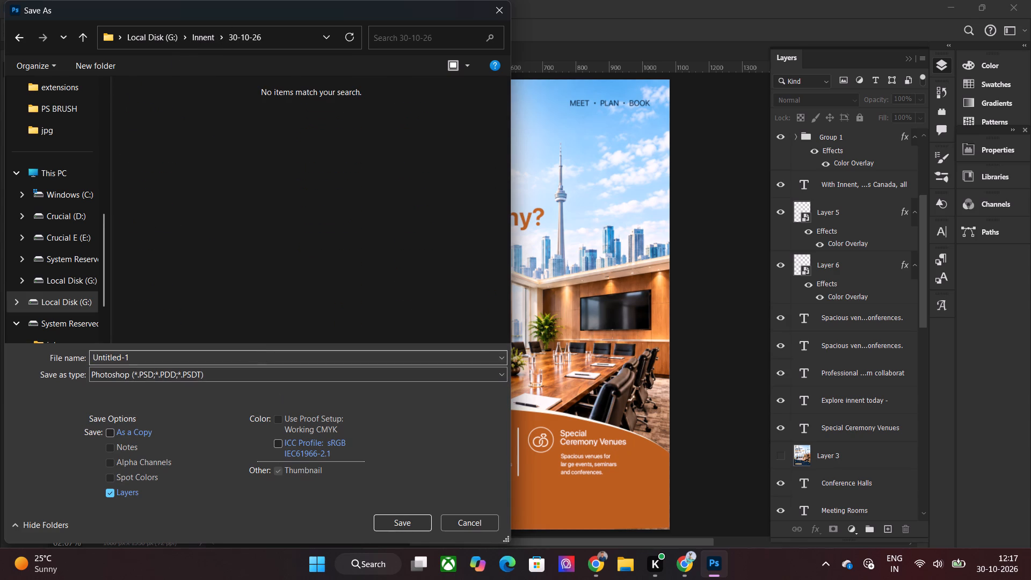
{"action": "left_click", "coordinate": [251, 363]}
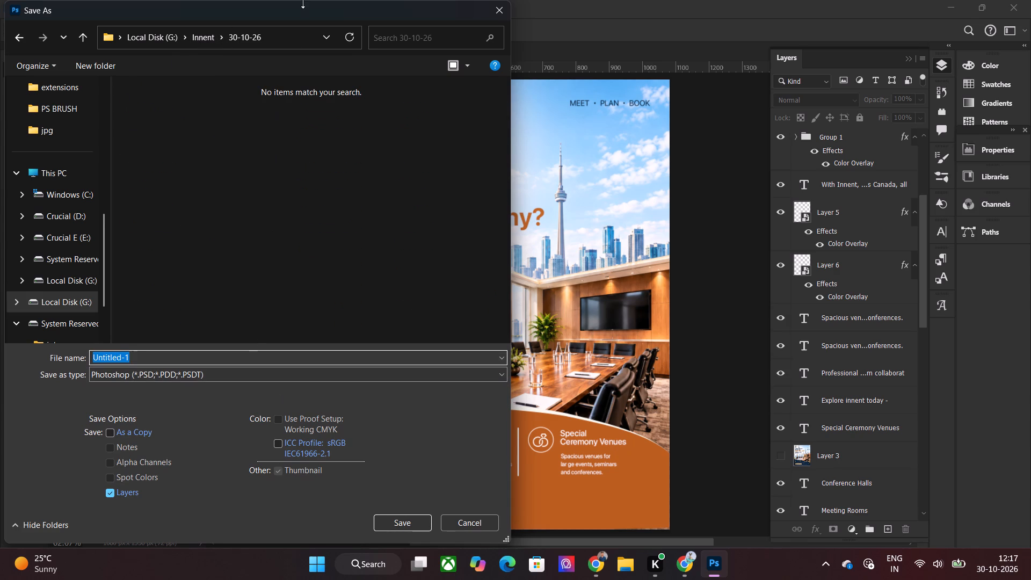
{"action": "left_click_drag", "start_coordinate": [304, 14], "coordinate": [294, 413]}
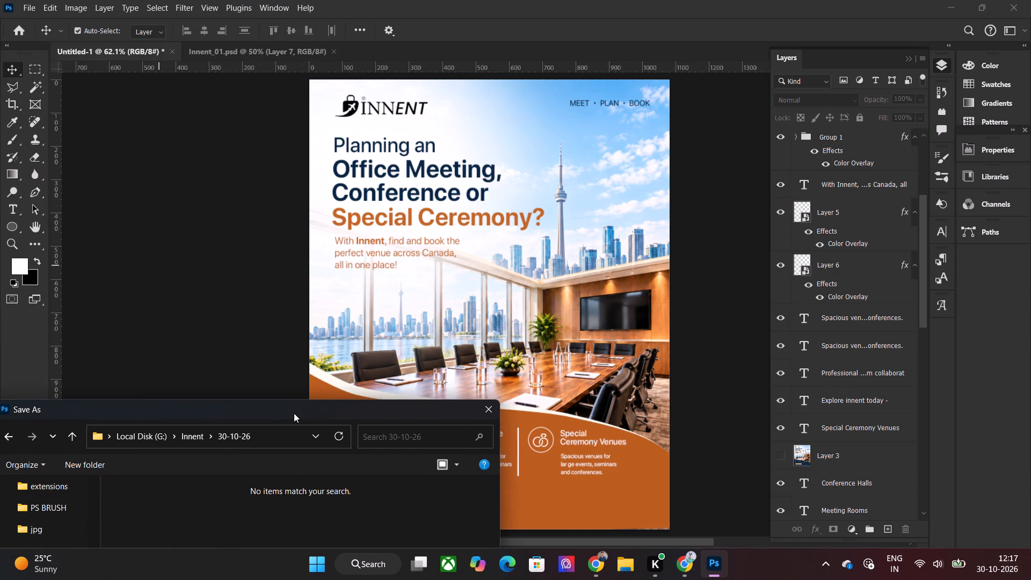
{"action": "left_click_drag", "start_coordinate": [294, 413], "coordinate": [336, 199]}
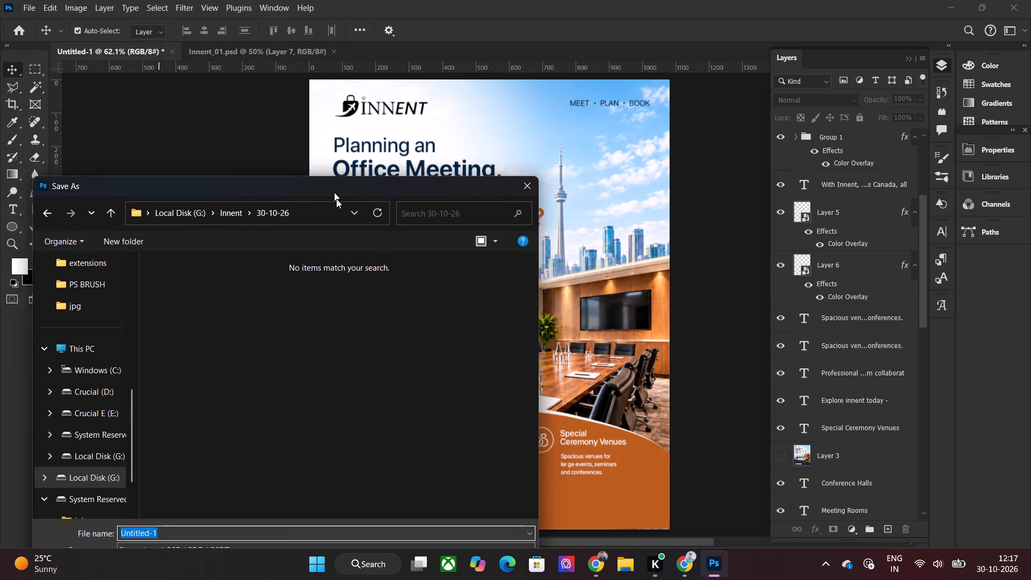
{"action": "left_click_drag", "start_coordinate": [336, 199], "coordinate": [336, 65]}
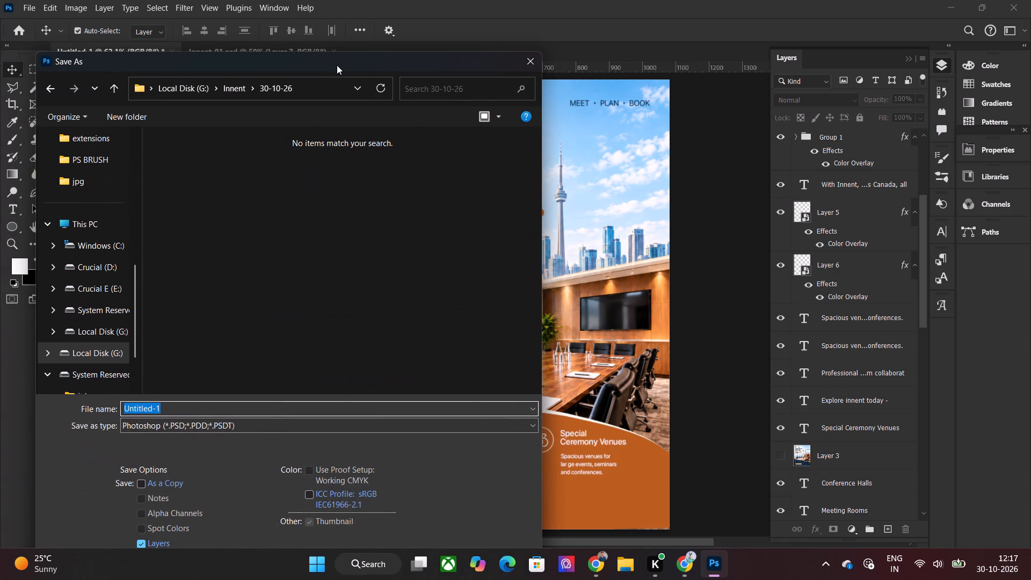
{"action": "type", "text": "iNNENT"}
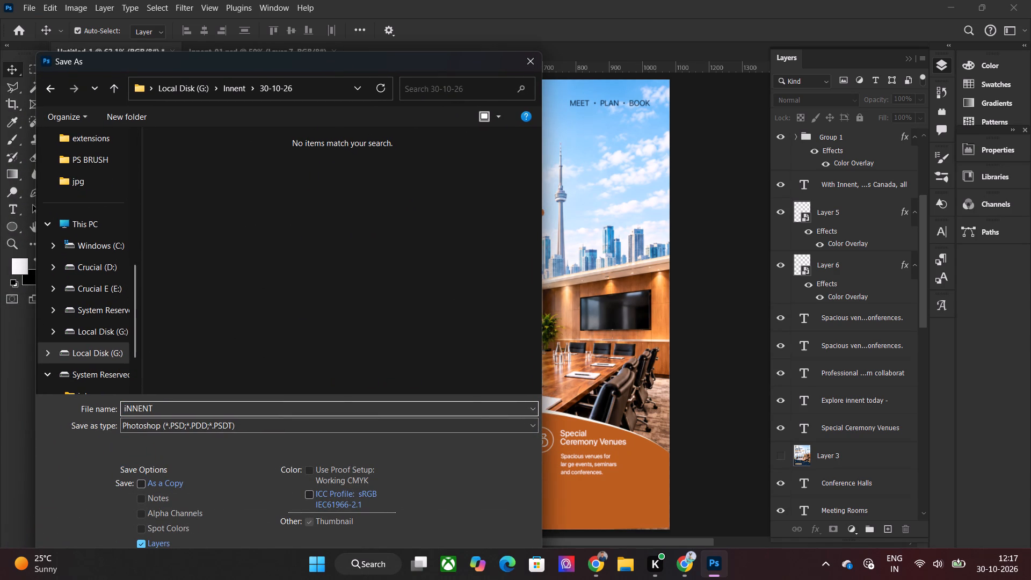
{"action": "key", "text": "BackSpace"}
{"action": "key", "text": "BackSpace"}
{"action": "key", "text": "BackSpace"}
{"action": "key", "text": "BackSpace"}
{"action": "key", "text": "BackSpace"}
{"action": "key", "text": "BackSpace"}
{"action": "key", "text": "BackSpace"}
{"action": "key", "text": "BackSpace"}
{"action": "key", "text": "BackSpace"}
{"action": "key", "text": "BackSpace"}
{"action": "key", "text": "BackSpace"}
{"action": "key", "text": "BackSpace"}
{"action": "key", "text": "BackSpace"}
{"action": "key", "text": "shift+i"}
{"action": "key", "text": "BackSpace"}
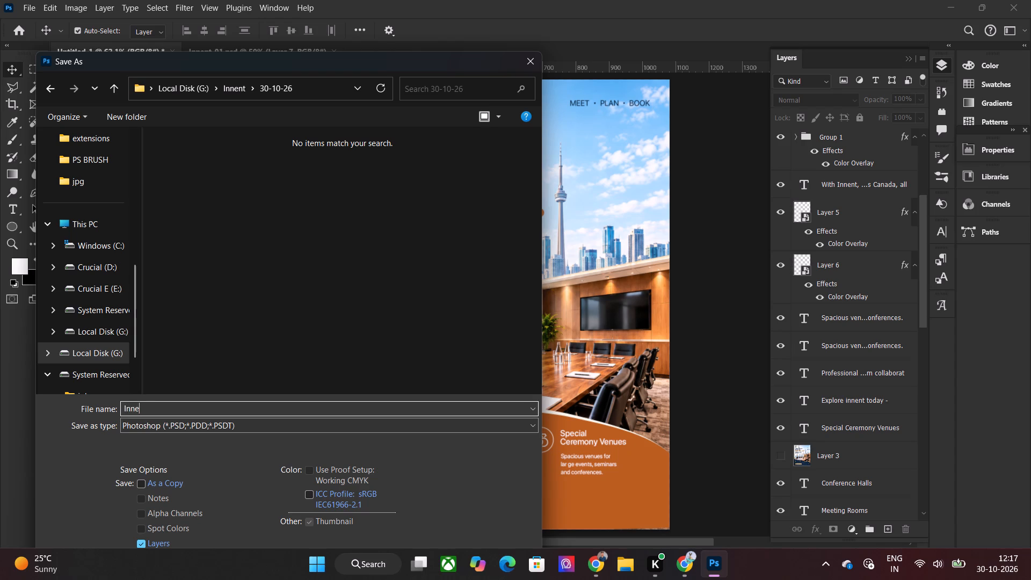
{"action": "key", "text": "shift+underscore"}
{"action": "key", "text": "c"}
{"action": "key", "text": "BackSpace"}
{"action": "type", "text": "CF"}
{"action": "key", "text": "Return"}
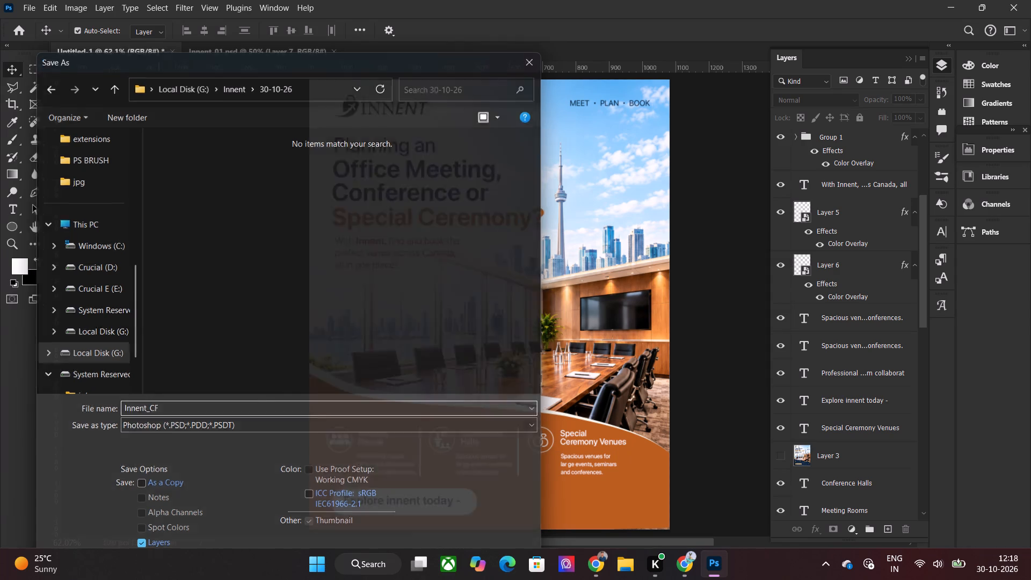
{"action": "key", "text": "Return"}
Save a JPEG copy of the poster as Innent_CF in the same 30-10-26 folder.
{"action": "key", "text": "ctrl+shift+s"}
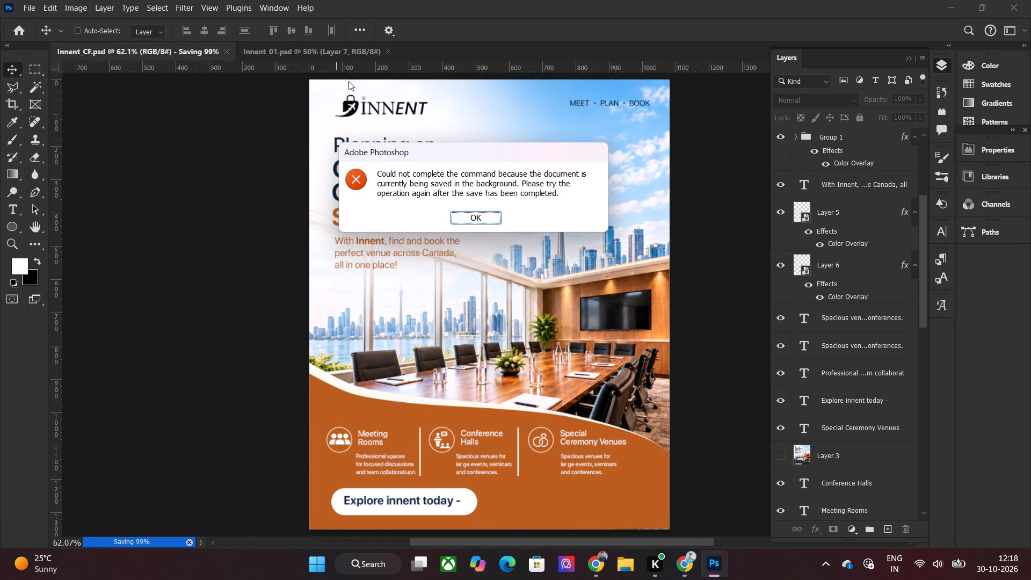
{"action": "left_click", "coordinate": [486, 221]}
{"action": "key", "text": "ctrl+shift+s"}
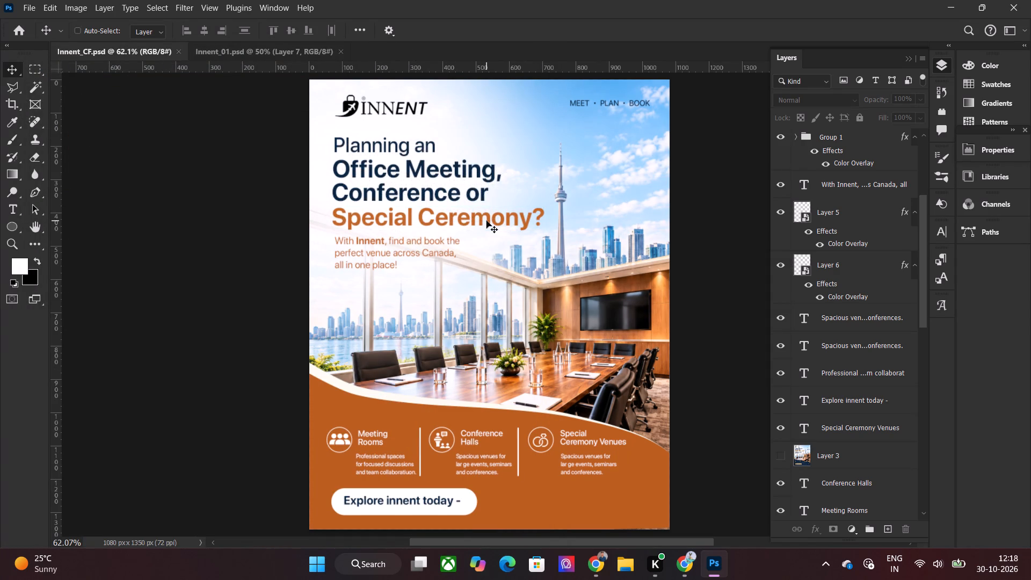
{"action": "left_click", "coordinate": [192, 375]}
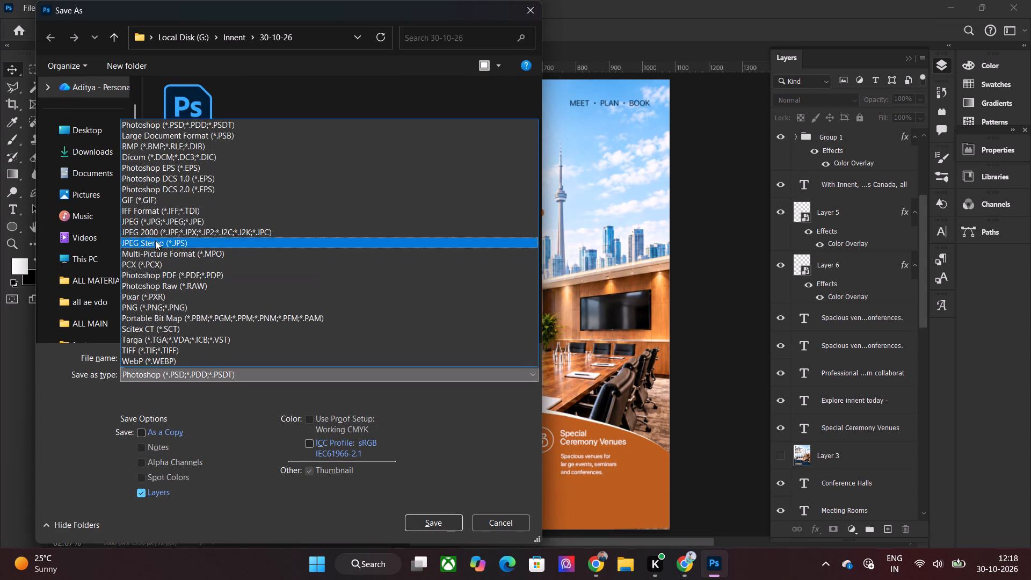
{"action": "left_click", "coordinate": [157, 218]}
{"action": "left_click", "coordinate": [435, 523]}
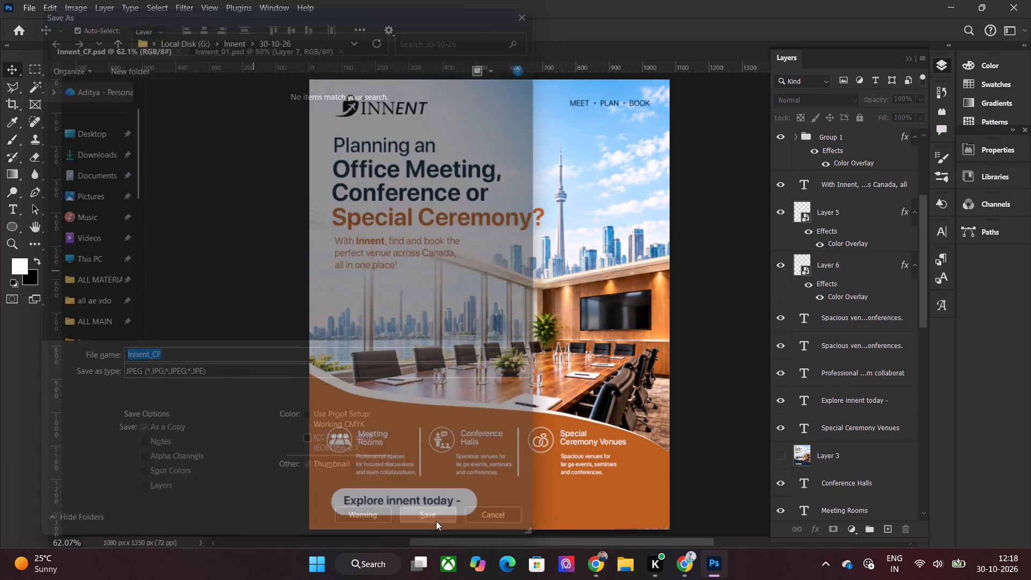
In File Explorer, browse the Innent folder on drive G, checking the 15-10-26 folder and opening 16-10-26 reel2.
{"action": "left_click", "coordinate": [586, 121]}
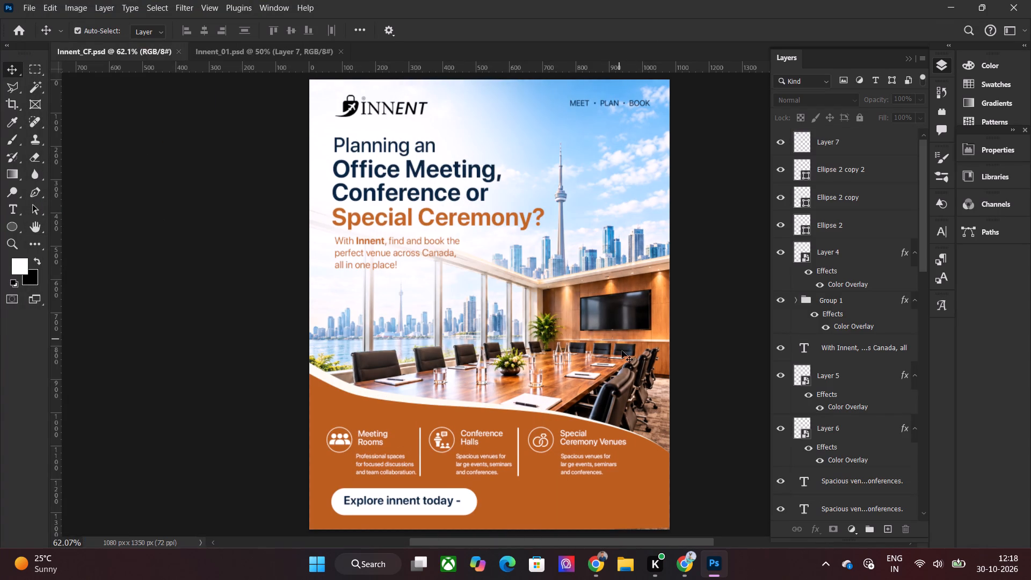
{"action": "left_click", "coordinate": [623, 553]}
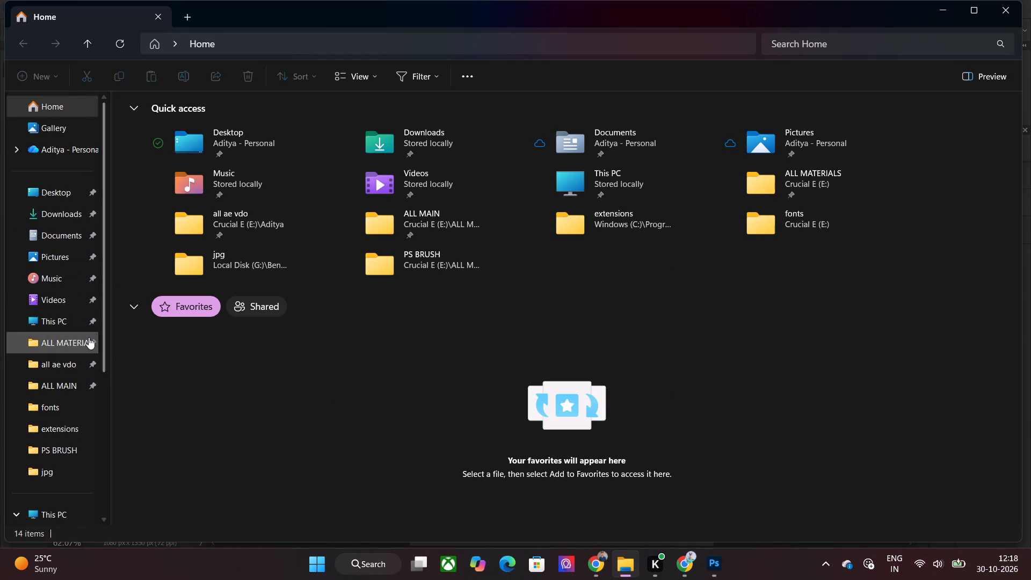
{"action": "scroll", "coordinate": [57, 352], "scroll_direction": "down", "scroll_amount": 3}
{"action": "left_click", "coordinate": [63, 439]}
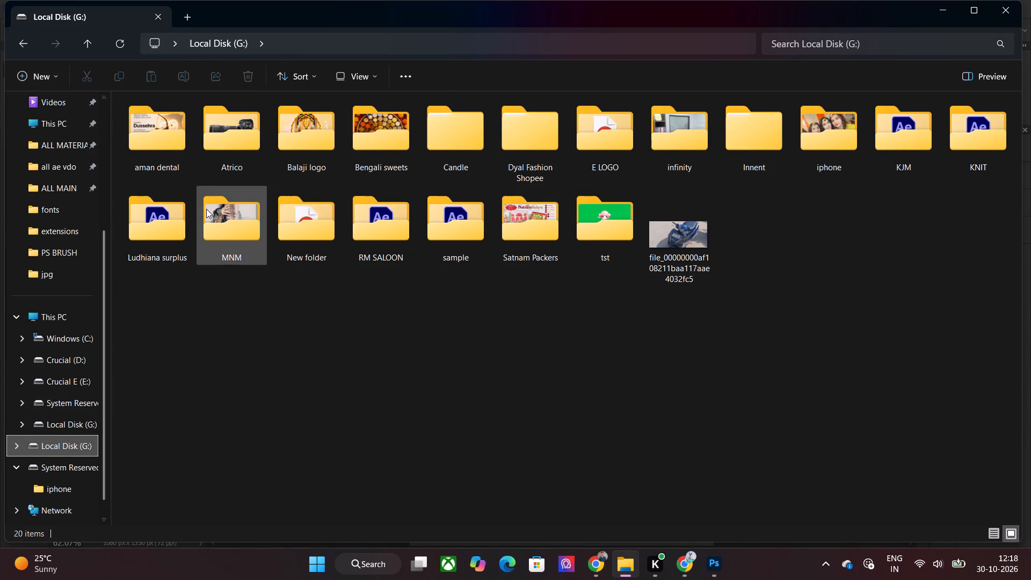
{"action": "double_click", "coordinate": [740, 137]}
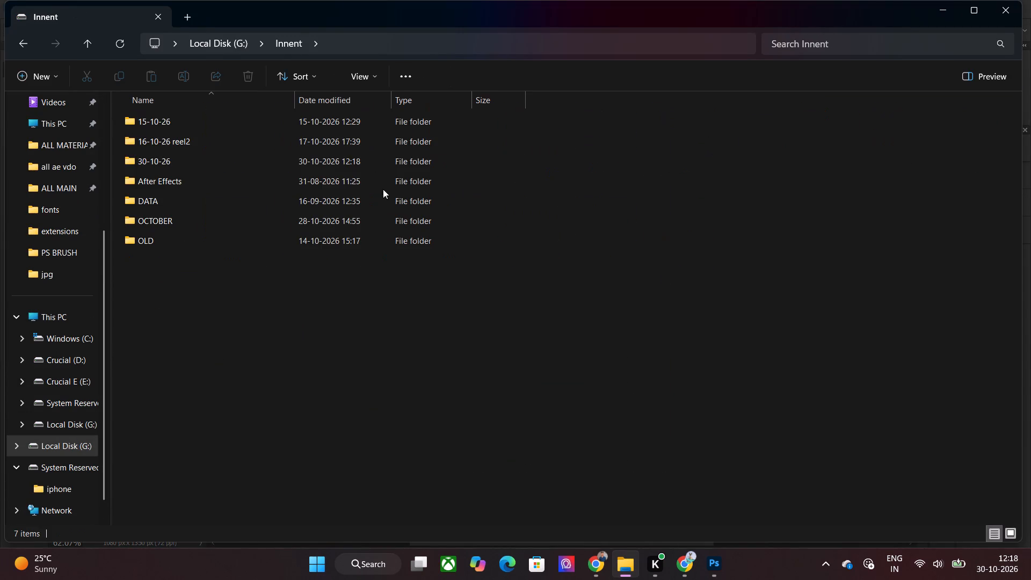
{"action": "double_click", "coordinate": [247, 126]}
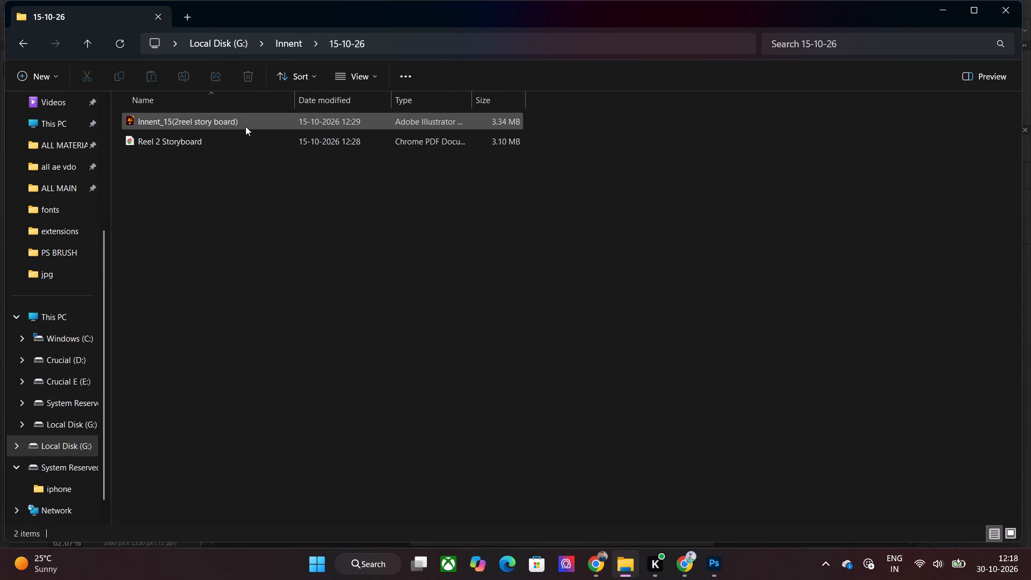
{"action": "left_click", "coordinate": [296, 46]}
{"action": "double_click", "coordinate": [176, 141]}
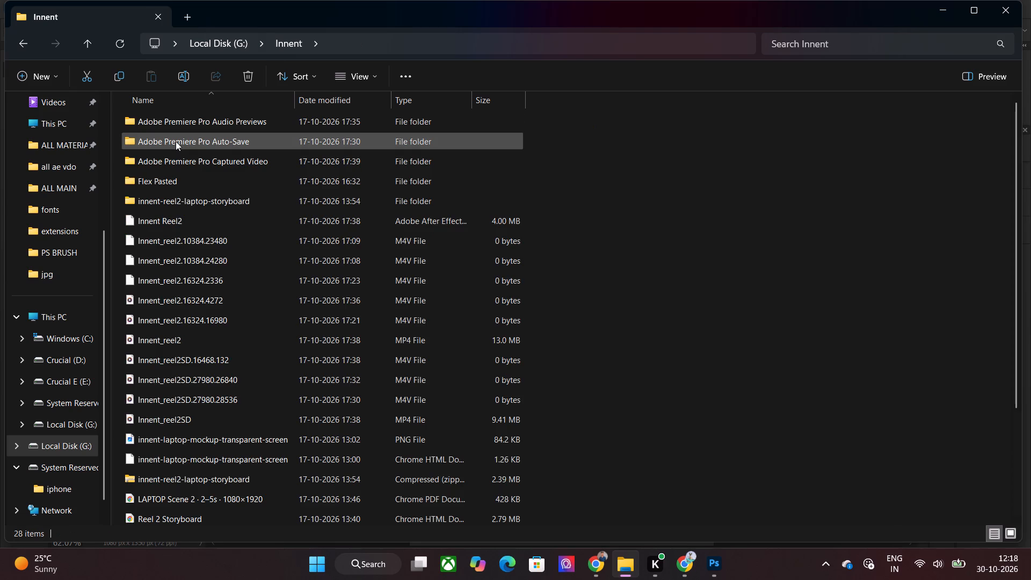
Show the 16-10-26 reel2 folder contents as extra large icons and look through its files.
{"action": "left_click", "coordinate": [351, 73]}
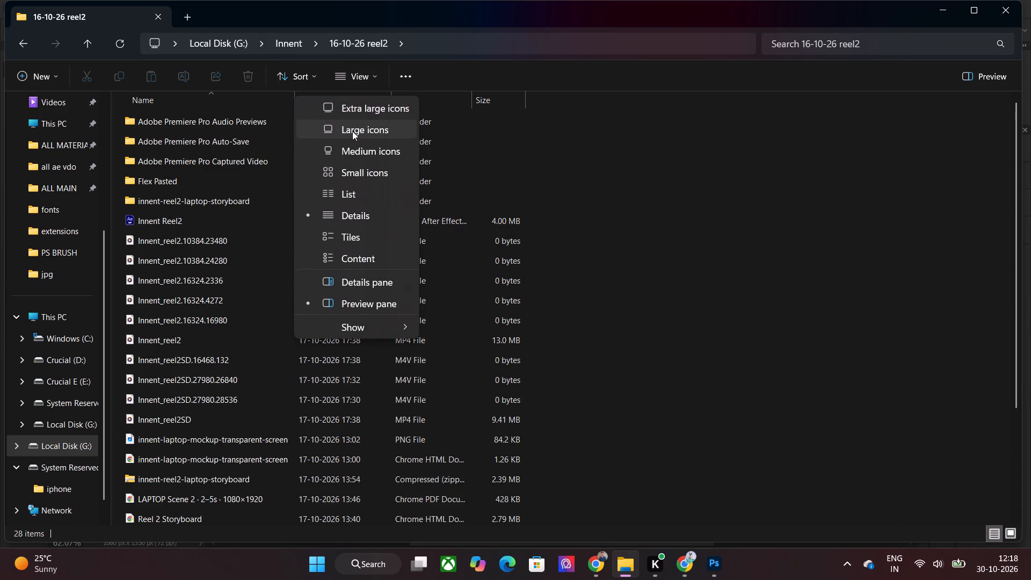
{"action": "left_click", "coordinate": [363, 114]}
{"action": "scroll", "coordinate": [541, 258], "scroll_direction": "down", "scroll_amount": 2}
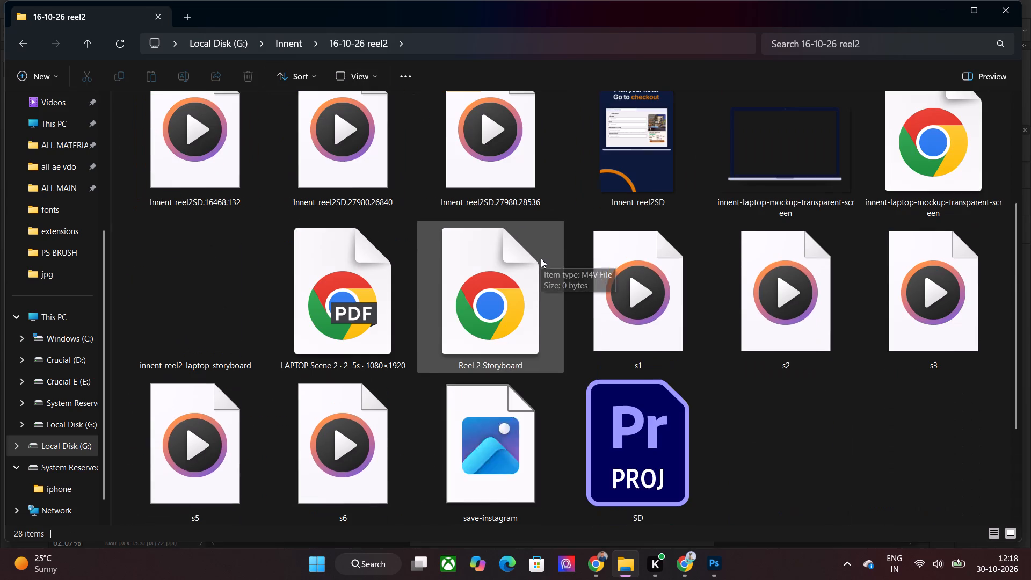
{"action": "scroll", "coordinate": [541, 258], "scroll_direction": "down", "scroll_amount": 2}
{"action": "scroll", "coordinate": [547, 271], "scroll_direction": "up", "scroll_amount": 2}
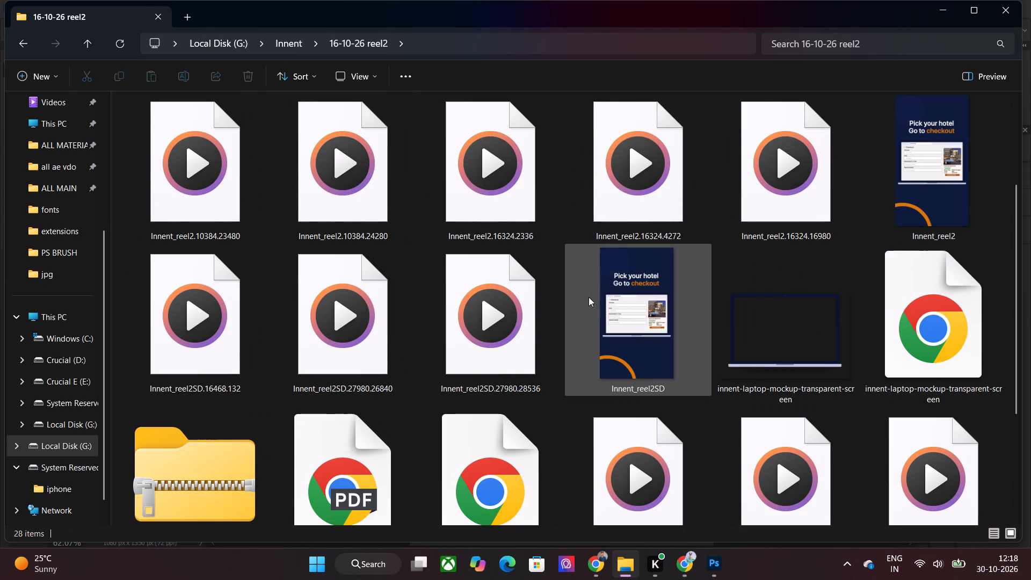
{"action": "scroll", "coordinate": [637, 353], "scroll_direction": "down", "scroll_amount": 2}
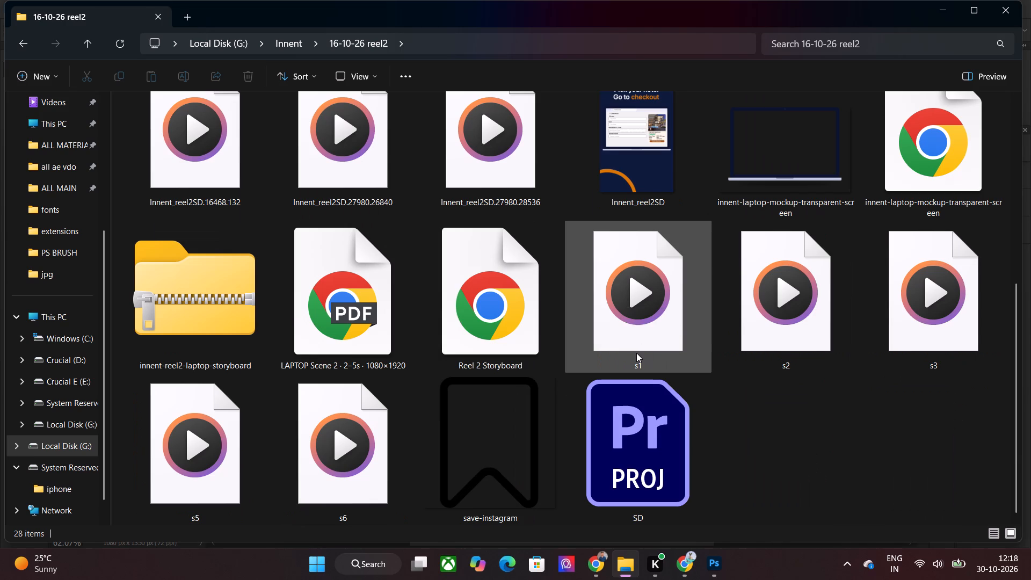
{"action": "scroll", "coordinate": [636, 353], "scroll_direction": "down", "scroll_amount": 3}
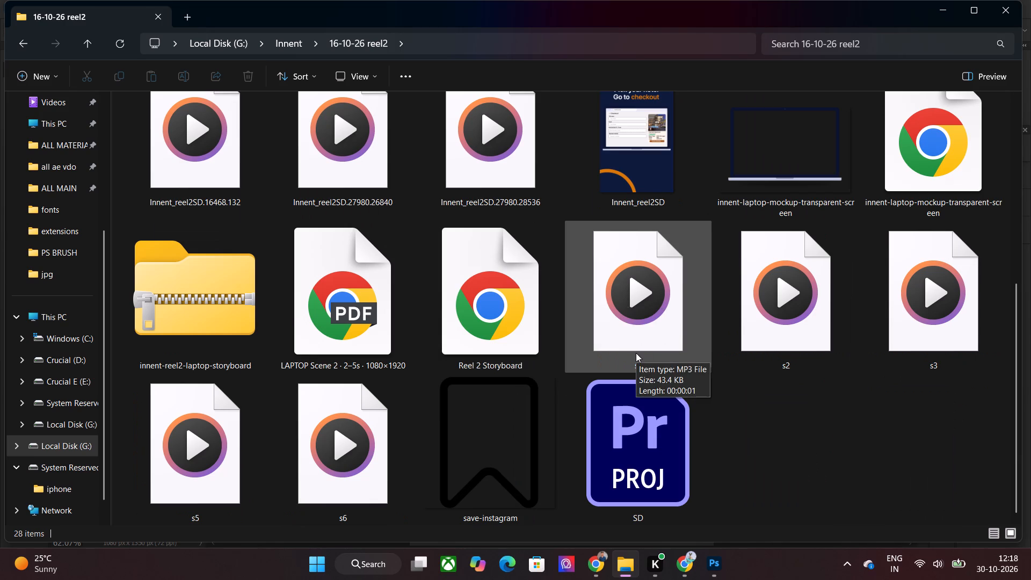
{"action": "scroll", "coordinate": [636, 353], "scroll_direction": "up", "scroll_amount": 1}
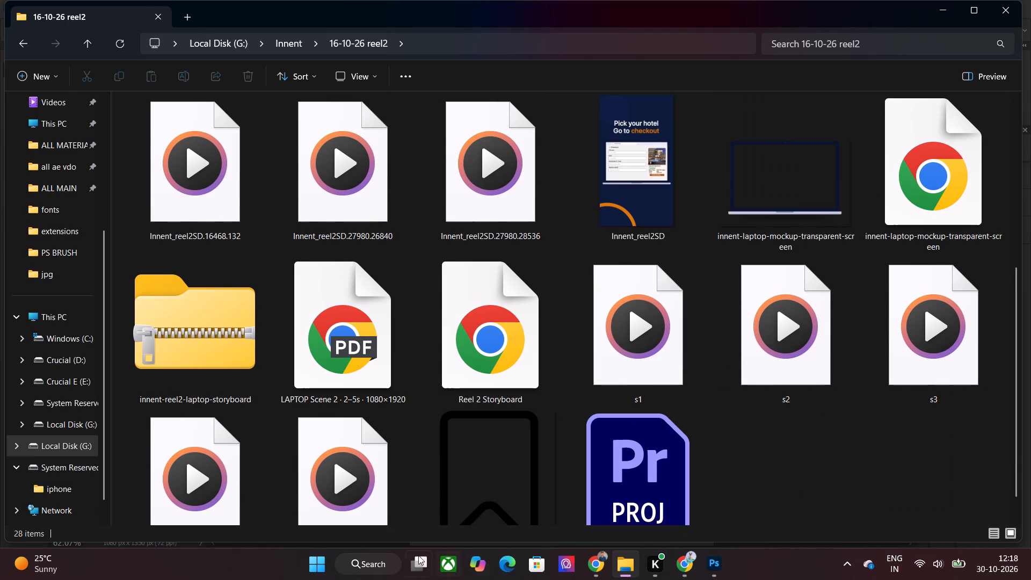
Search Windows for the WhatsApp app.
{"action": "left_click", "coordinate": [370, 574]}
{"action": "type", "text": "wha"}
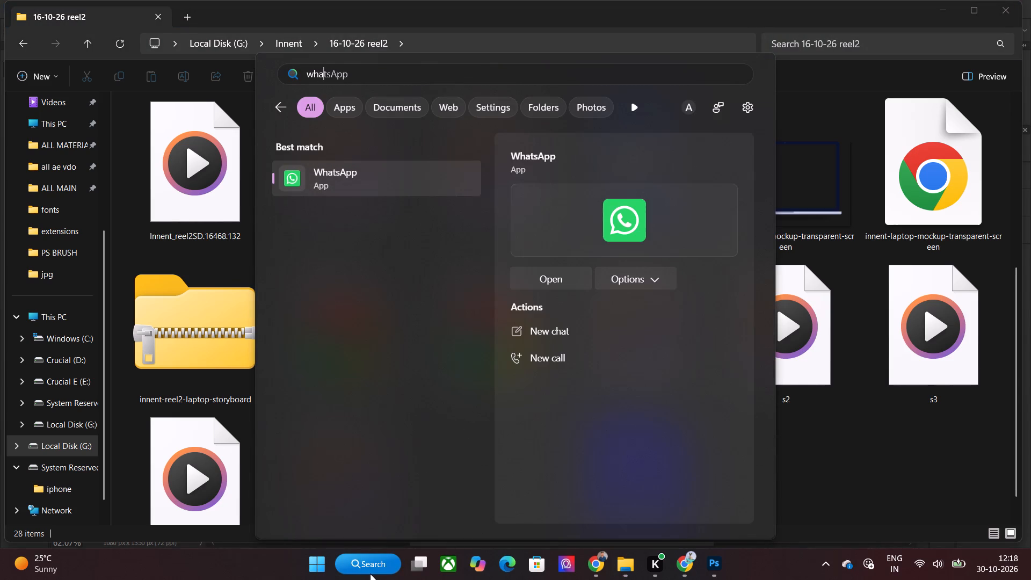